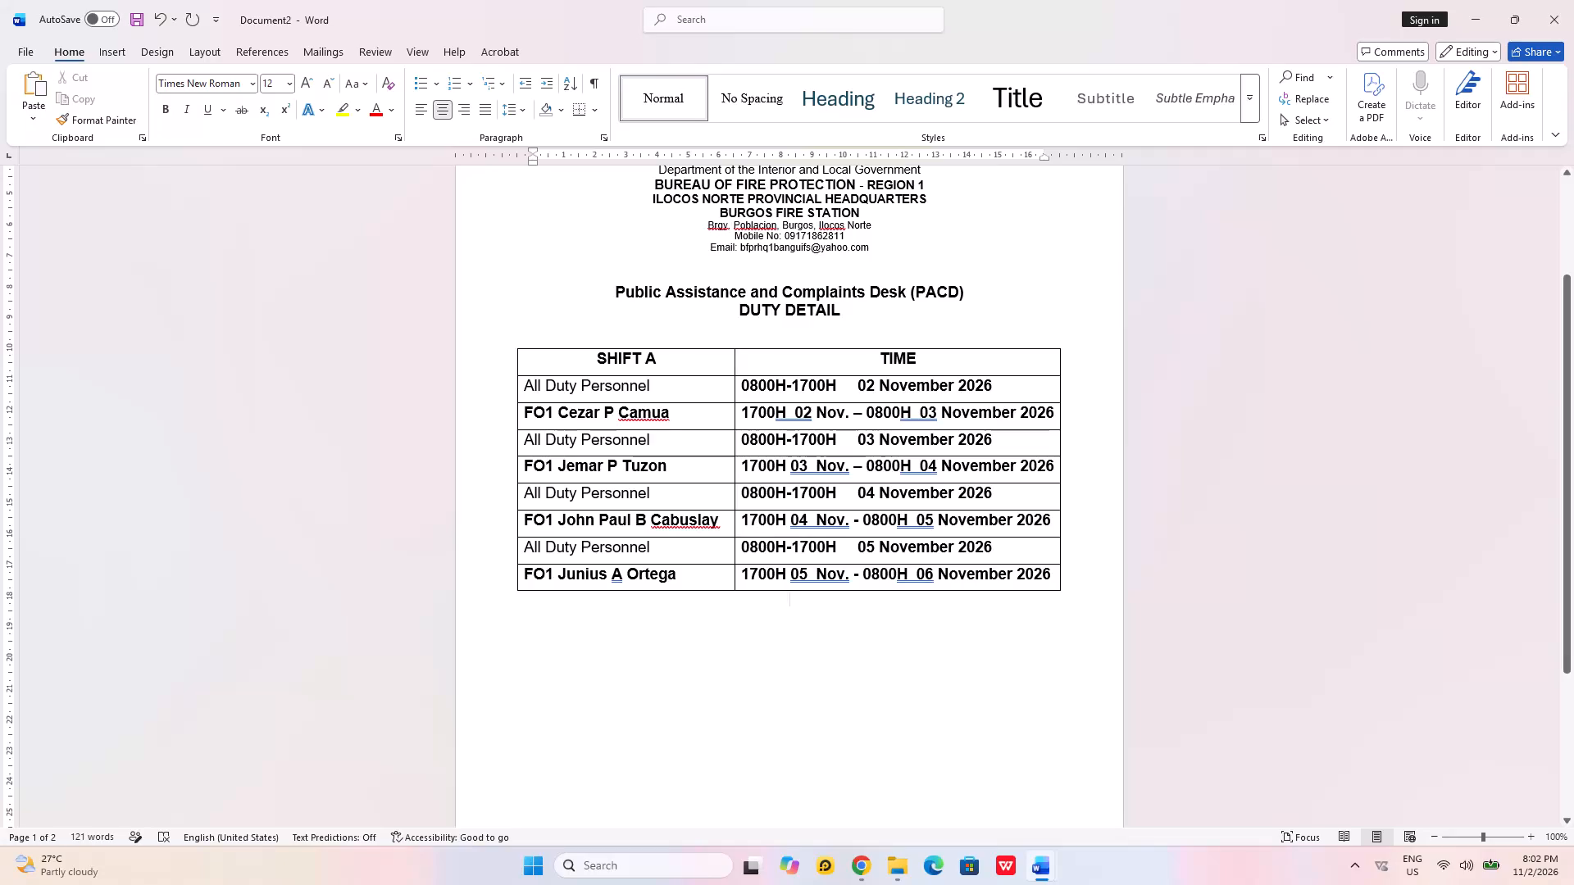
Insert a blank line above the "Public Assistance and Complaints Desk (PACD)" title.
scroll(626, 484, "down", 1)
scroll(631, 483, "up", 1)
scroll(631, 483, "down", 2)
scroll(631, 483, "up", 1)
scroll(631, 483, "down", 1)
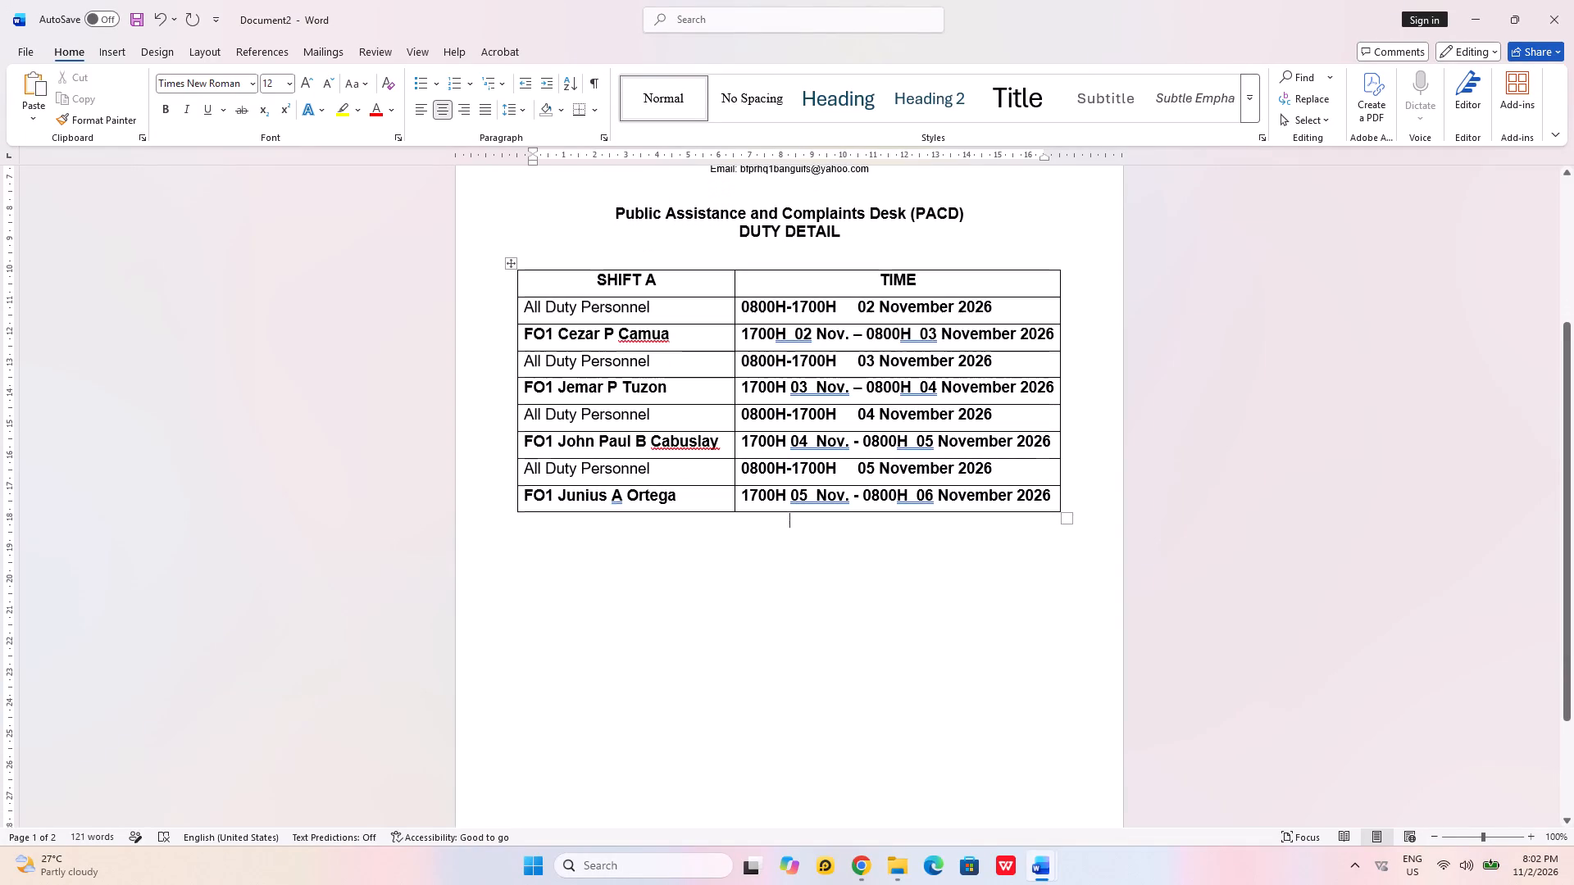
left_click(722, 196)
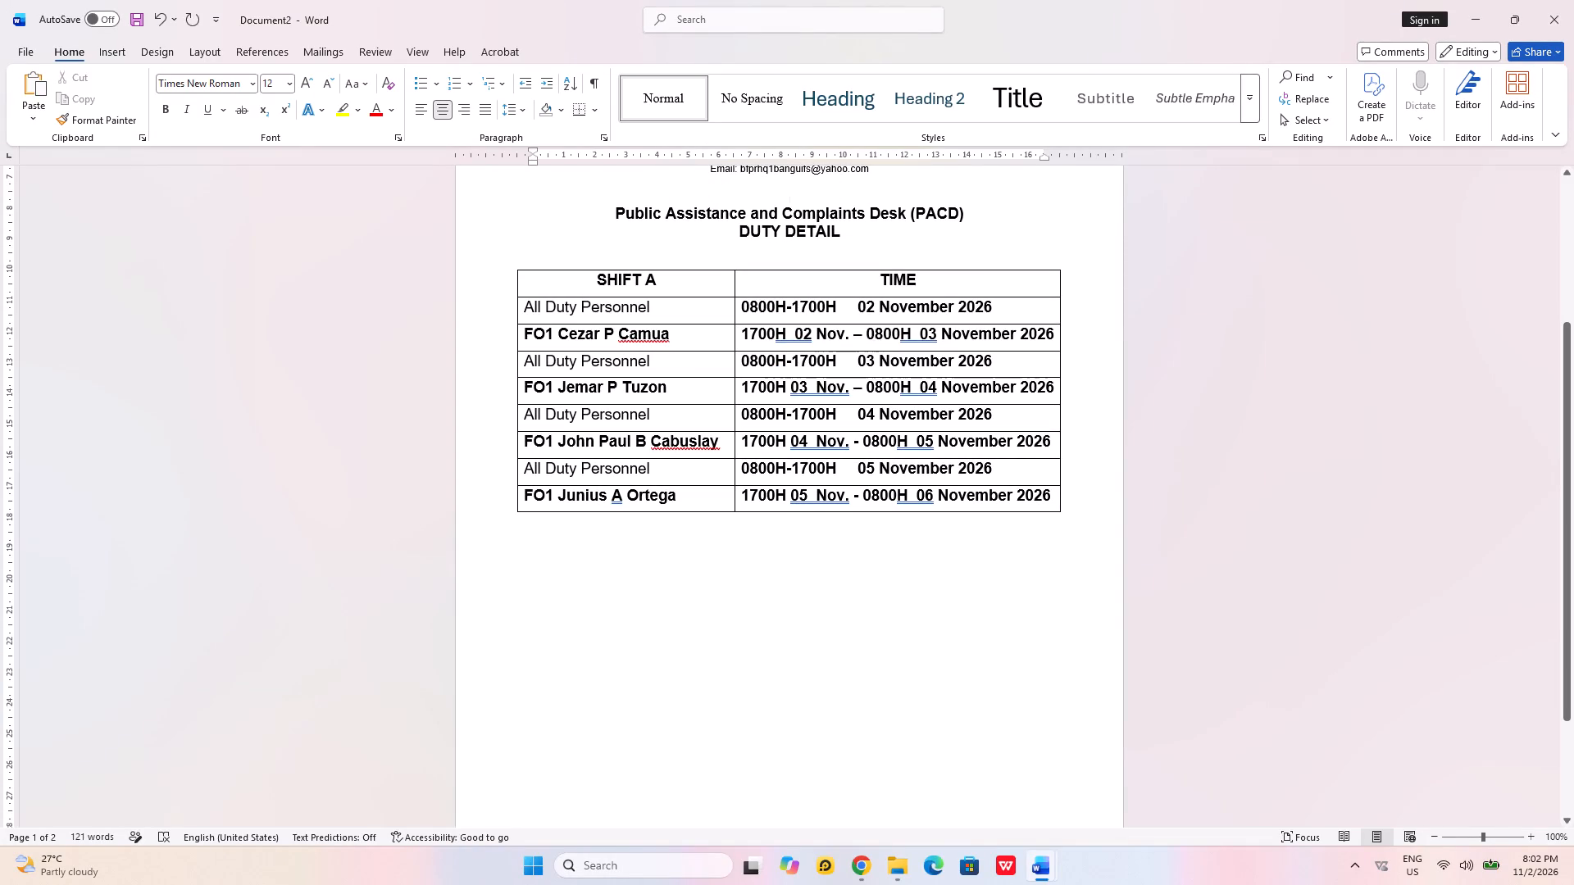
key("Return")
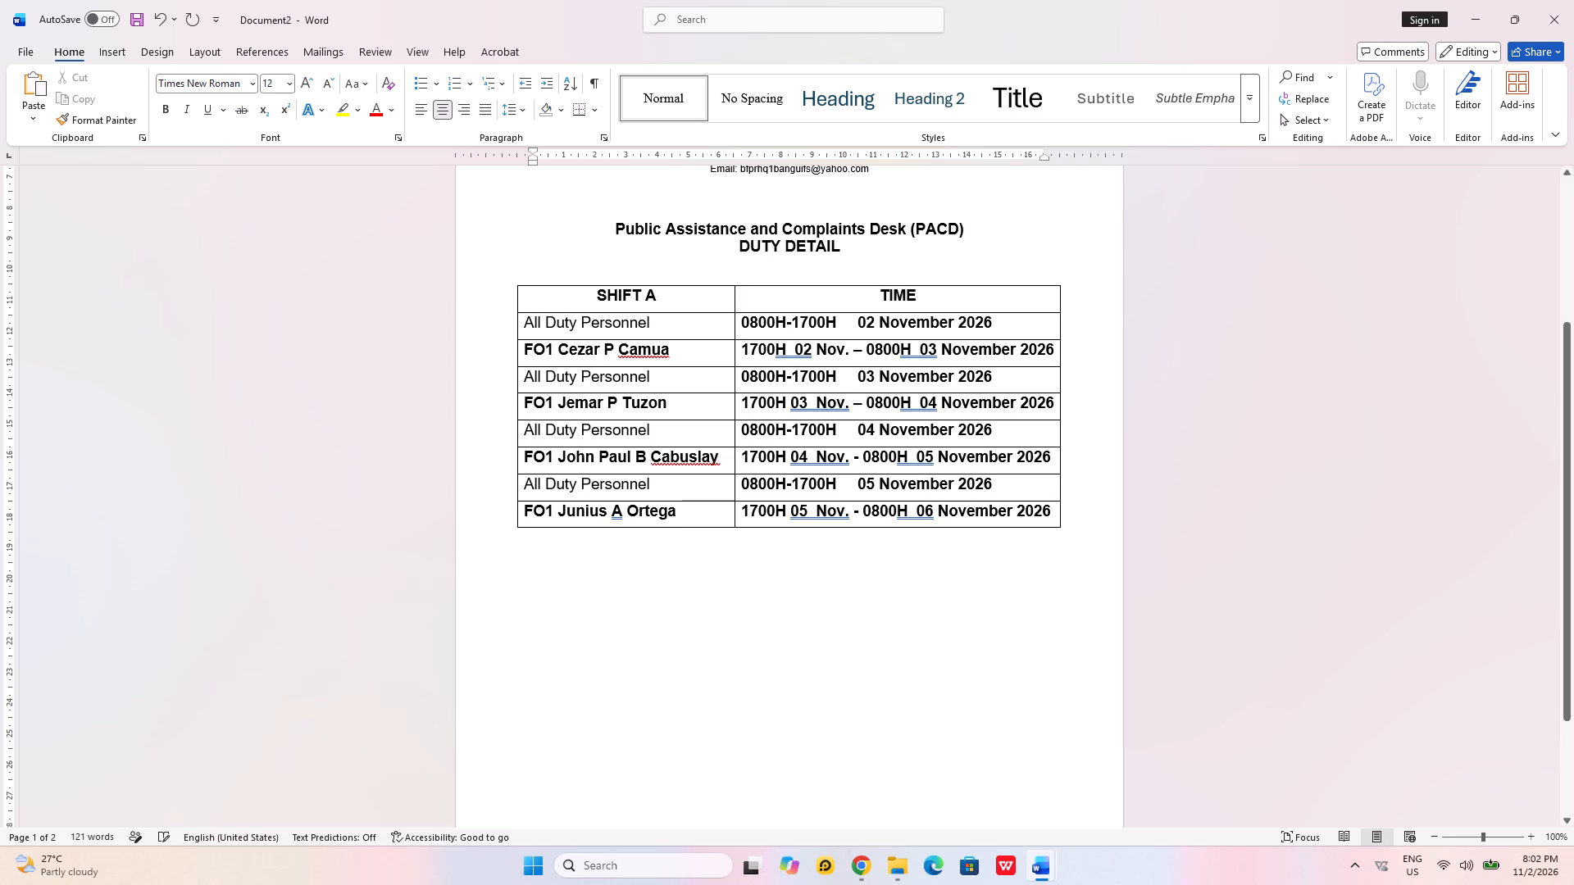
Set the line spacing of the two title lines, from "Public Assistance and Complaints Desk (PACD)" through "DUTY DETAIL", to 1.5.
left_click_drag(507, 231, 509, 246)
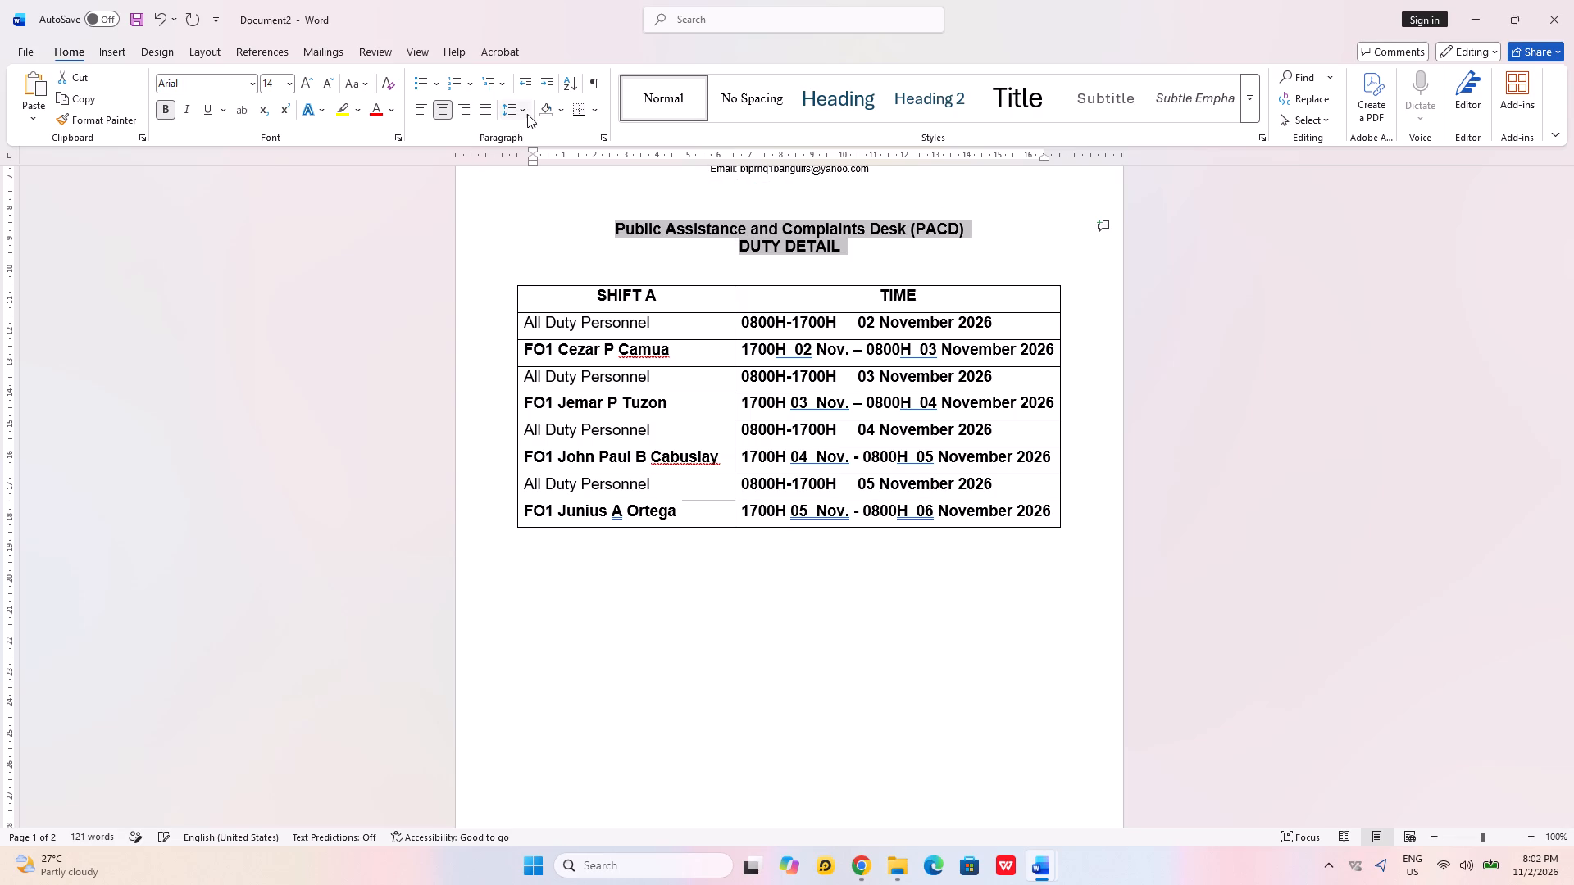
left_click(528, 113)
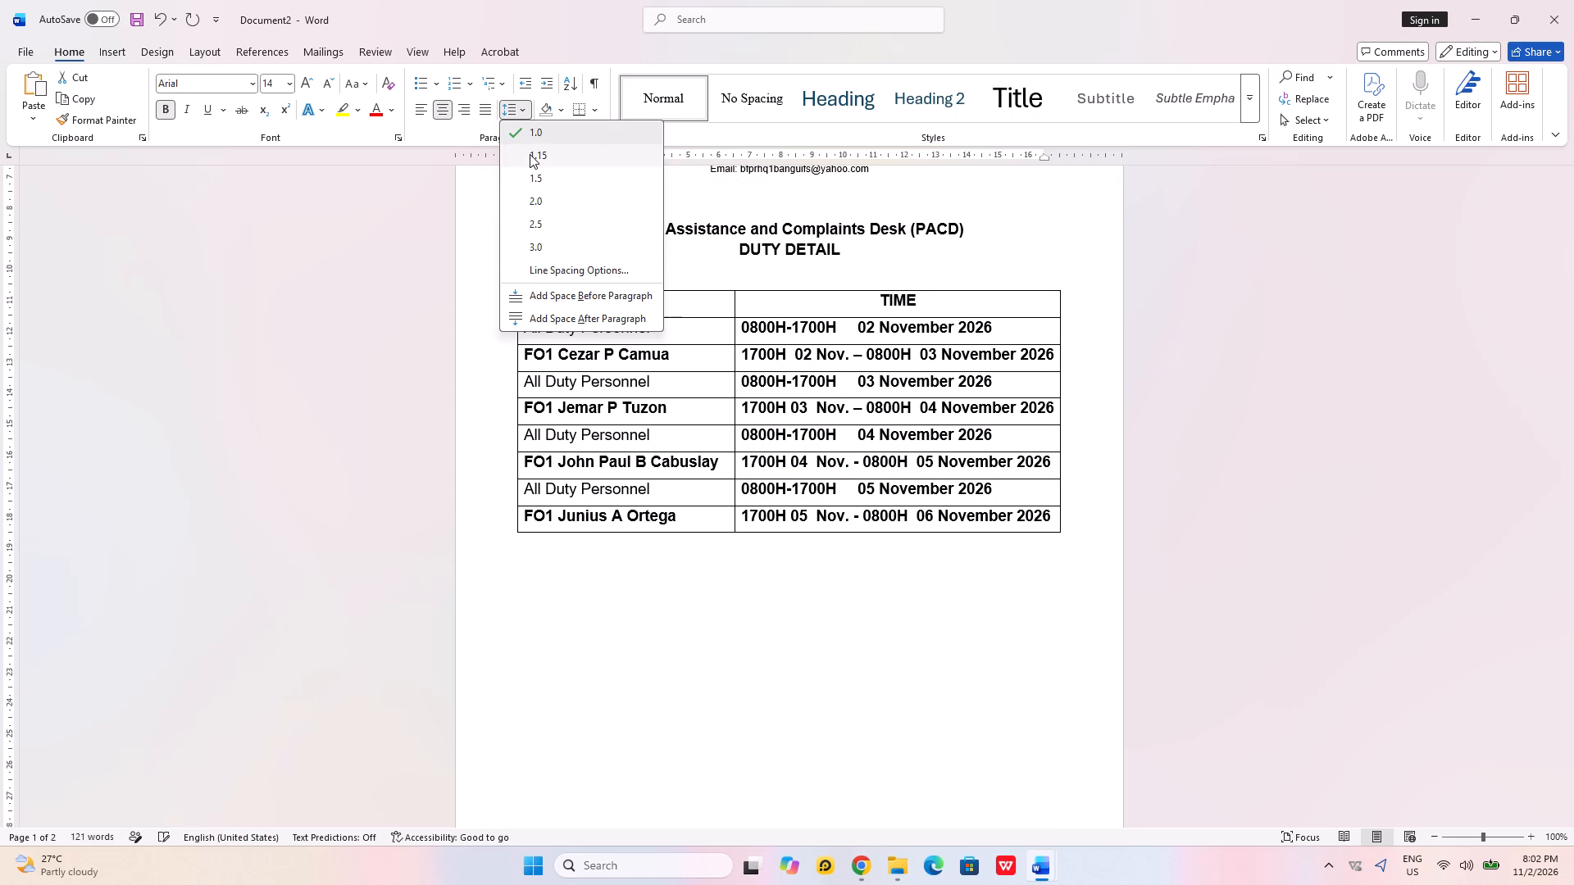
left_click(528, 175)
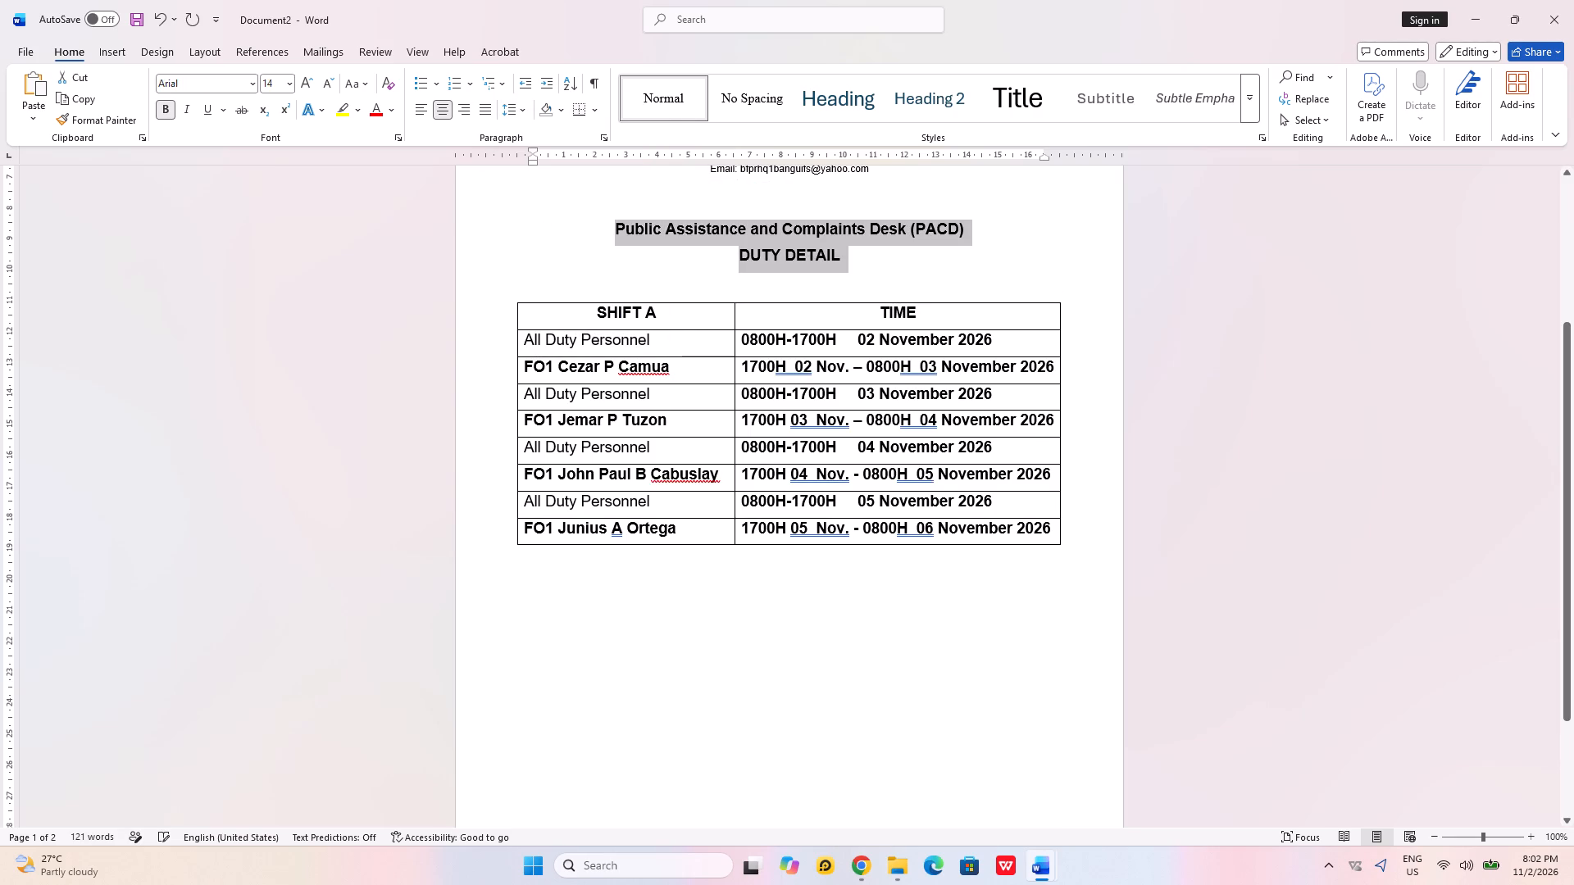
Add an extra blank line between the "DUTY DETAIL" title line and the shift table.
left_click(799, 285)
key("Return")
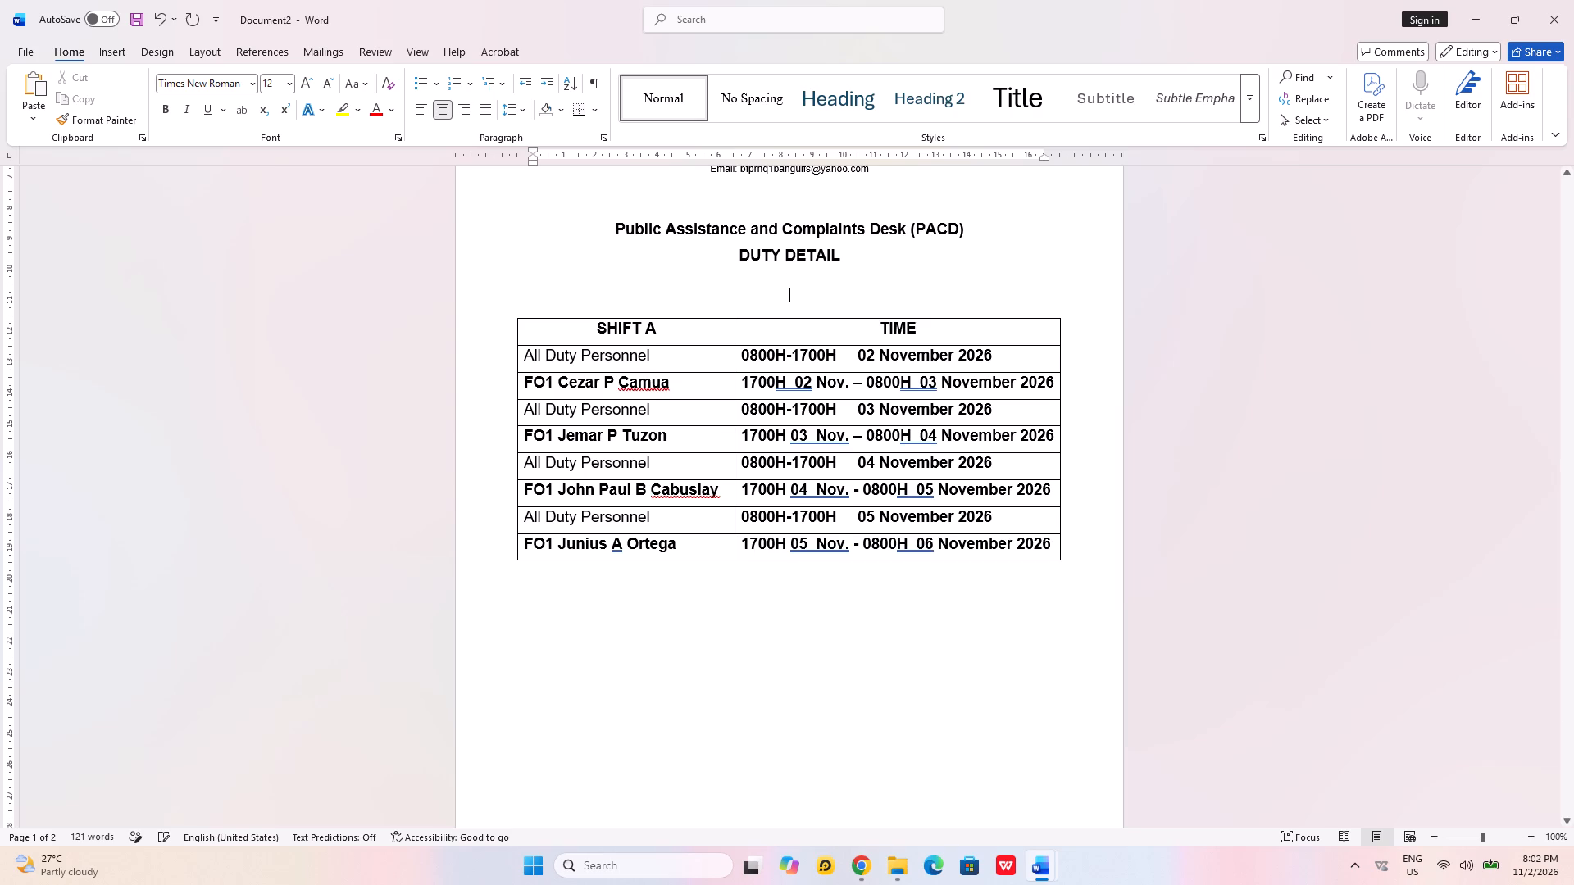
Add two blank lines below the shift table and left-align the last one.
left_click(718, 610)
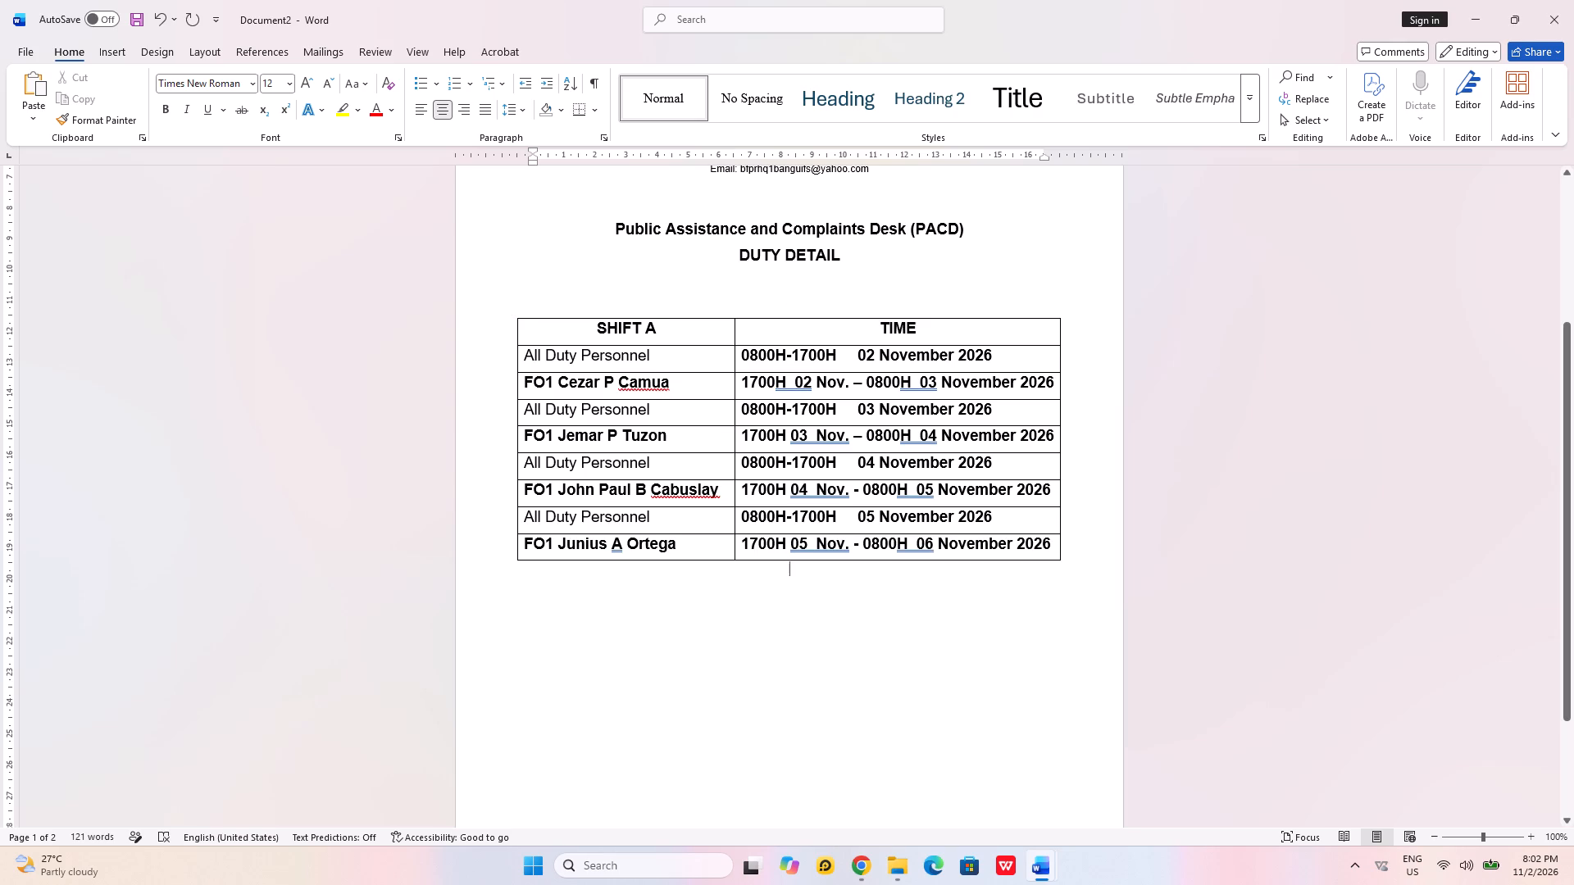
key("Return")
key("Return")
left_click(416, 111)
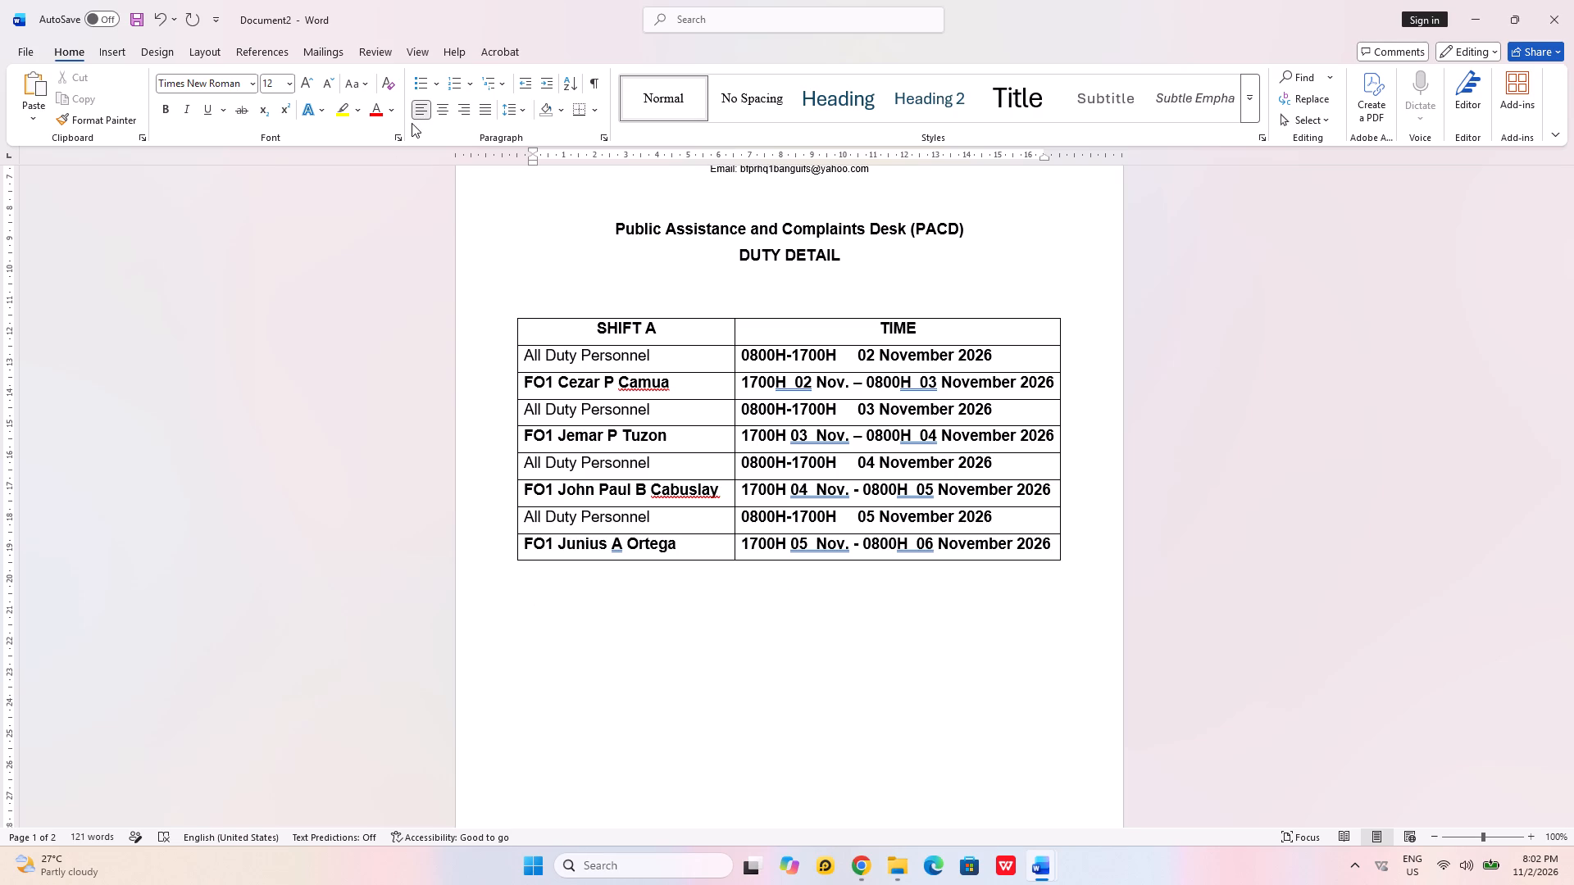
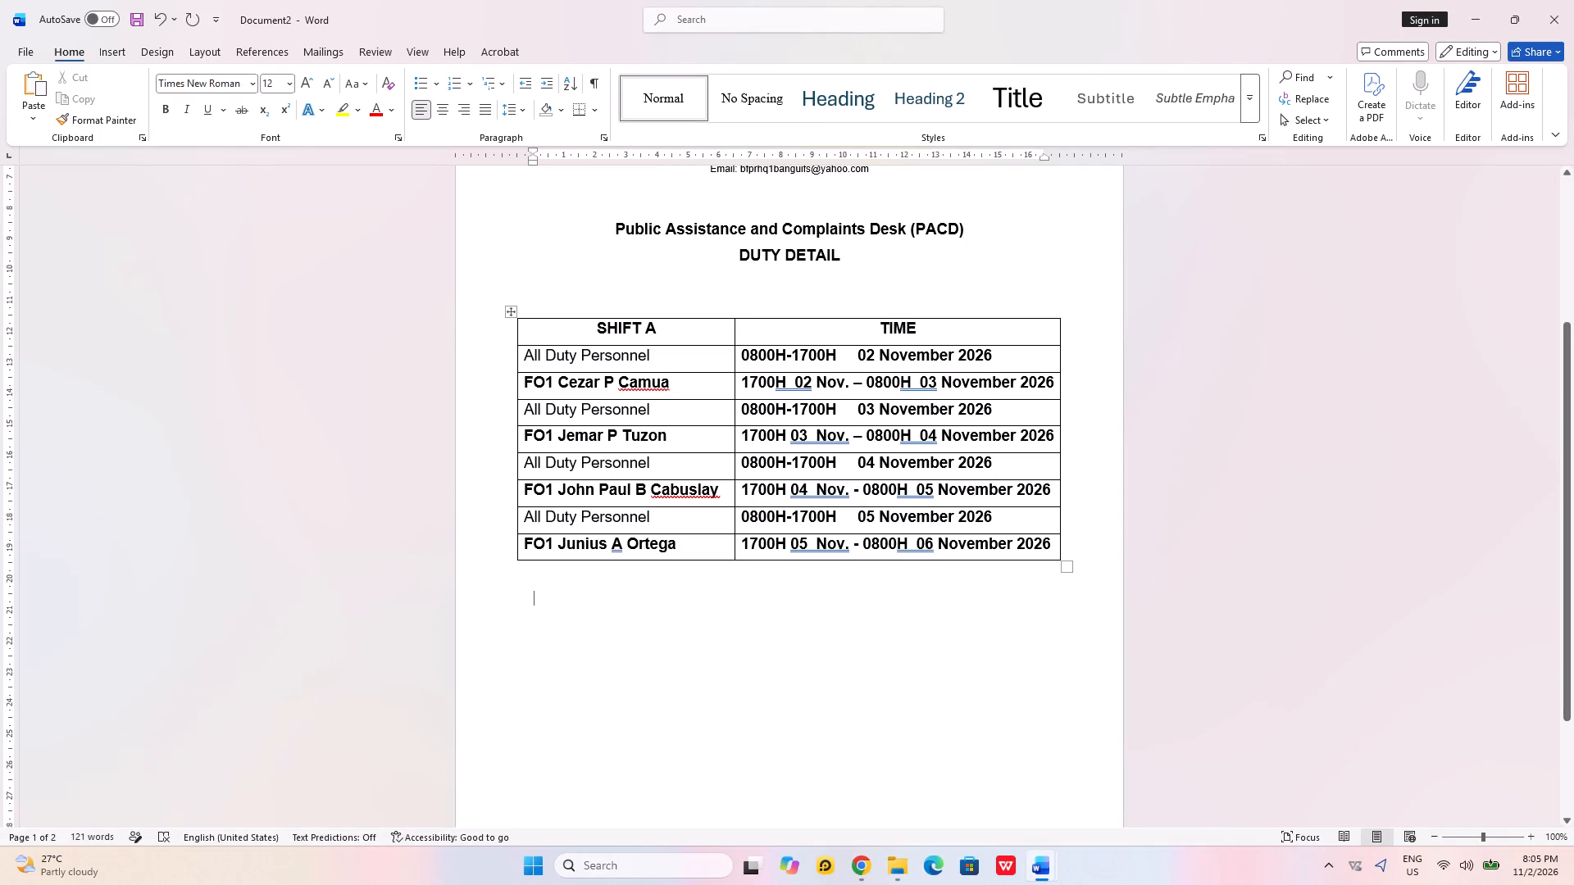
Replace the officer in the 02–03 November overnight row with a copy of the officer entry from the 03–04 November row.
left_click_drag(671, 436, 522, 437)
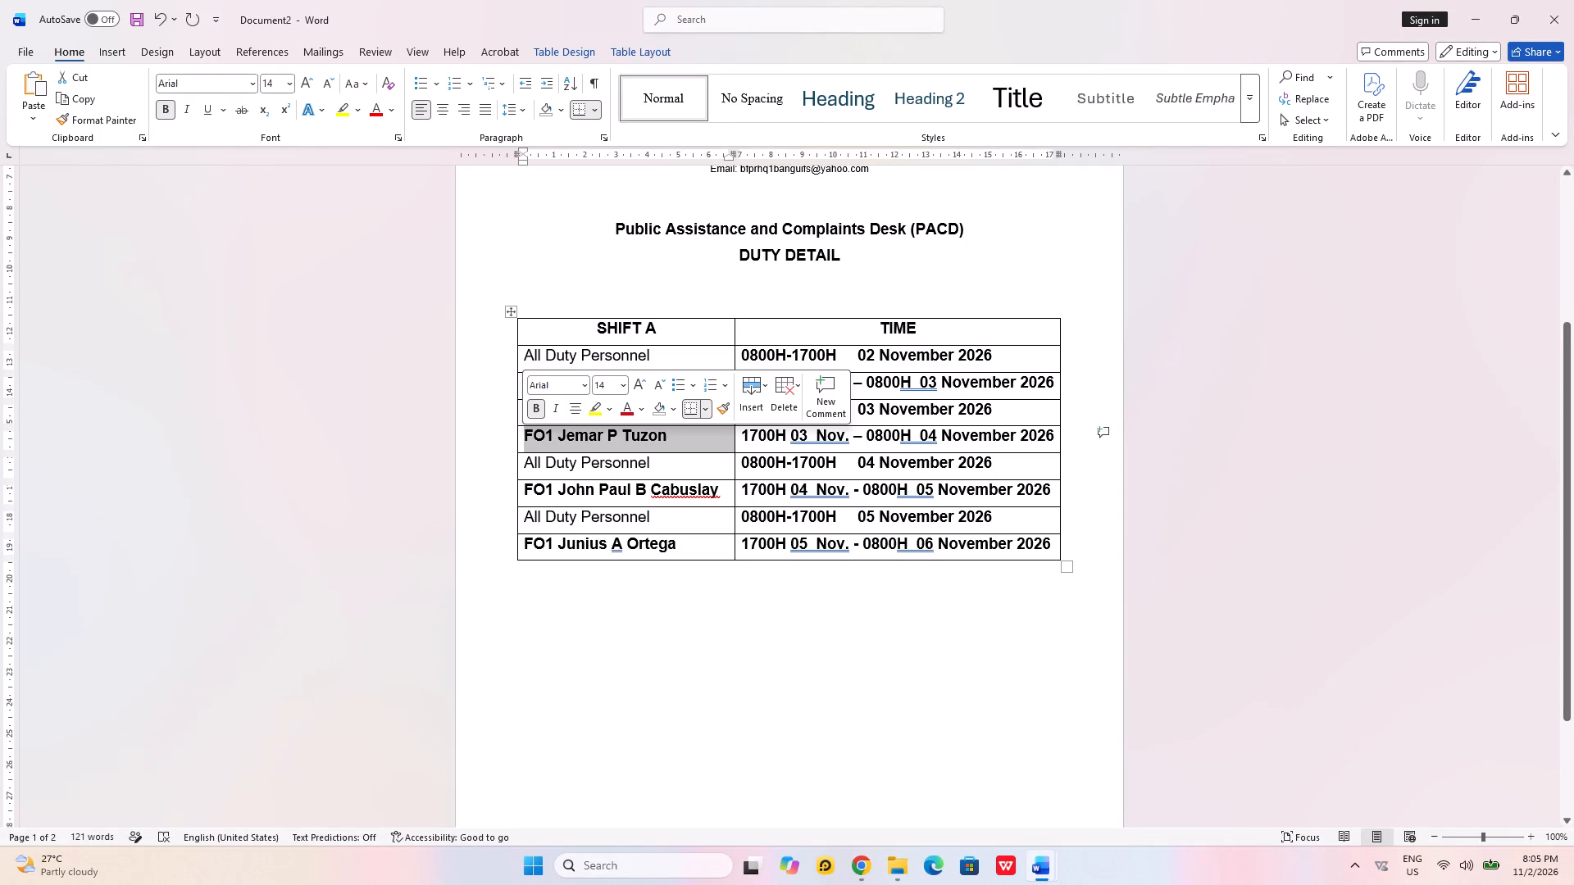
key("ctrl+c")
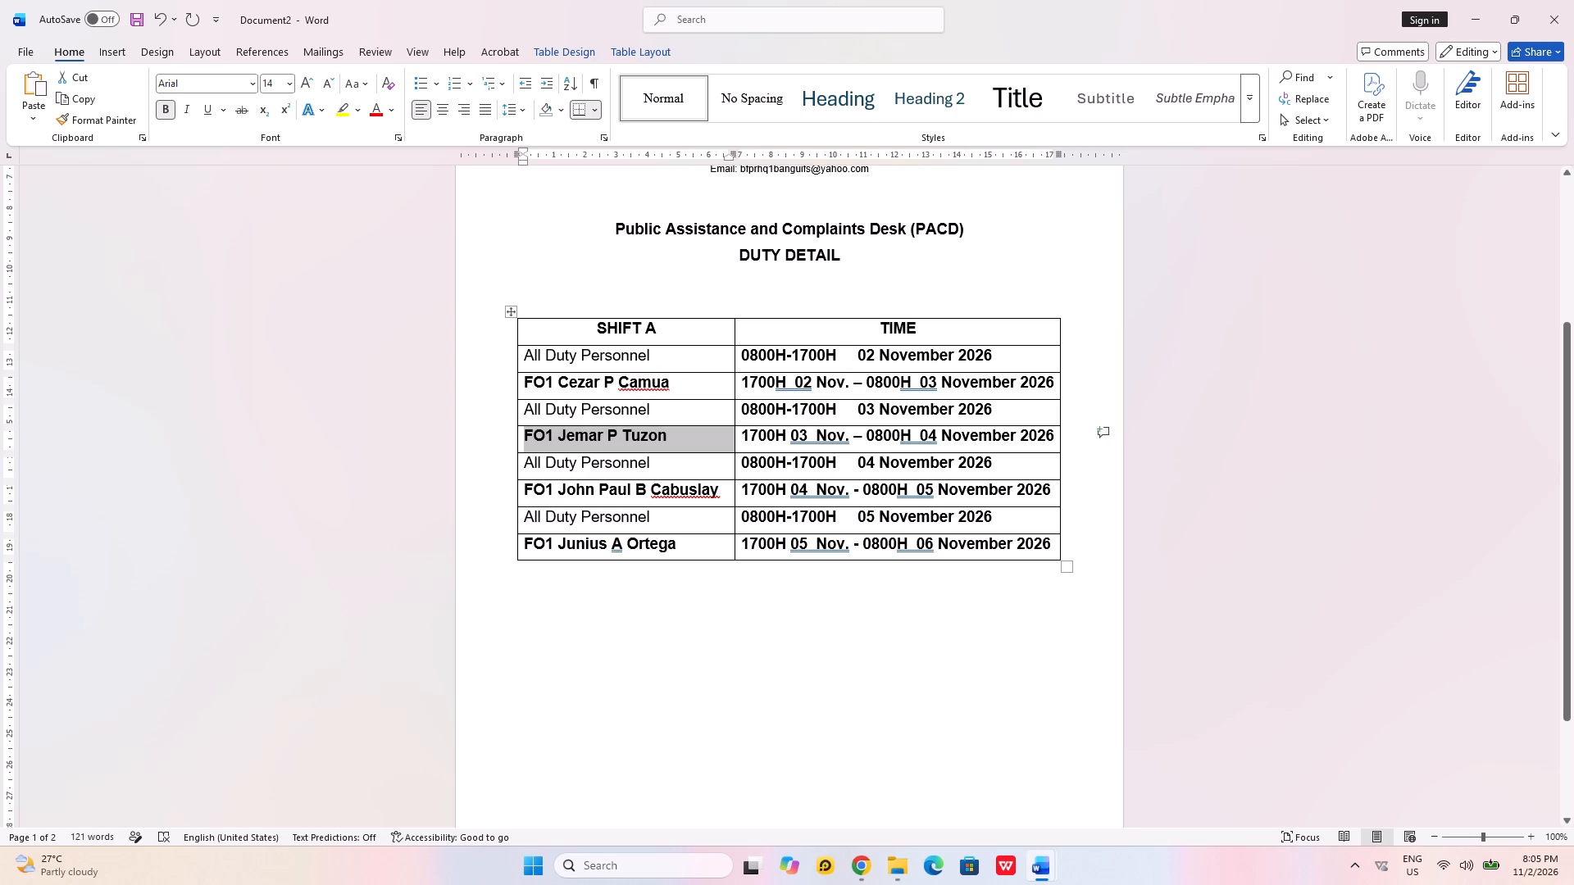
left_click_drag(674, 382, 547, 379)
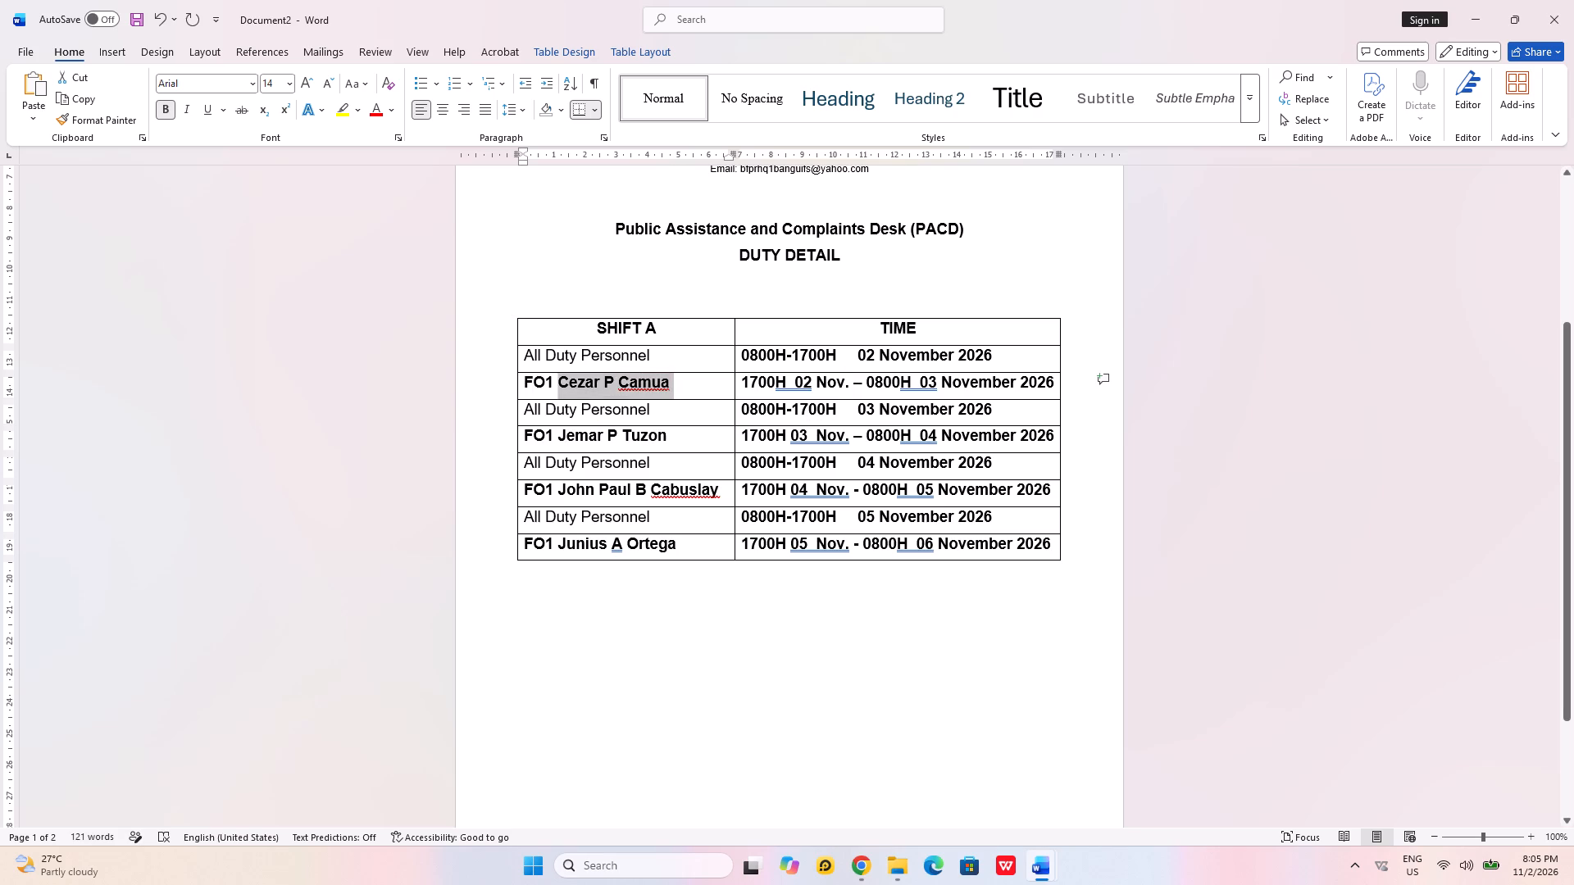
left_click_drag(547, 379, 513, 379)
key("ctrl+v")
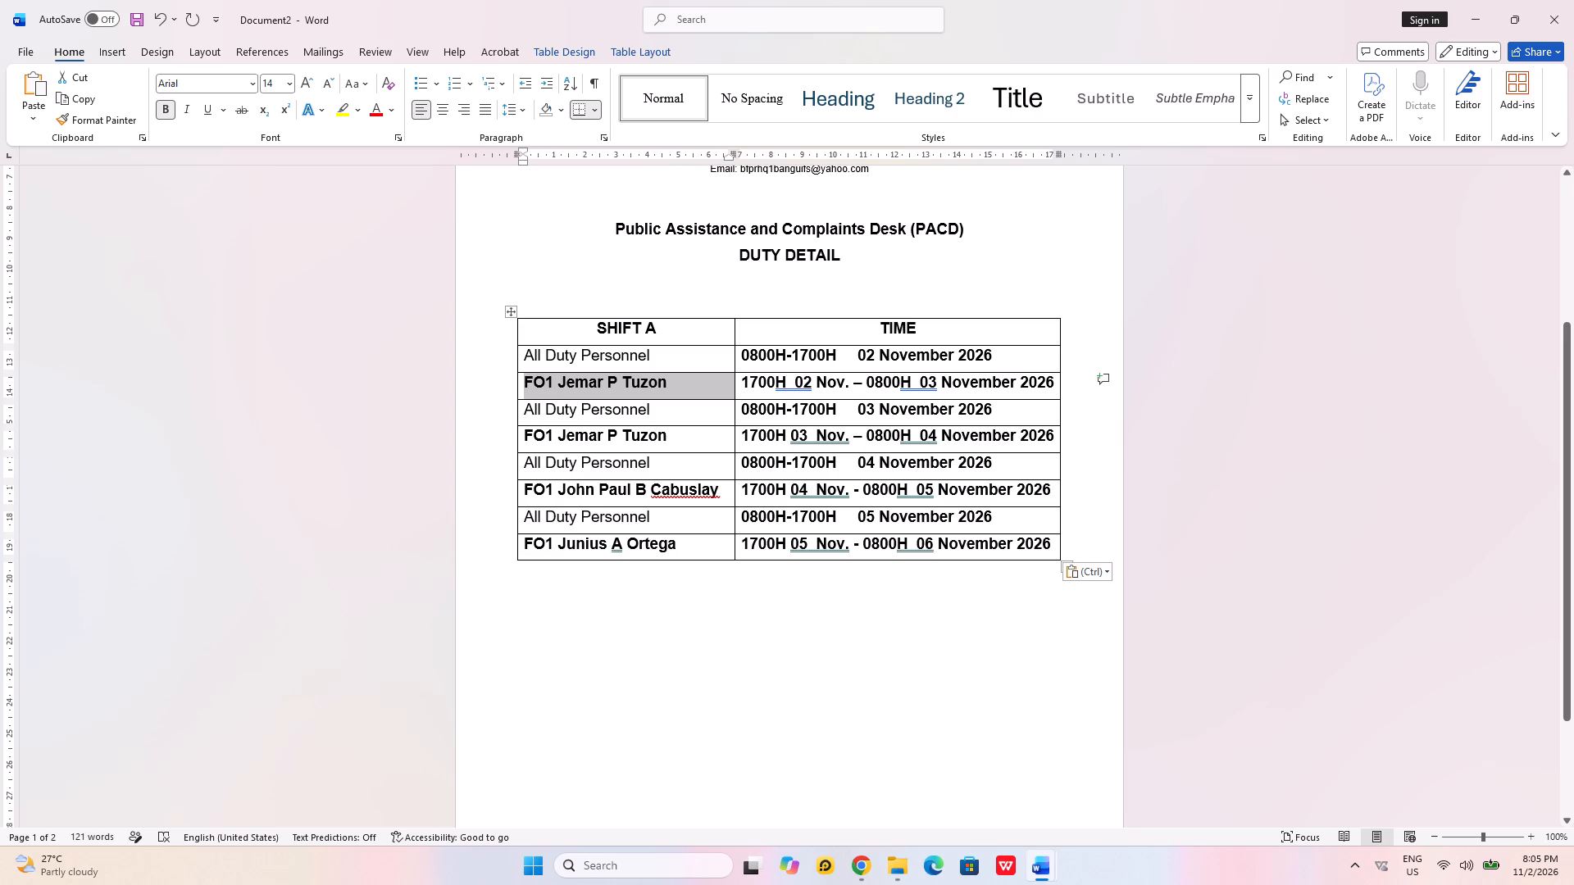
Replace the officer in the 03–04 November overnight row with a copy of the officer entry from the 04–05 November row.
left_click_drag(724, 490, 650, 486)
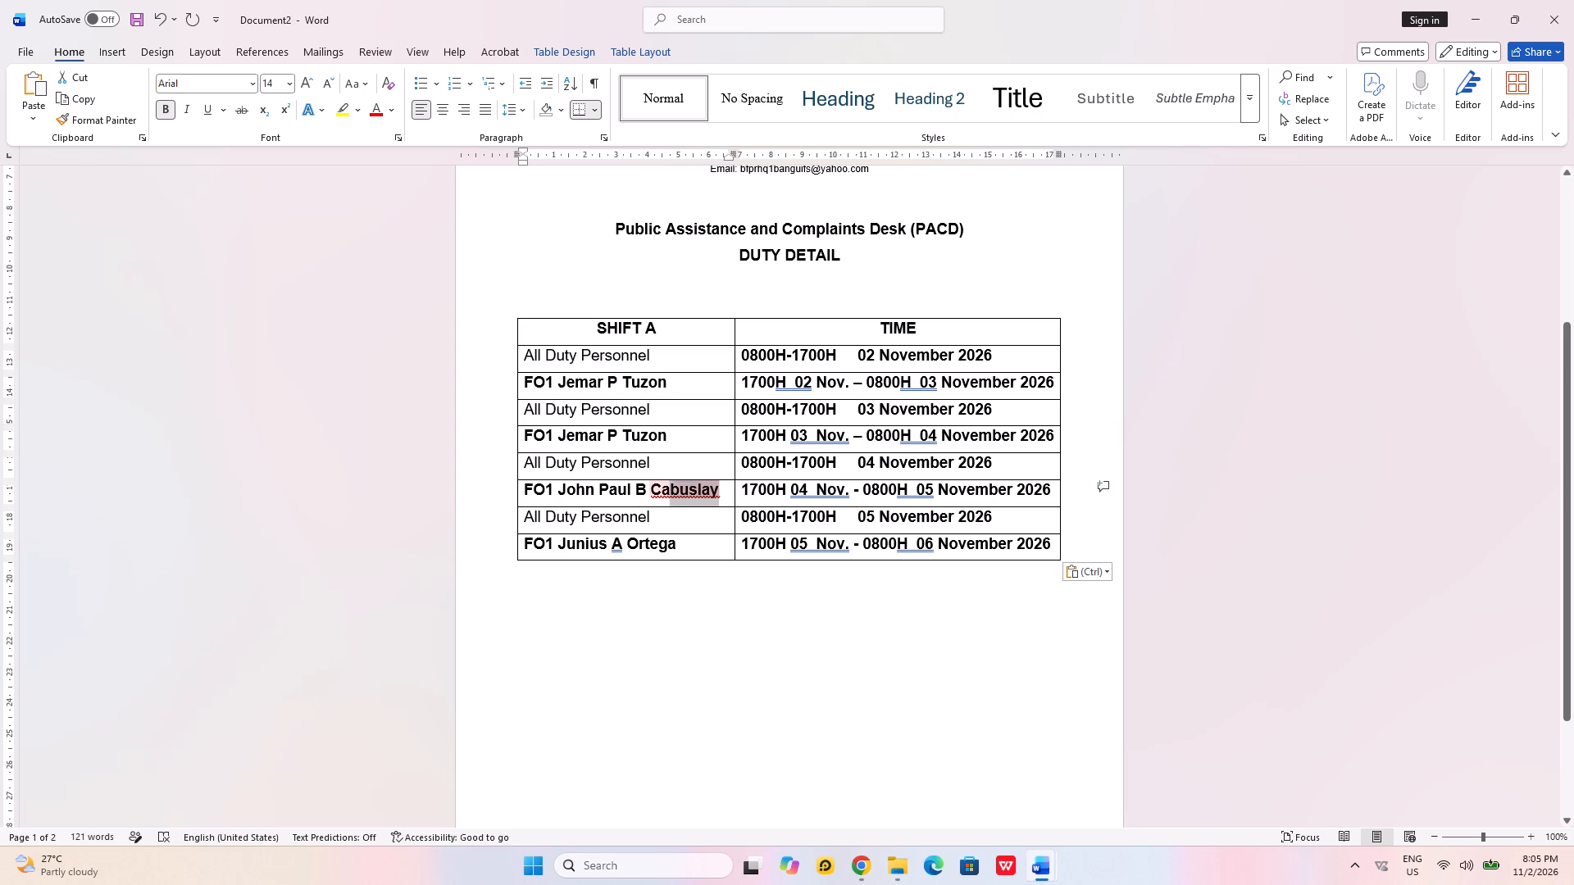
left_click_drag(650, 486, 530, 485)
key("ctrl+c")
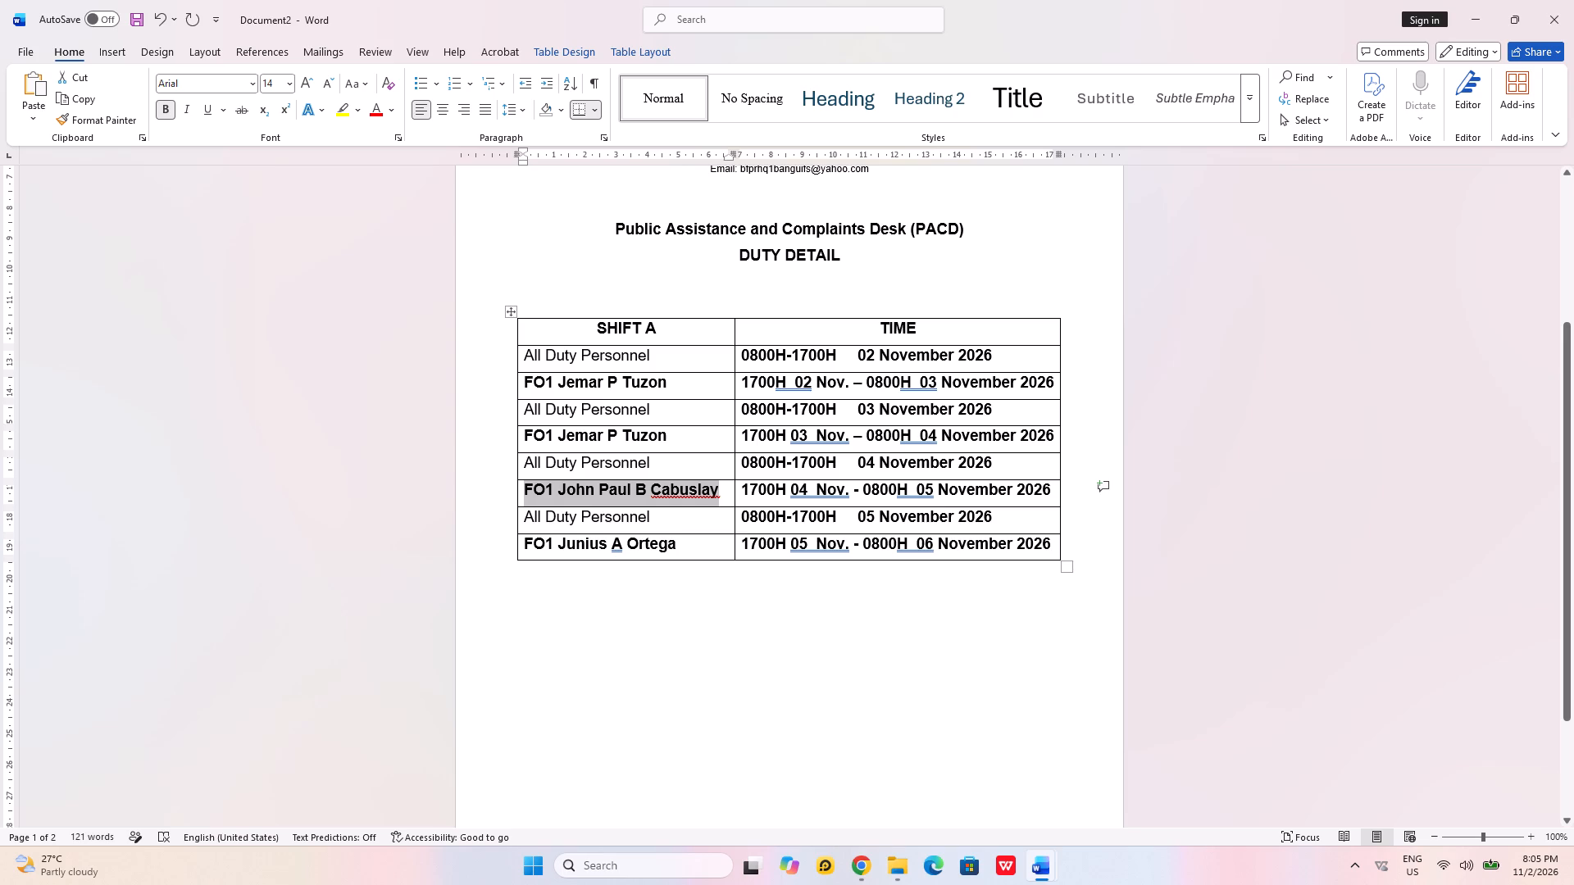
left_click_drag(666, 437, 535, 439)
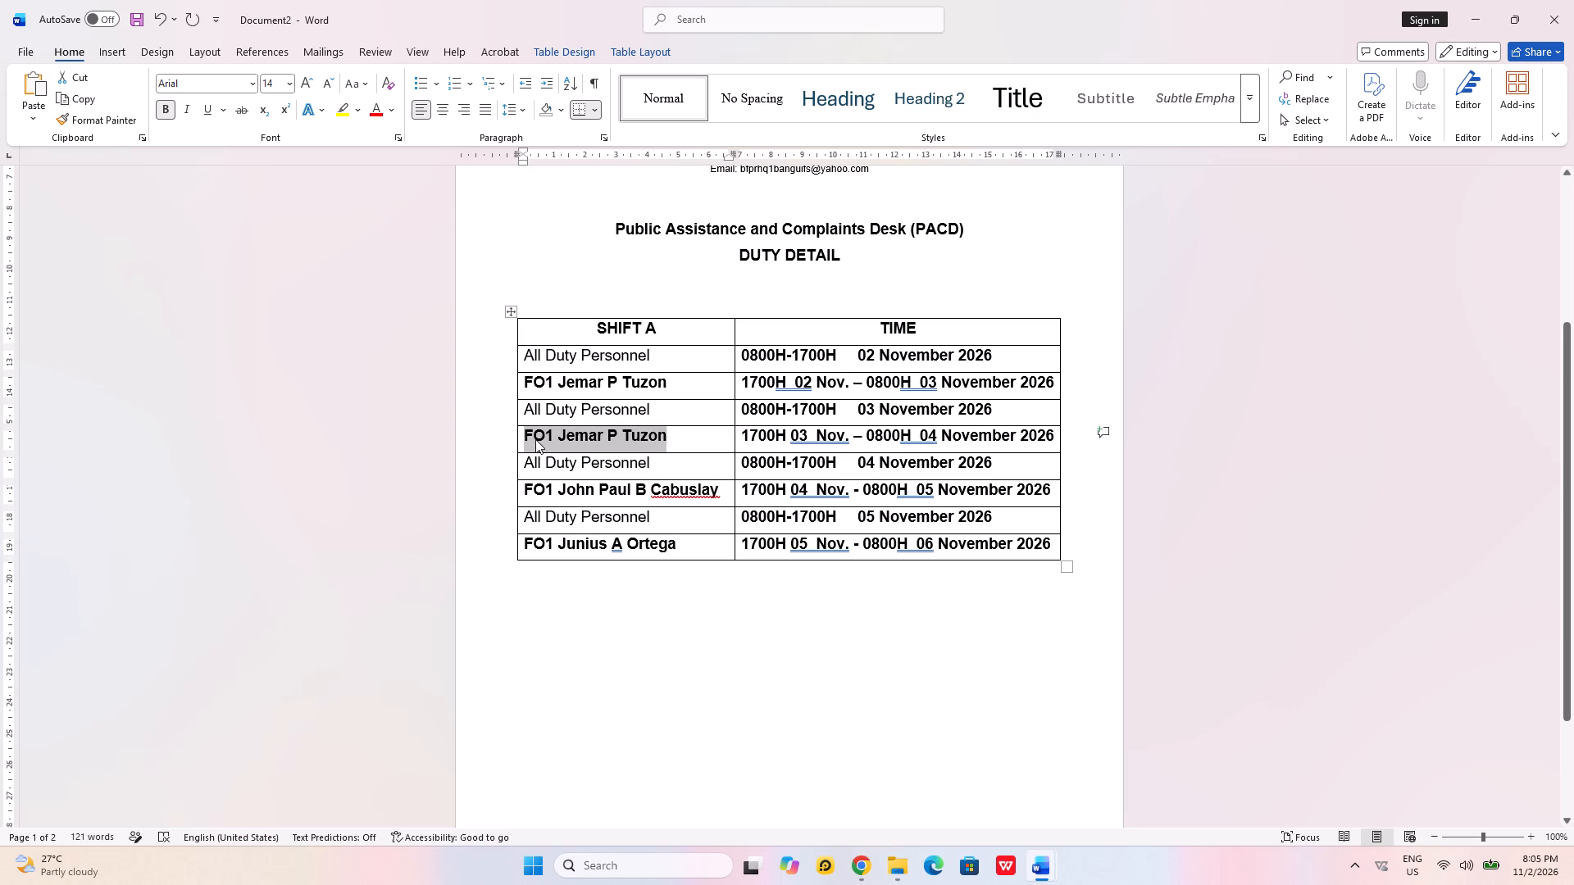
key("ctrl+v")
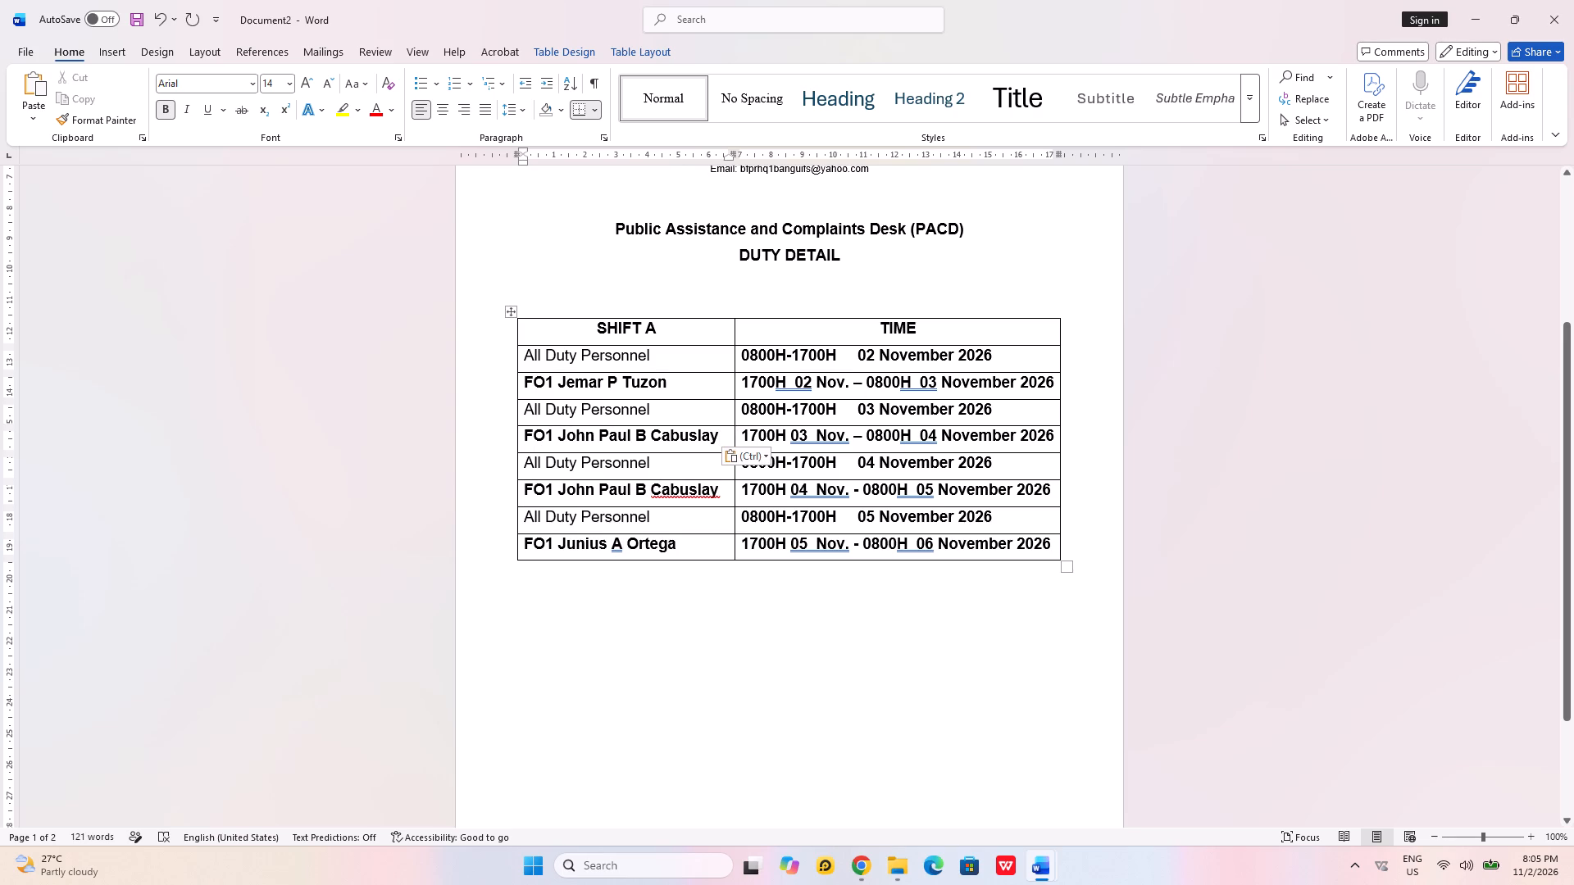
Replace the officer in the 04–05 November overnight row with a copy of the officer entry from the 05–06 November row.
left_click_drag(678, 546, 530, 541)
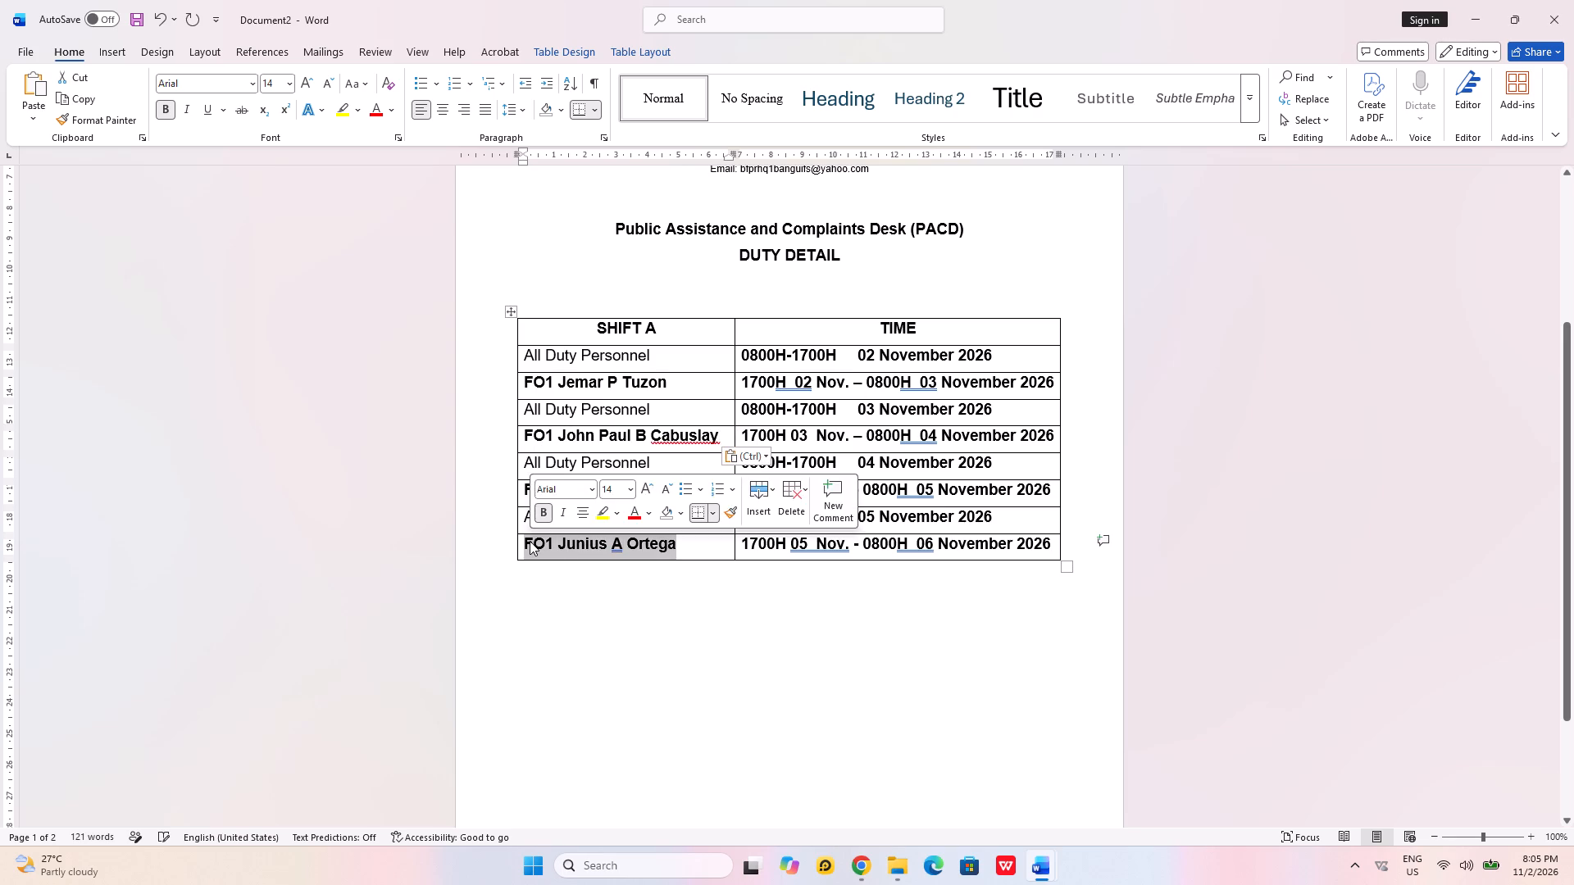
key("ctrl+c")
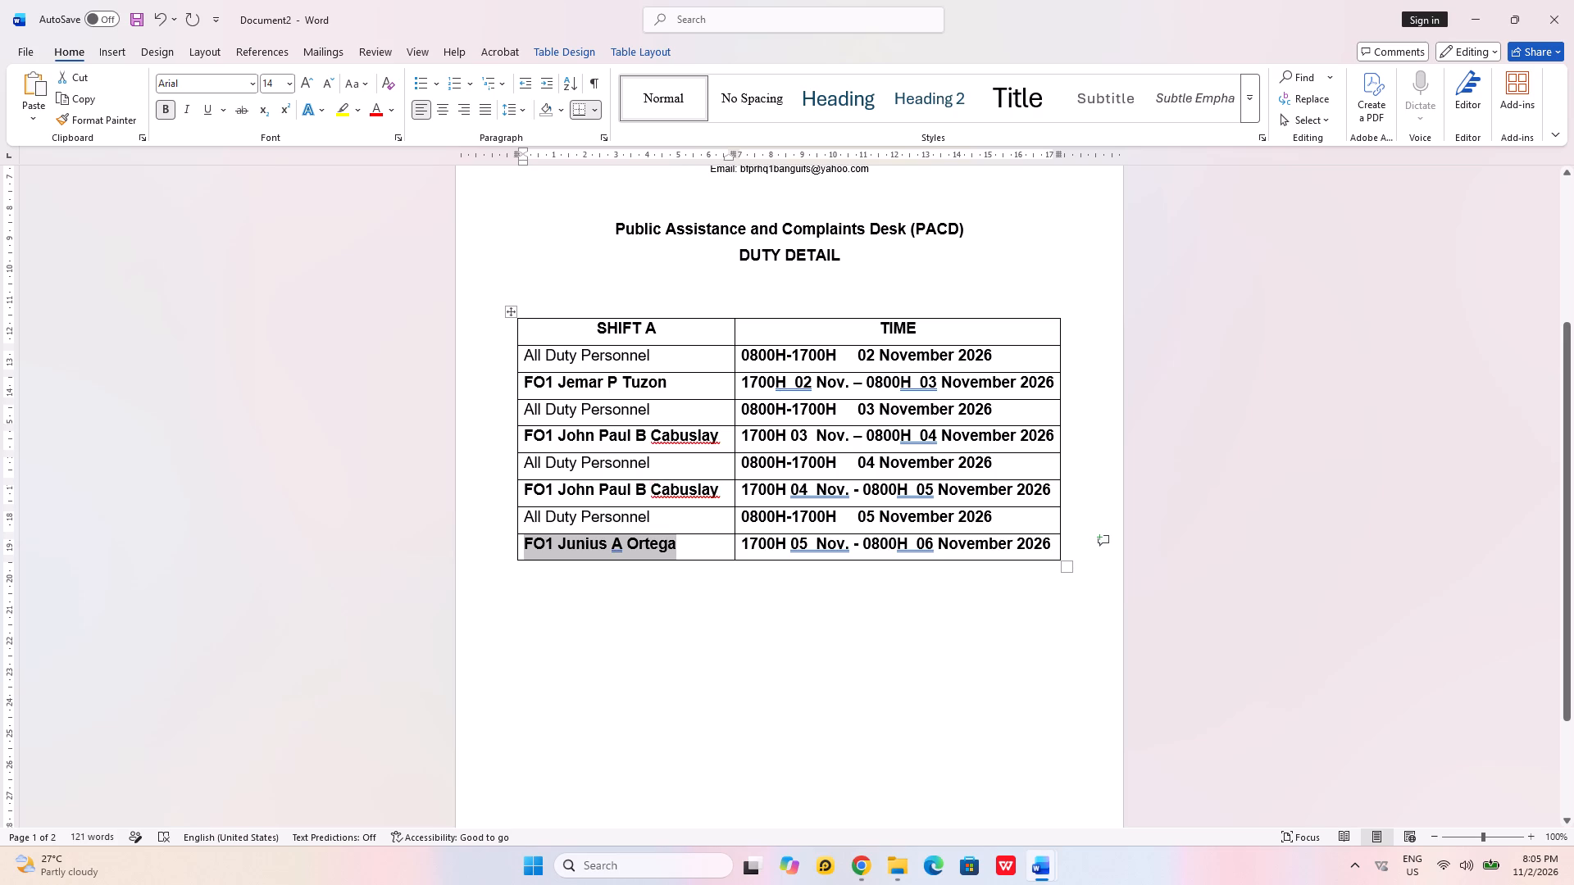
left_click_drag(719, 492, 536, 492)
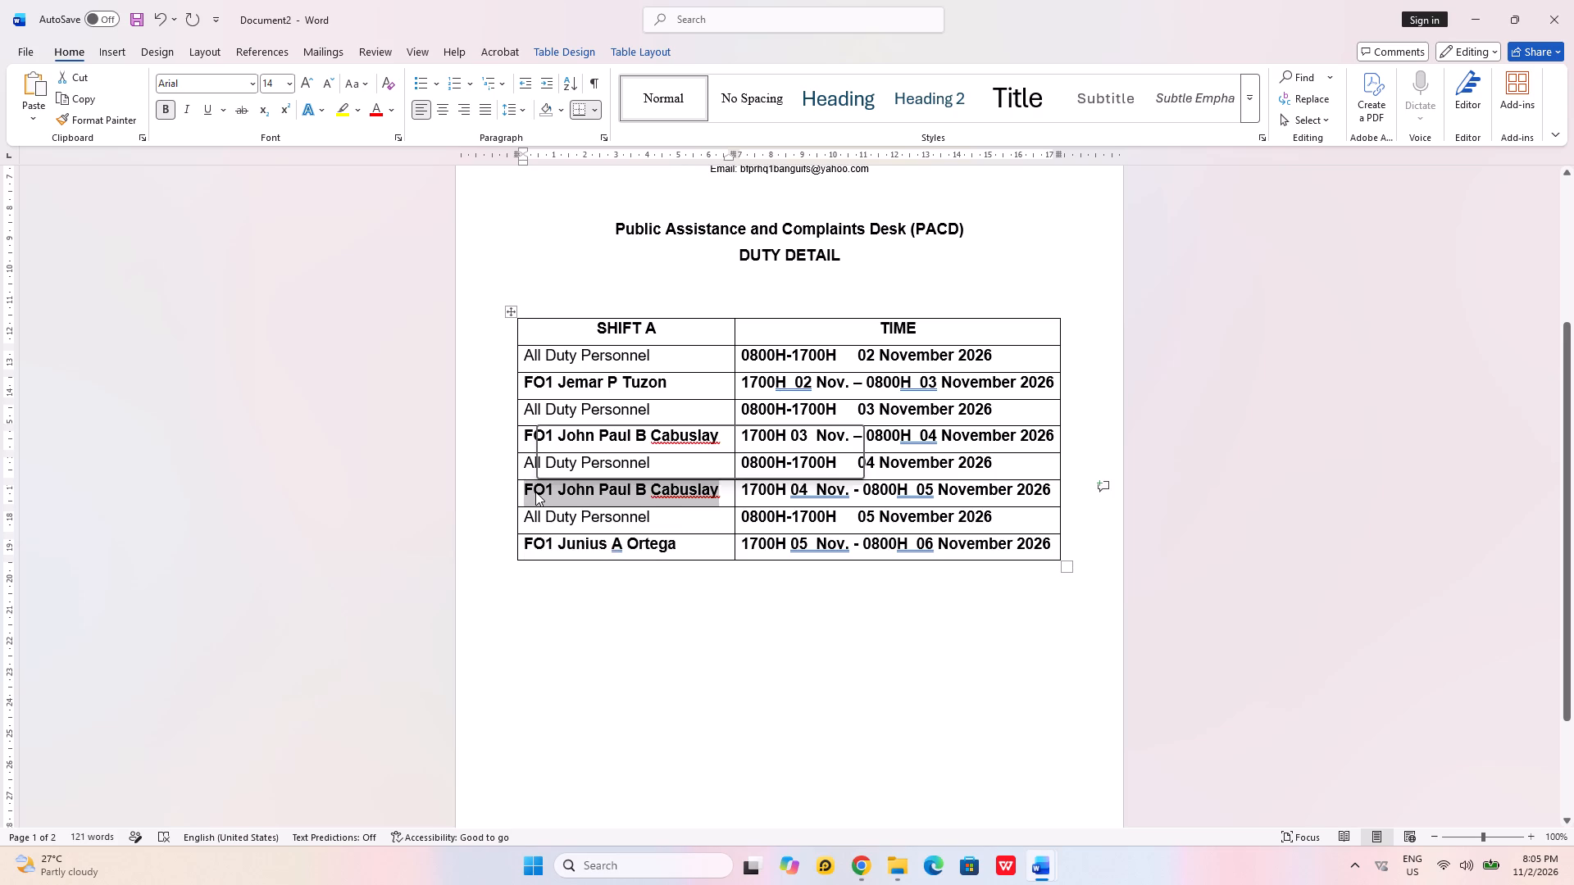
key("ctrl+v")
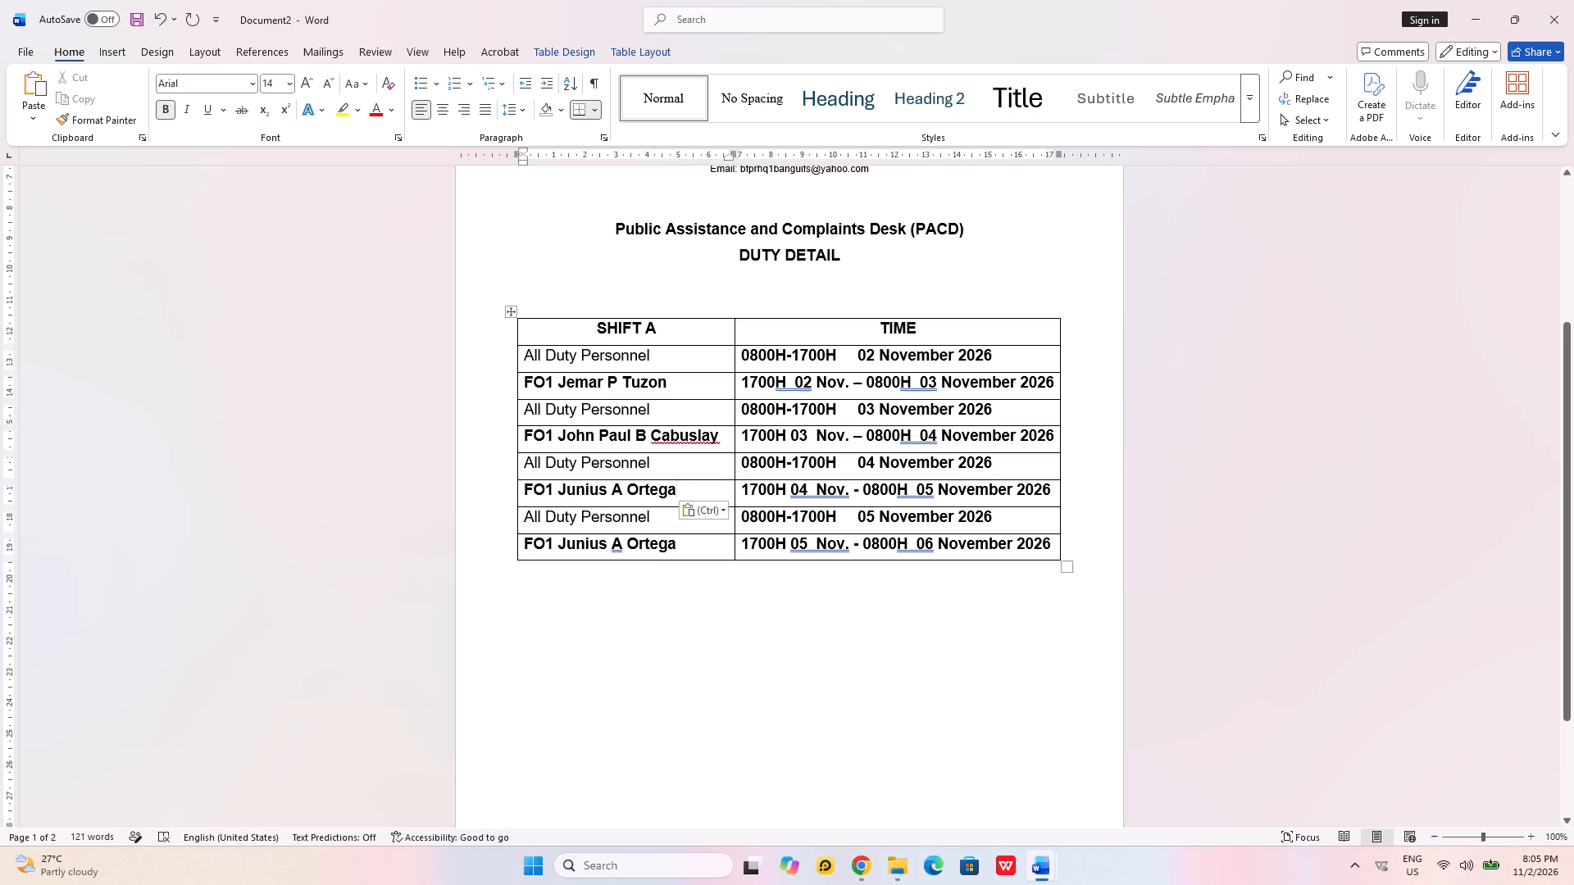
Replace the name after FO1 in the 05–06 November overnight row with the officer originally assigned to the 02–03 November overnight shift.
left_click(676, 548)
key("BackSpace")
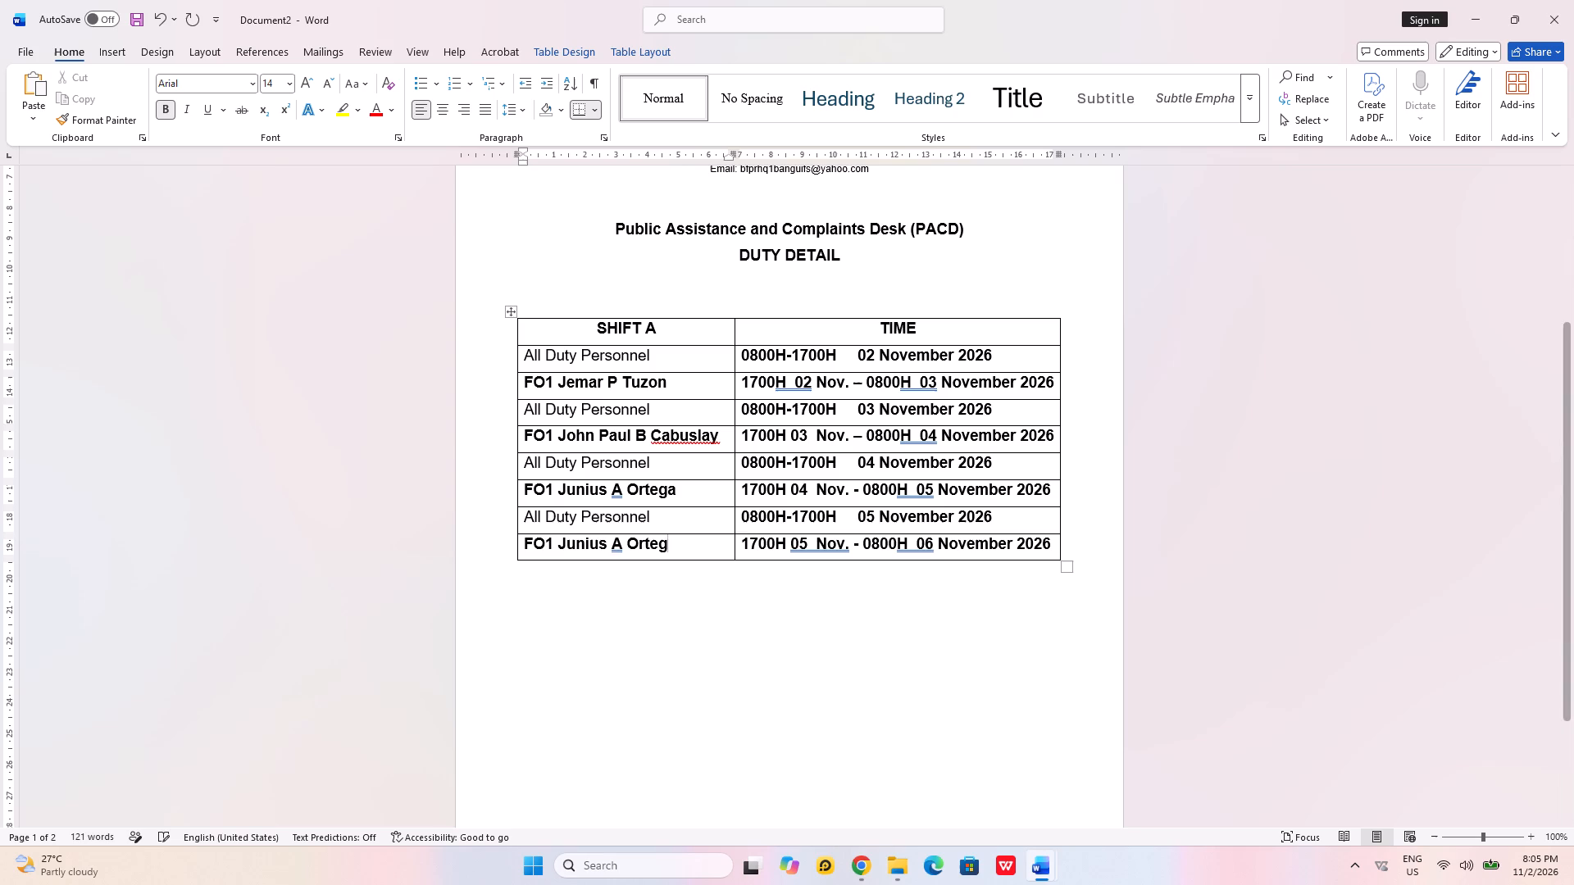
key("BackSpace")
key("BackSpace")
key("BackSpace")
key("BackSpace")
key("BackSpace")
key("BackSpace")
key("BackSpace")
key("BackSpace")
key("BackSpace")
key("BackSpace")
key("BackSpace")
key("BackSpace")
key("BackSpace")
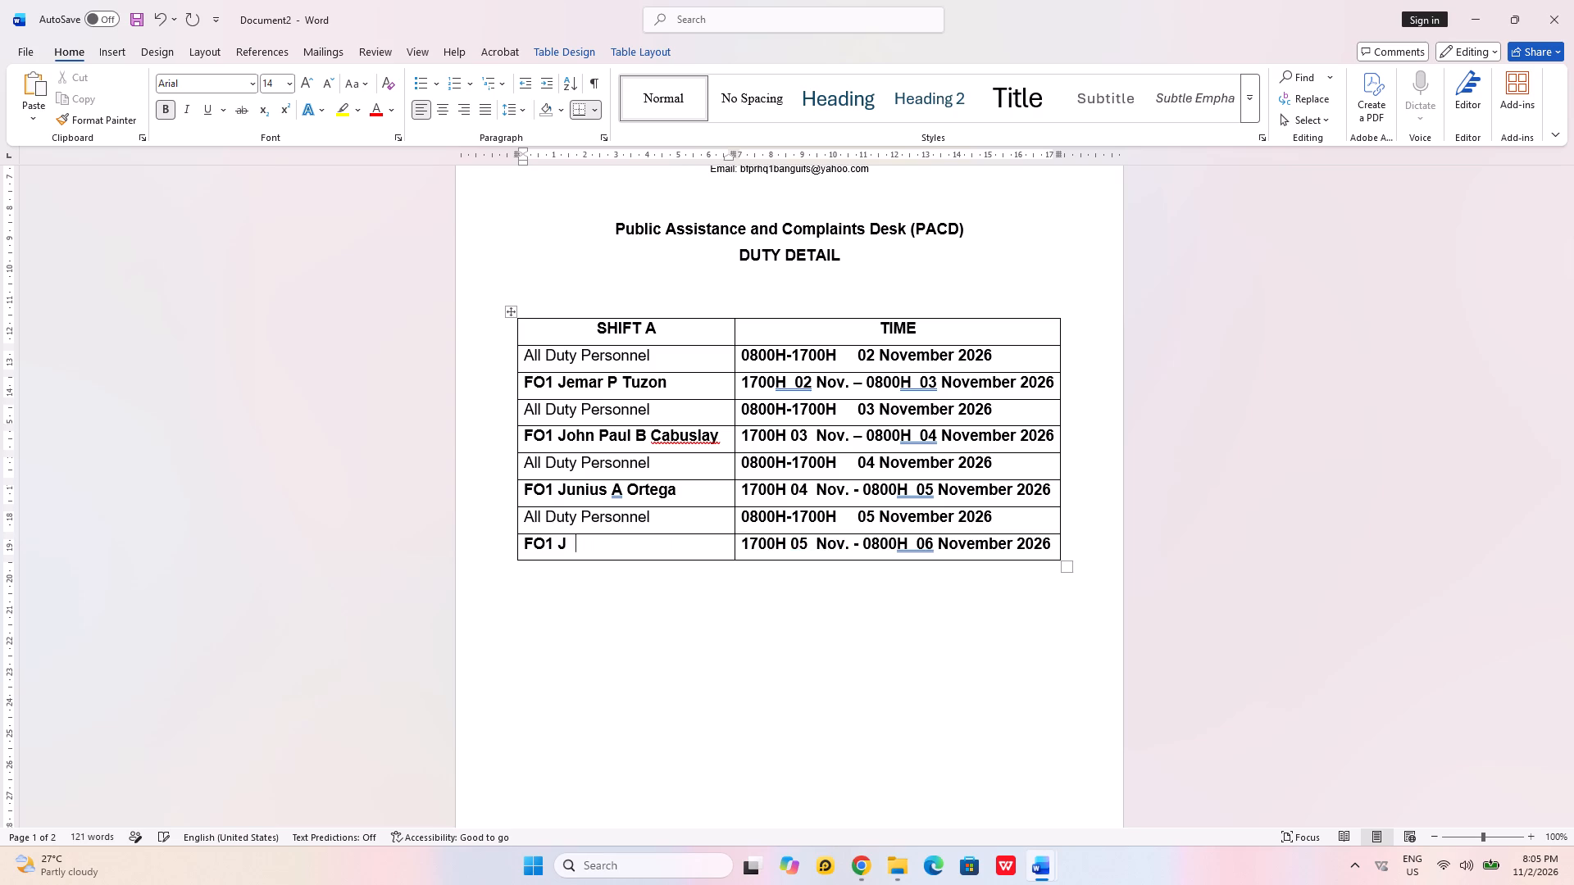
key("BackSpace")
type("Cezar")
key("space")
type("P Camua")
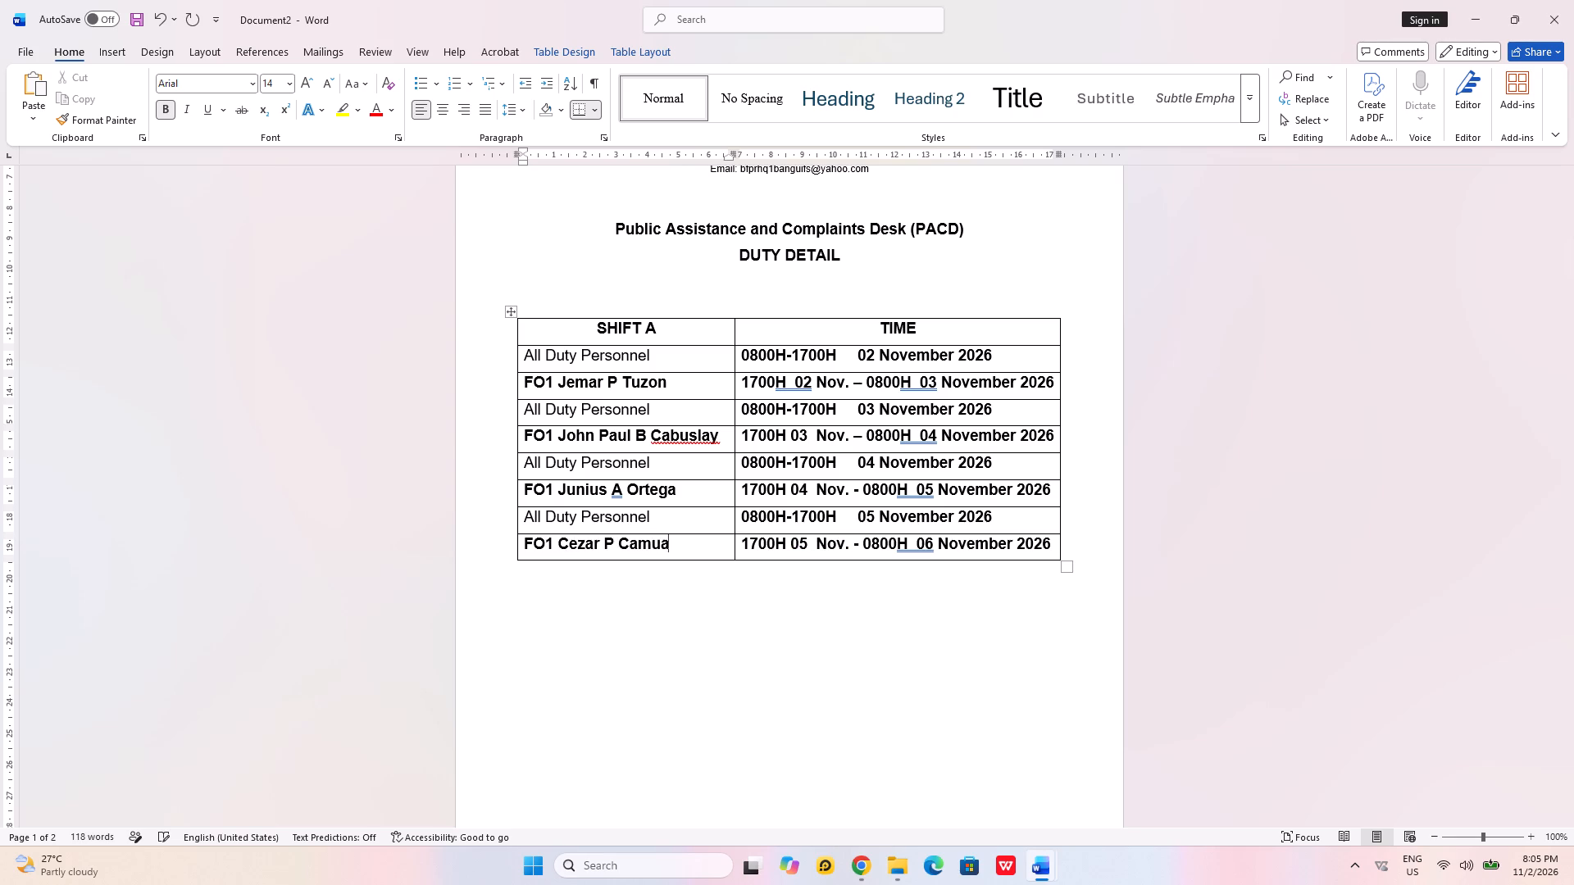
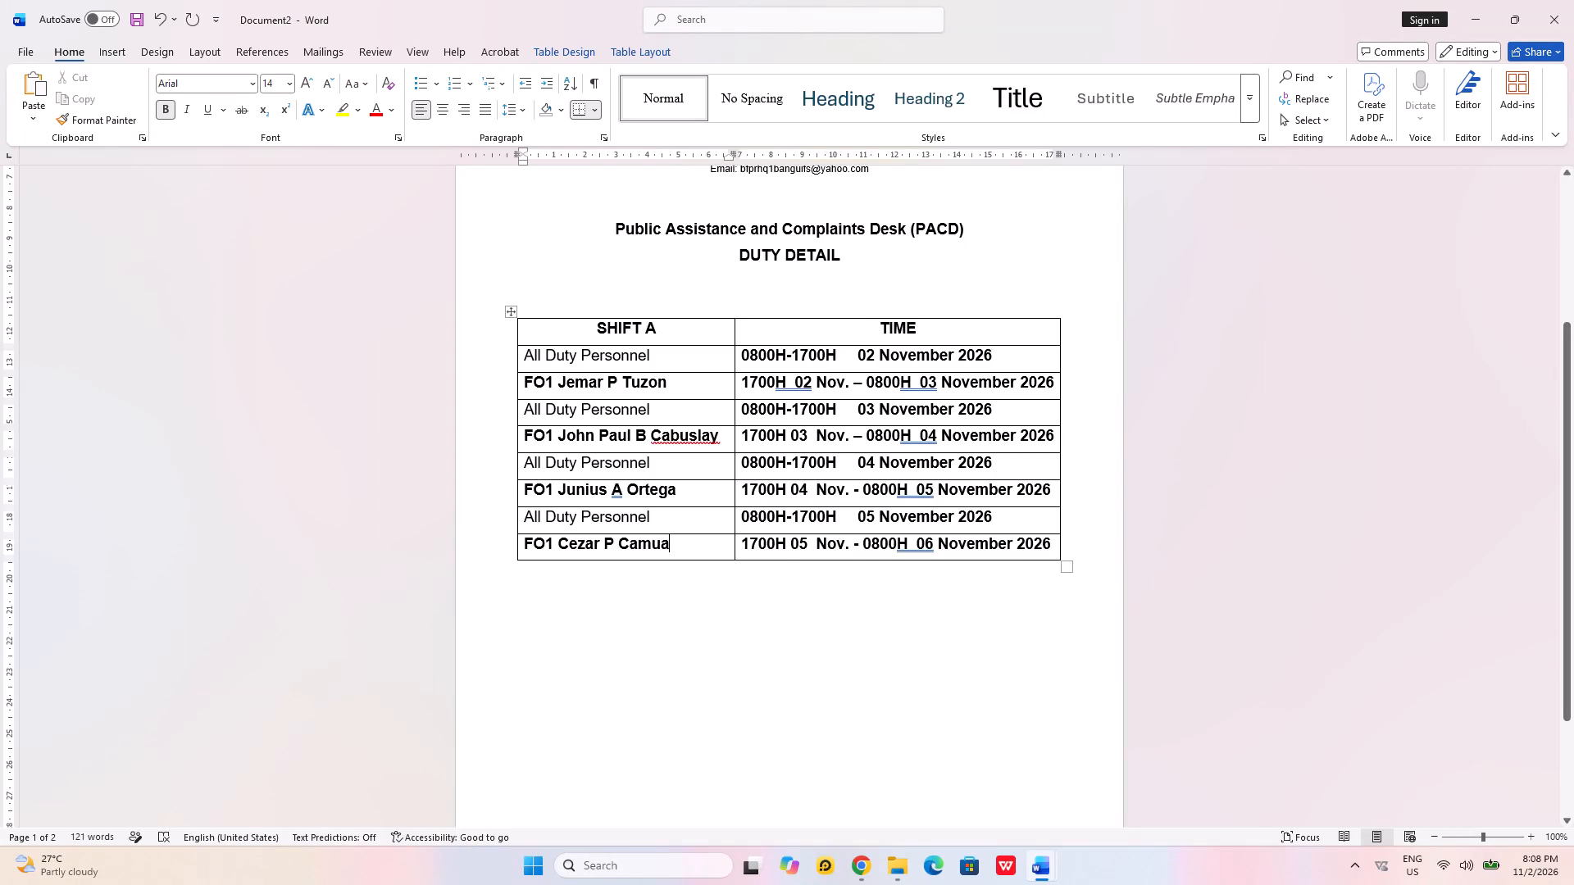
Change the "Public Assistance and Complaints Desk (PACD)" heading to uppercase.
left_click(497, 232)
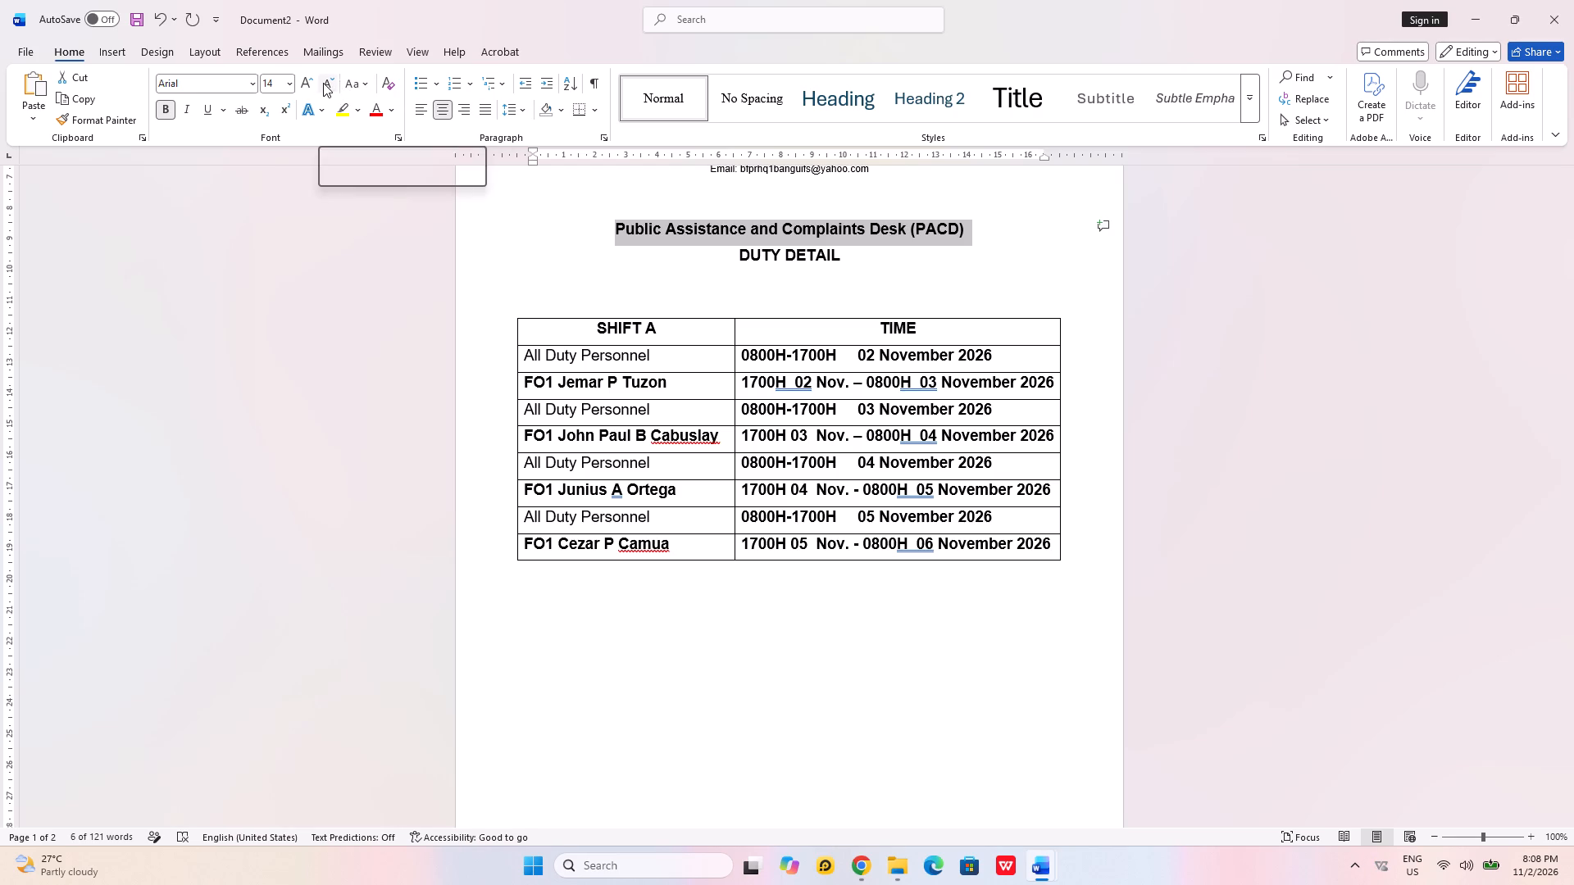
left_click(366, 86)
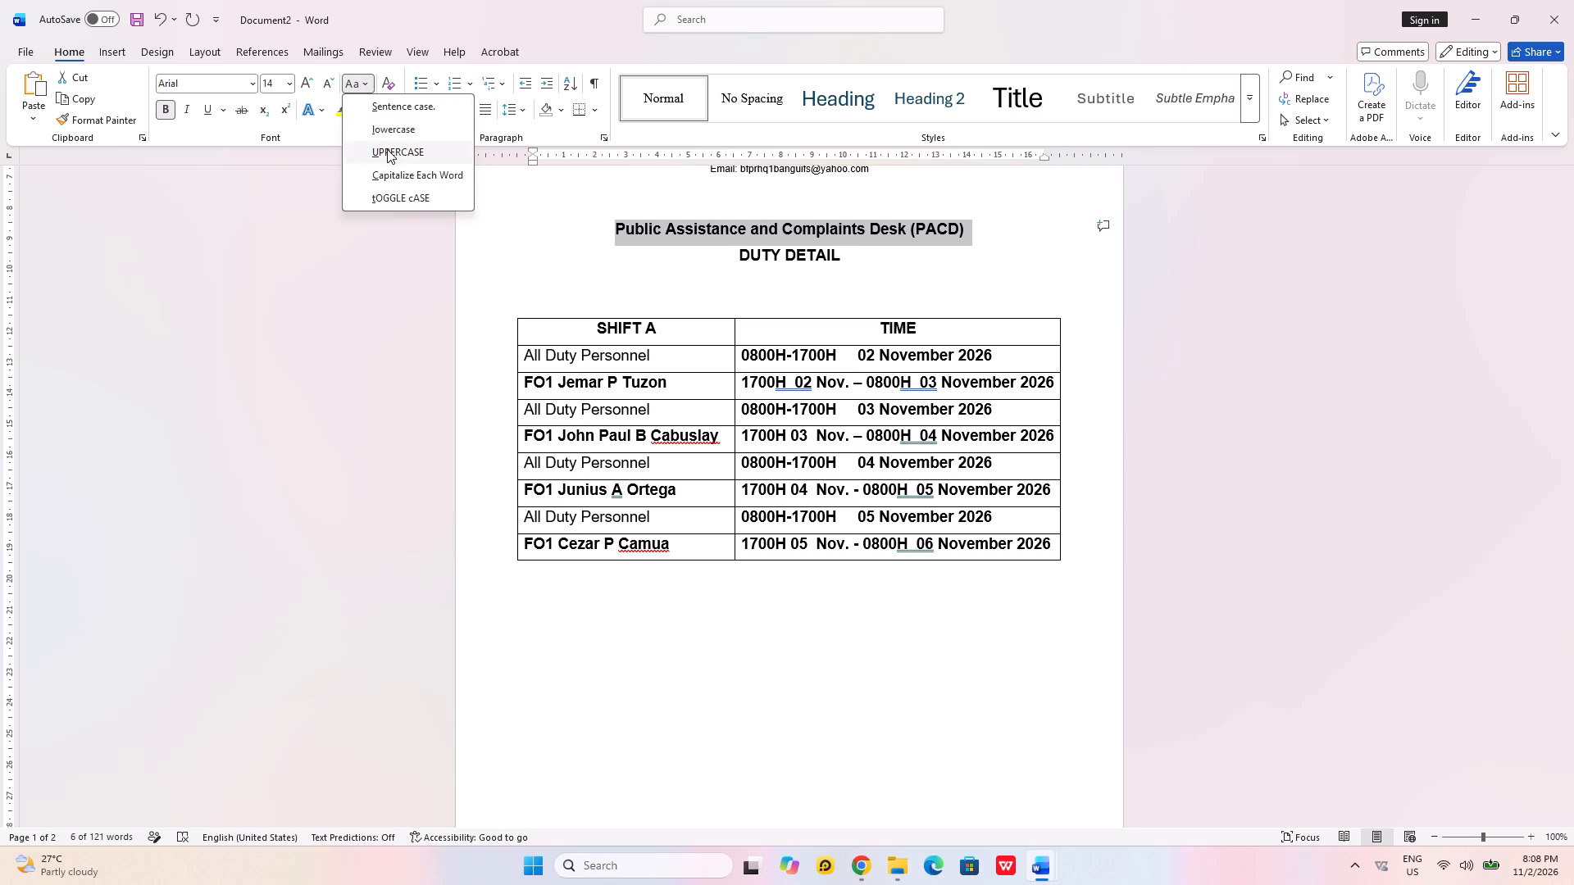
left_click(387, 151)
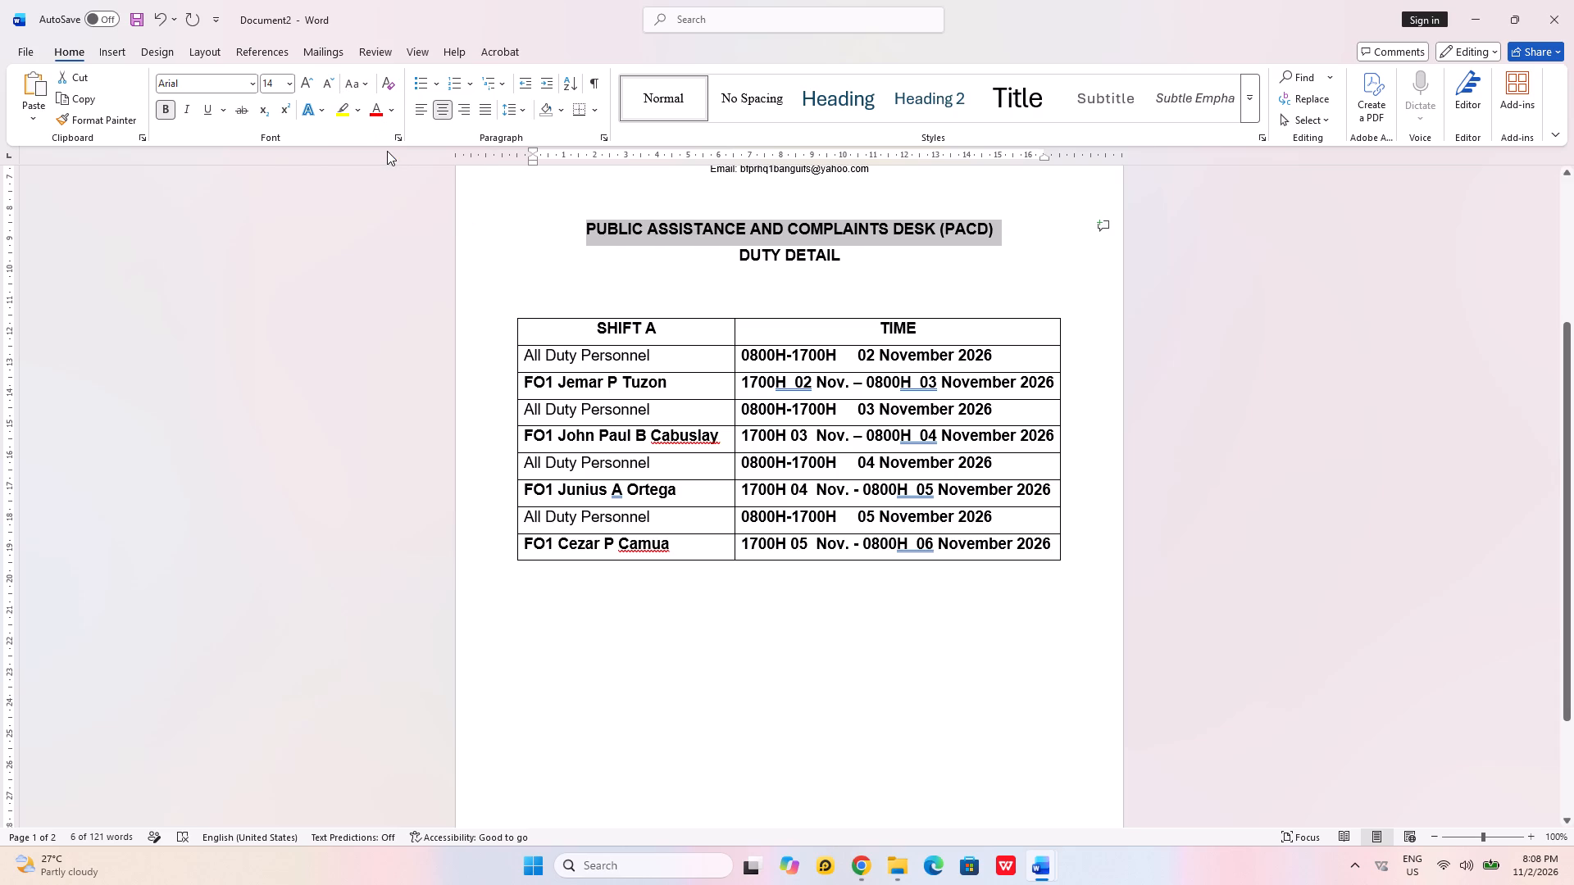
Insert eleven blank lines between the DUTY DETAIL heading and the Shift A table.
scroll(473, 202, "up", 2)
scroll(475, 203, "down", 1)
scroll(572, 278, "up", 5)
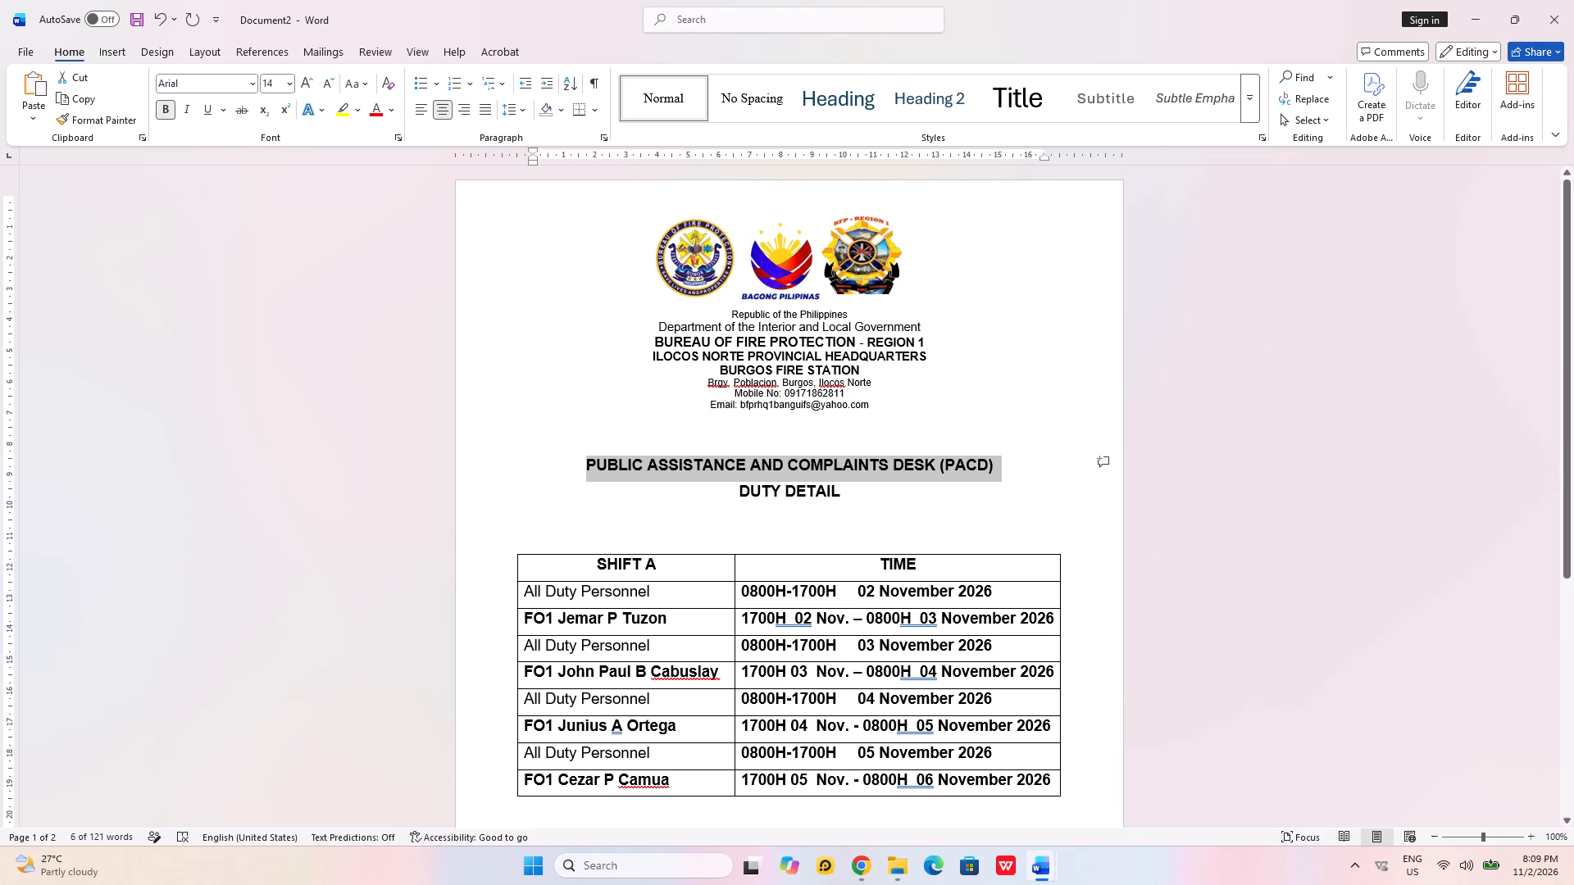
scroll(569, 287, "down", 1)
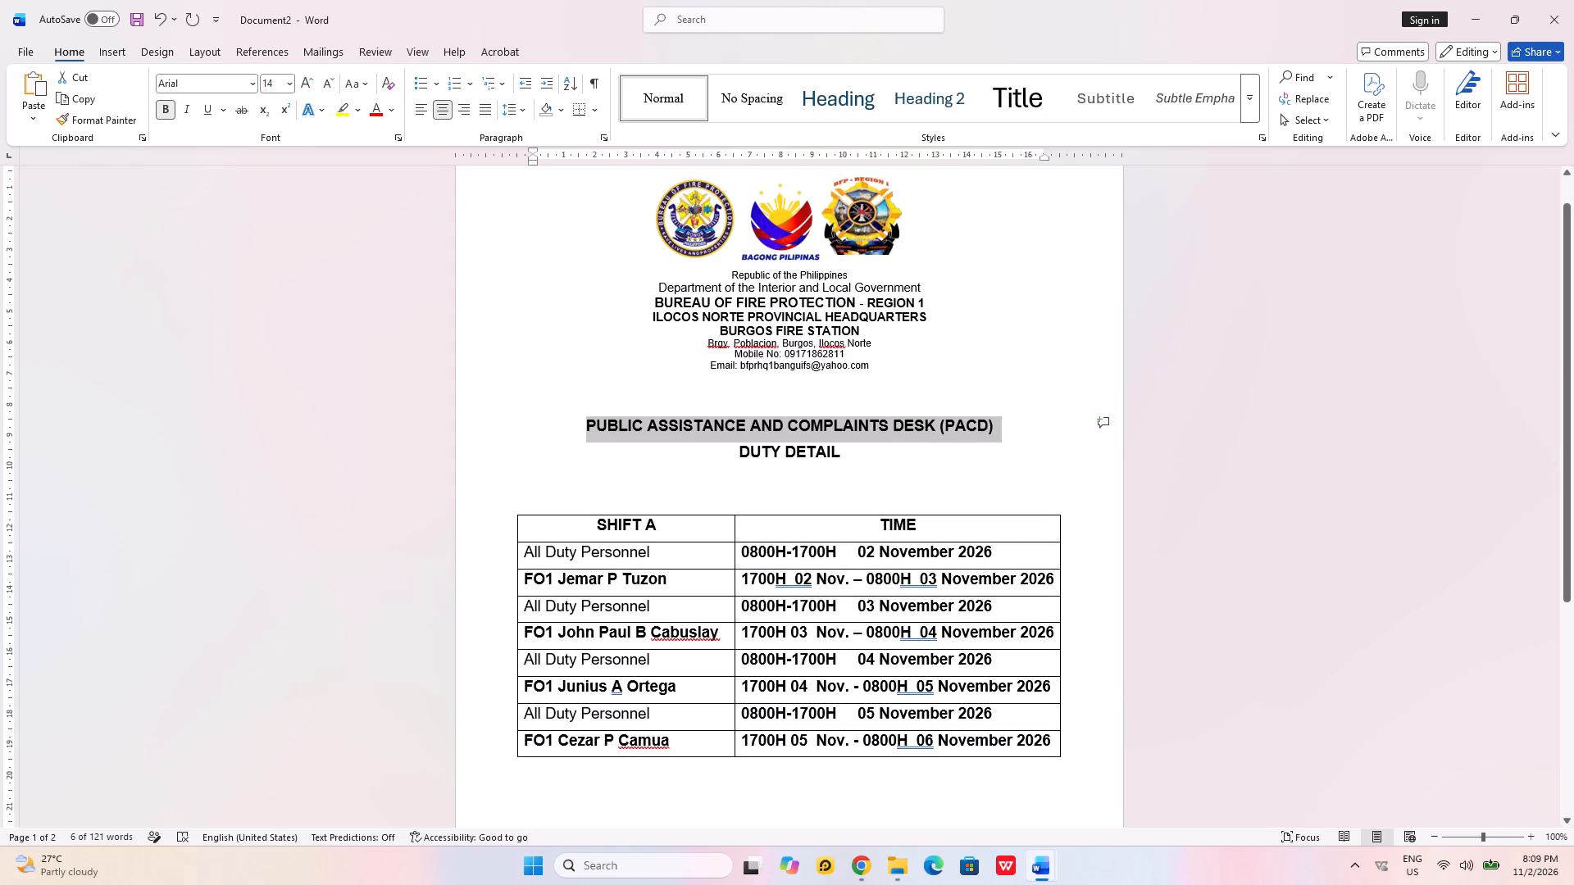
scroll(571, 288, "down", 2)
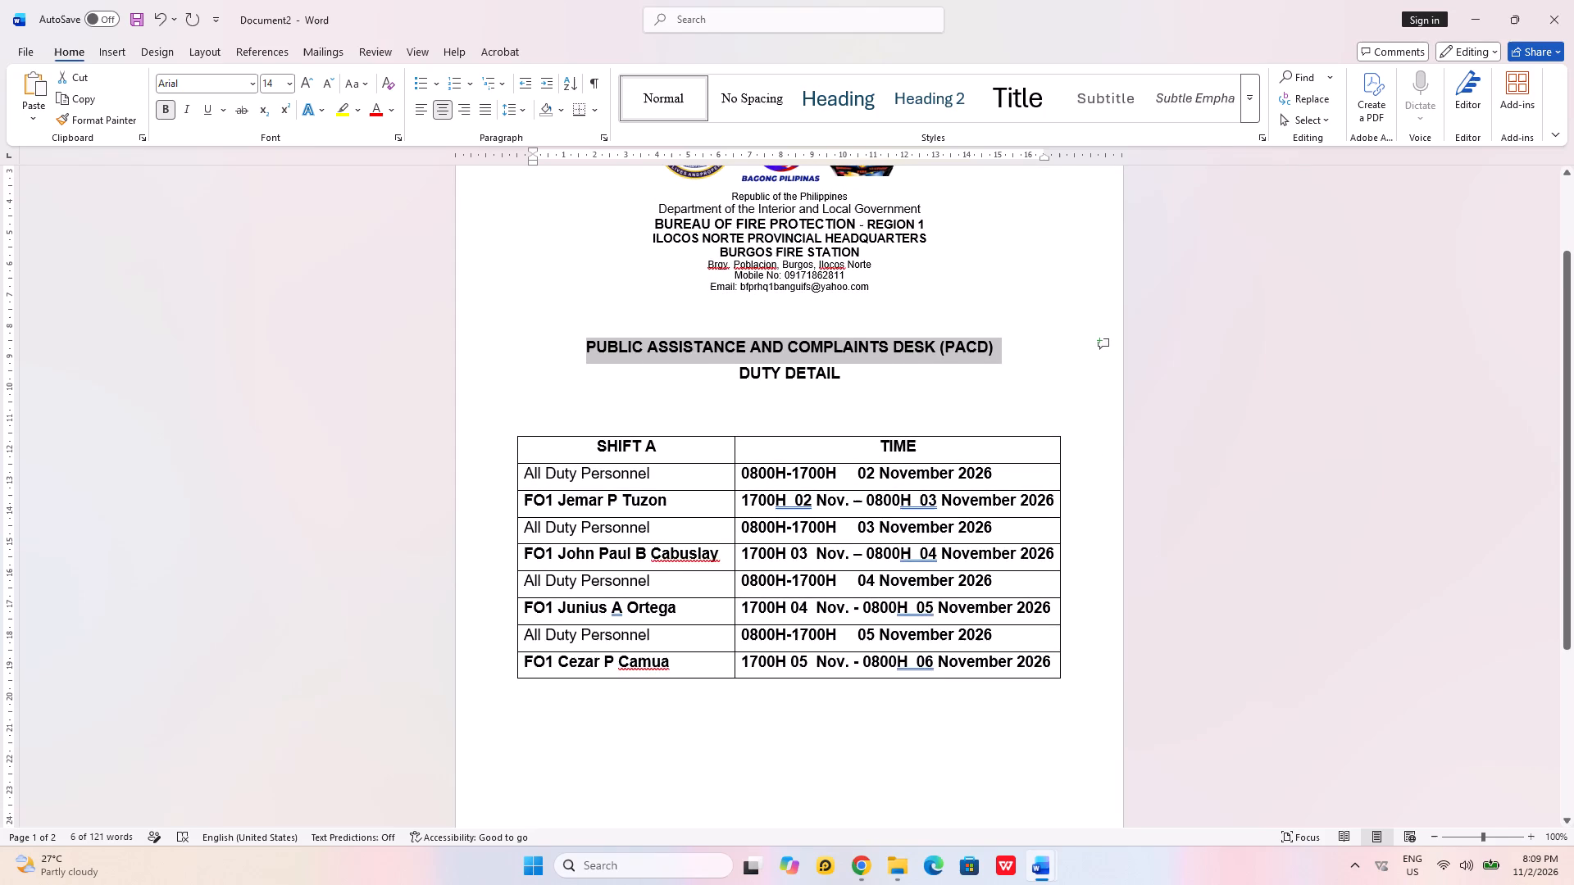
scroll(571, 288, "down", 1)
left_click(781, 359)
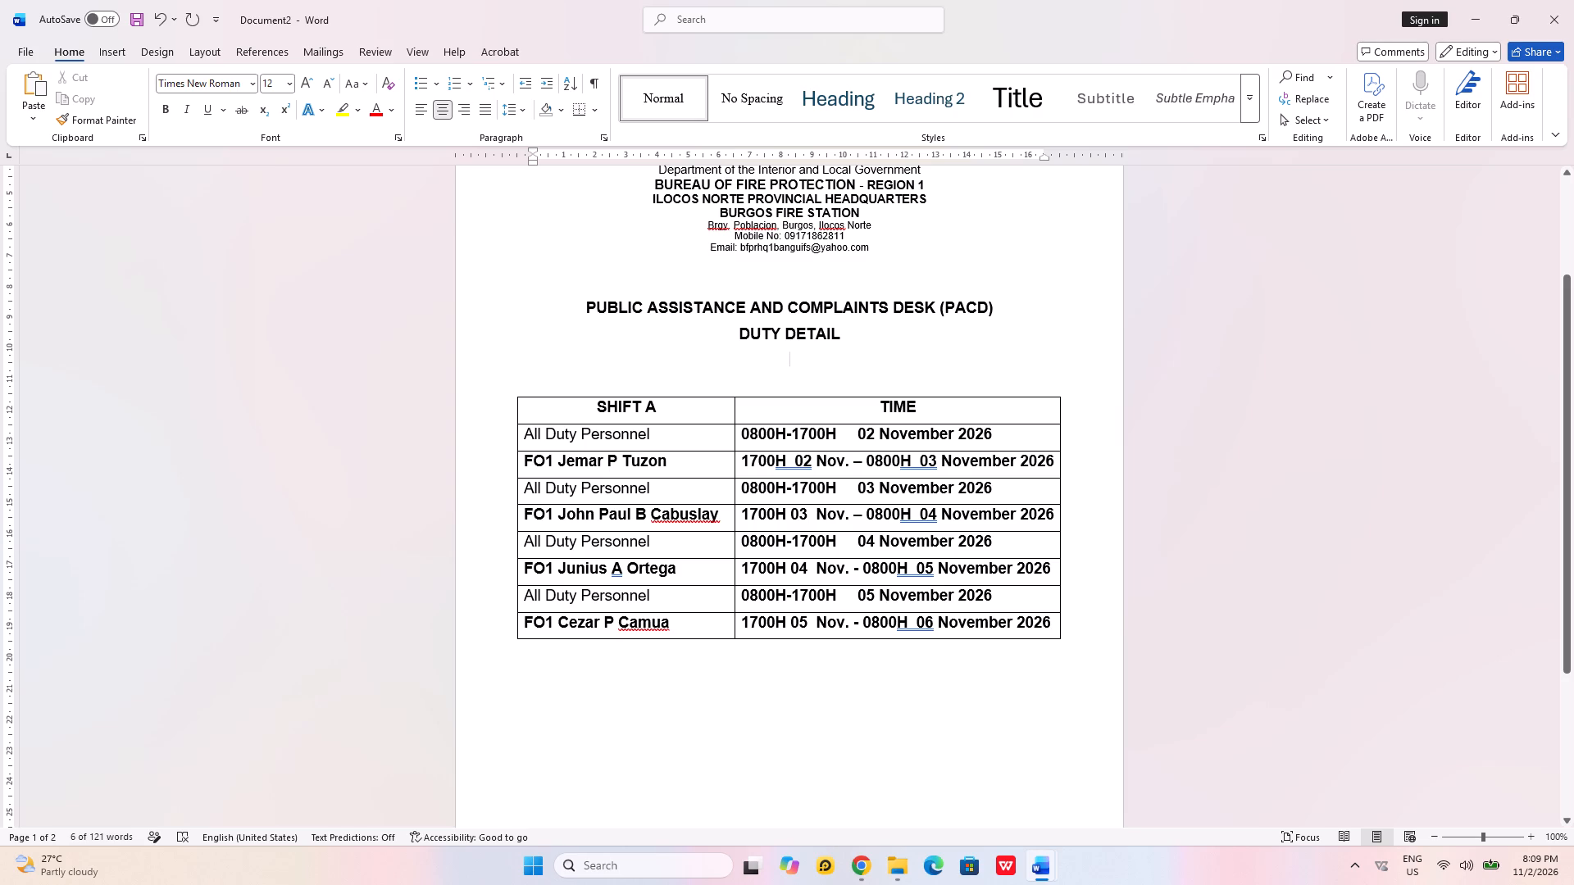
key("Return")
key("Return")
key("Return")
key("Return")
key("Return")
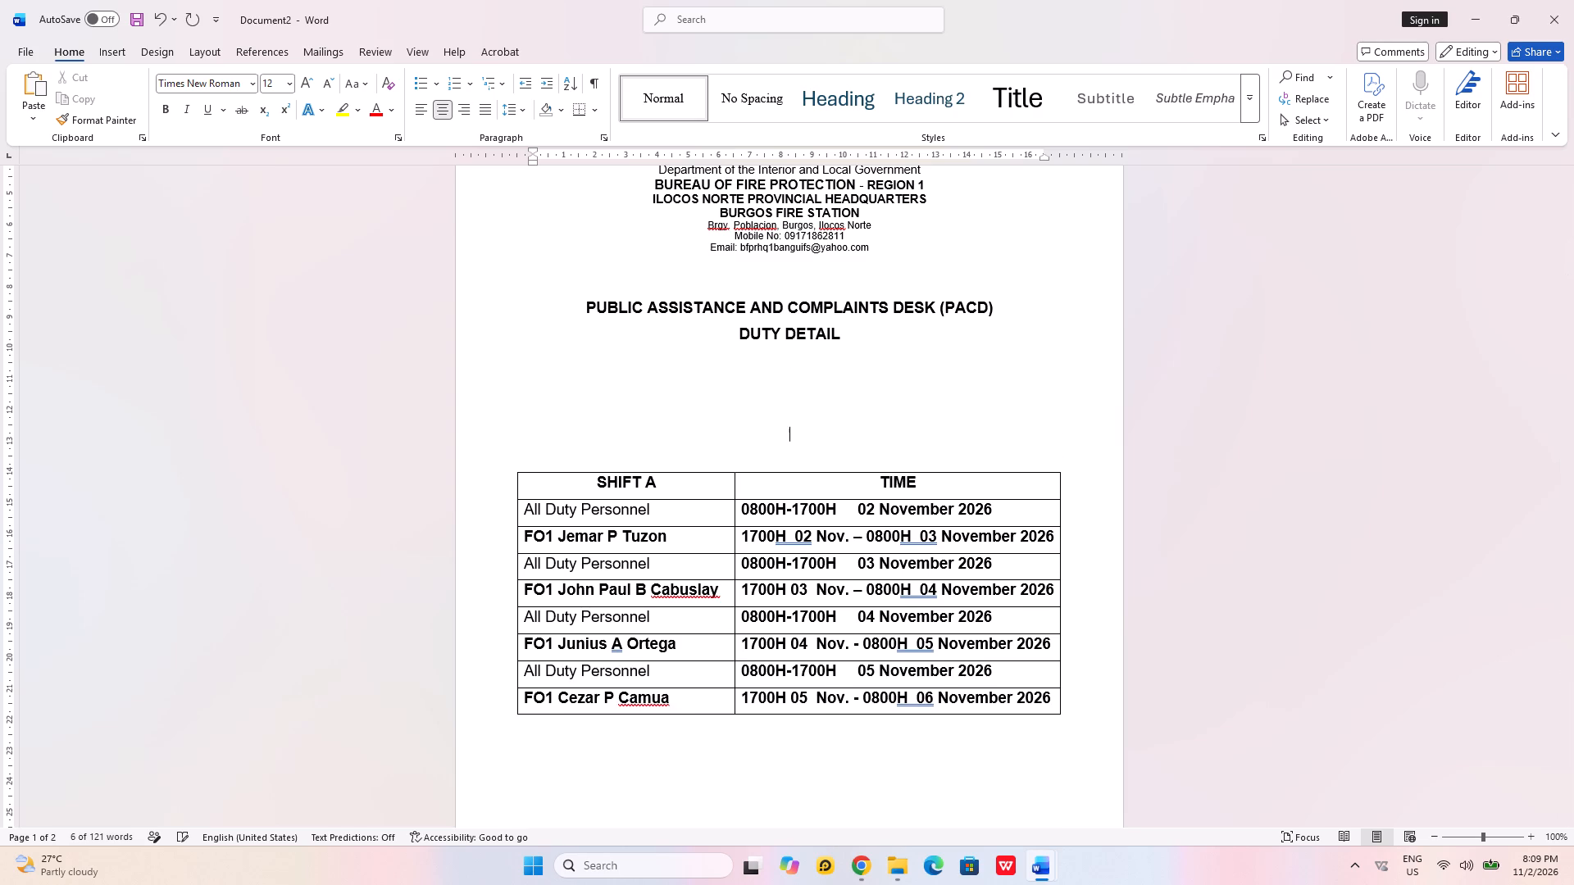
key("Return")
key("Return")
key("Return")
key("Return")
key("Return")
key("Return")
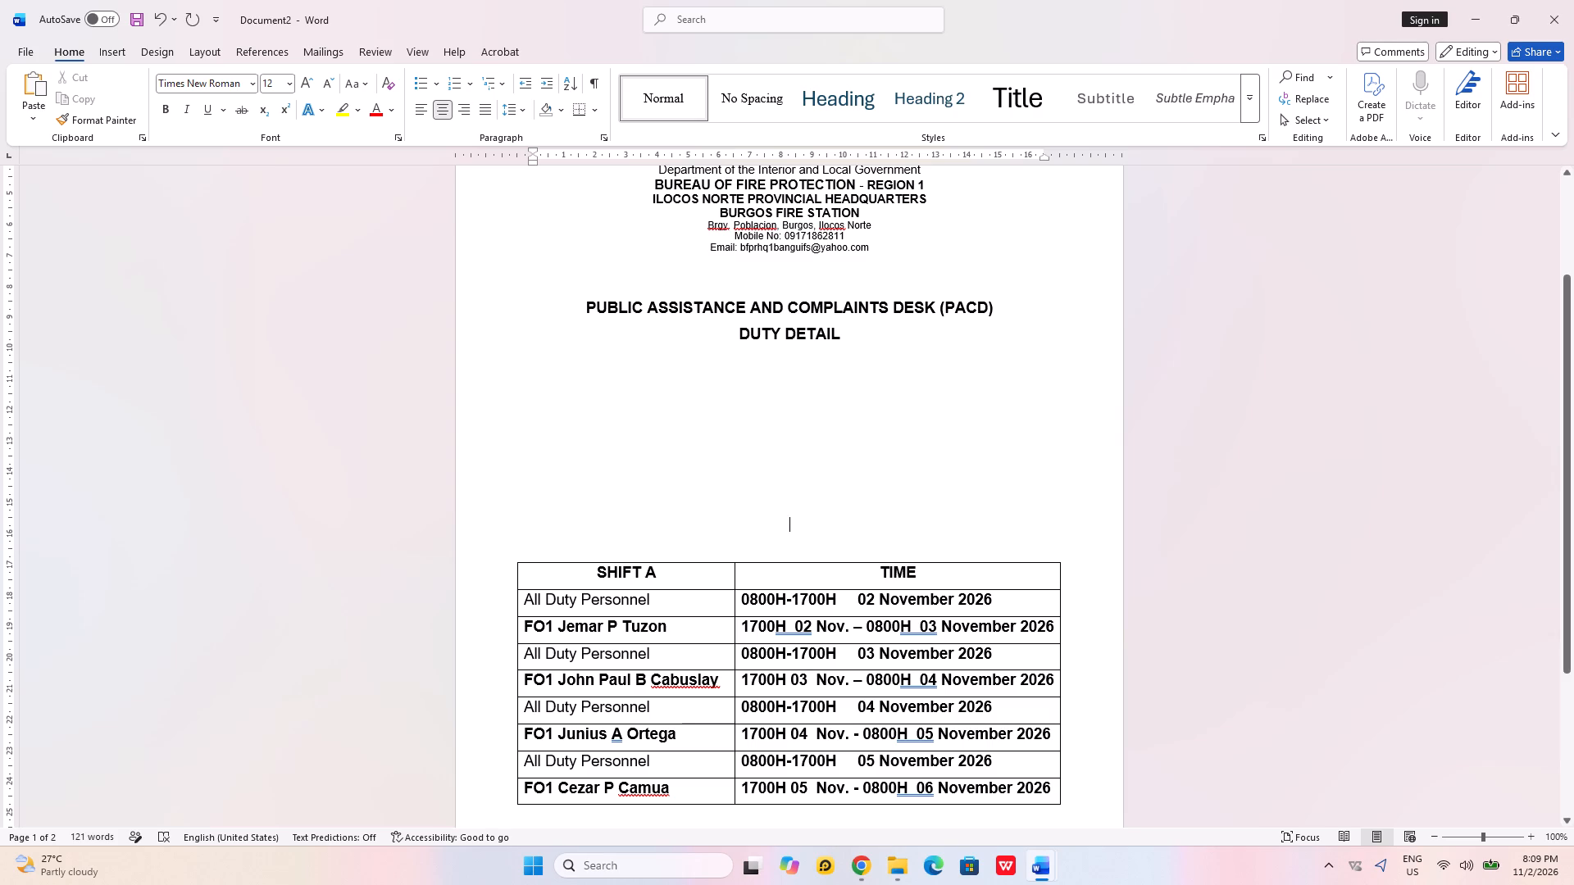
Insert a table with two columns and six rows in the blank space just below the DUTY DETAIL heading.
left_click(768, 389)
left_click(1436, 837)
left_click(111, 57)
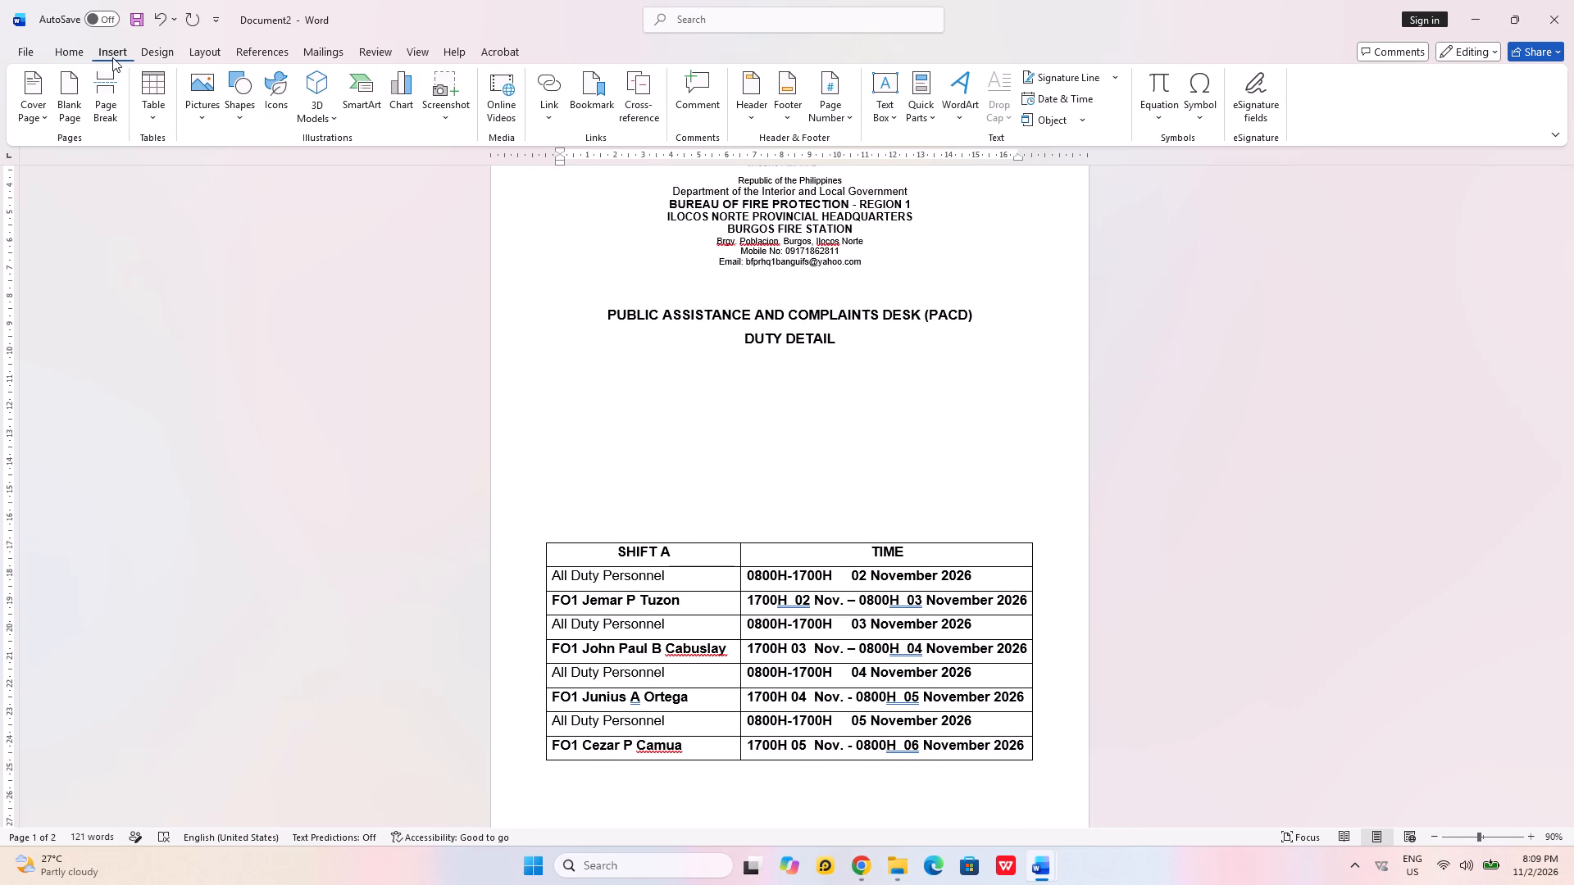
left_click(146, 88)
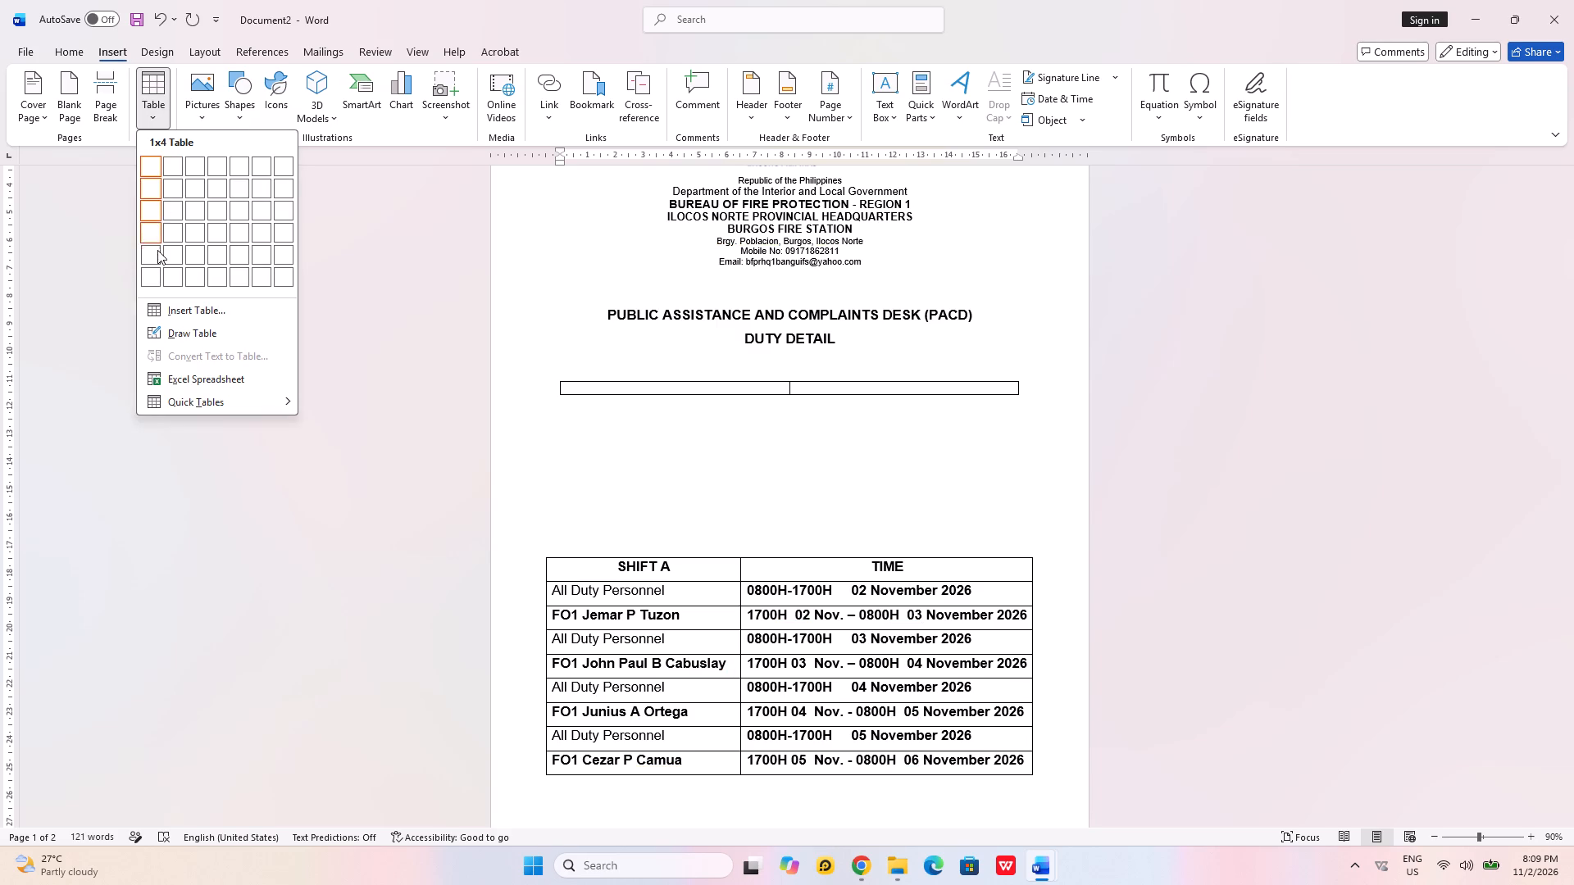
left_click(175, 275)
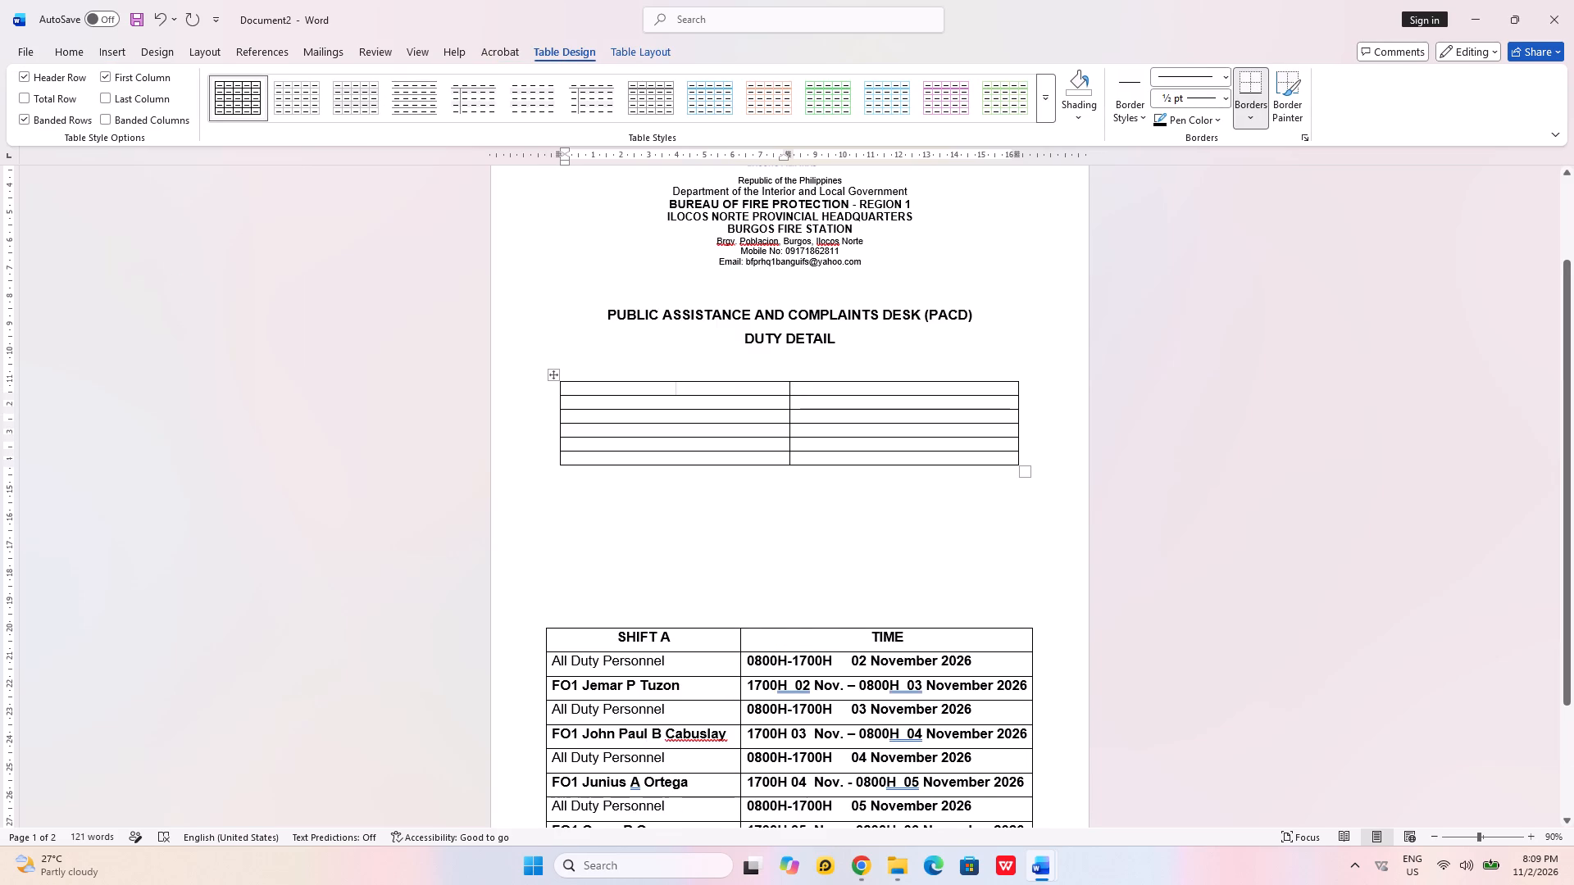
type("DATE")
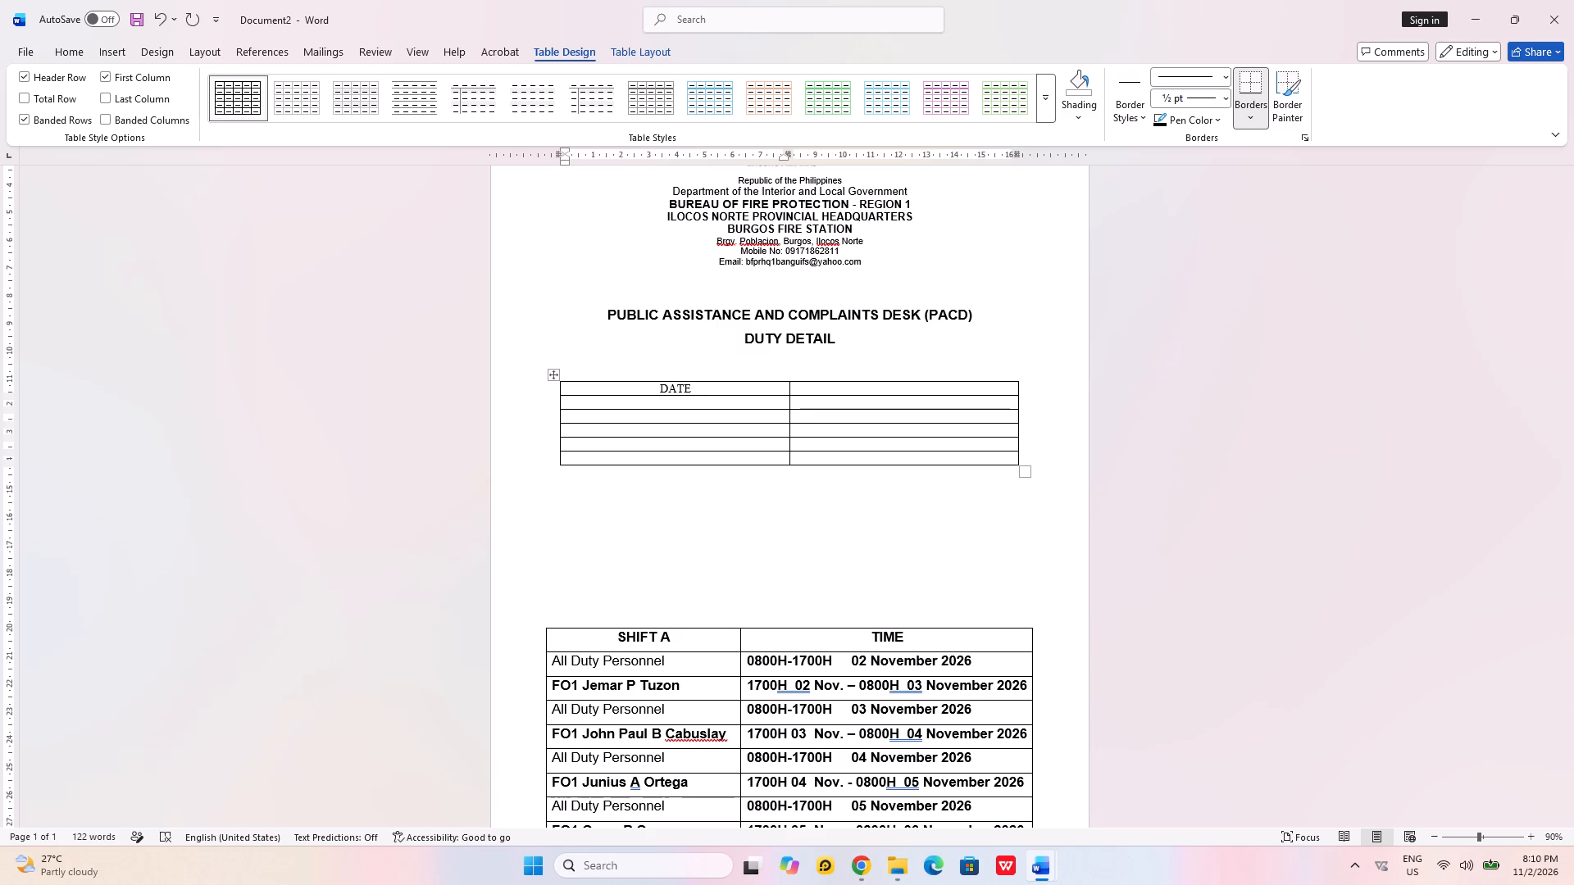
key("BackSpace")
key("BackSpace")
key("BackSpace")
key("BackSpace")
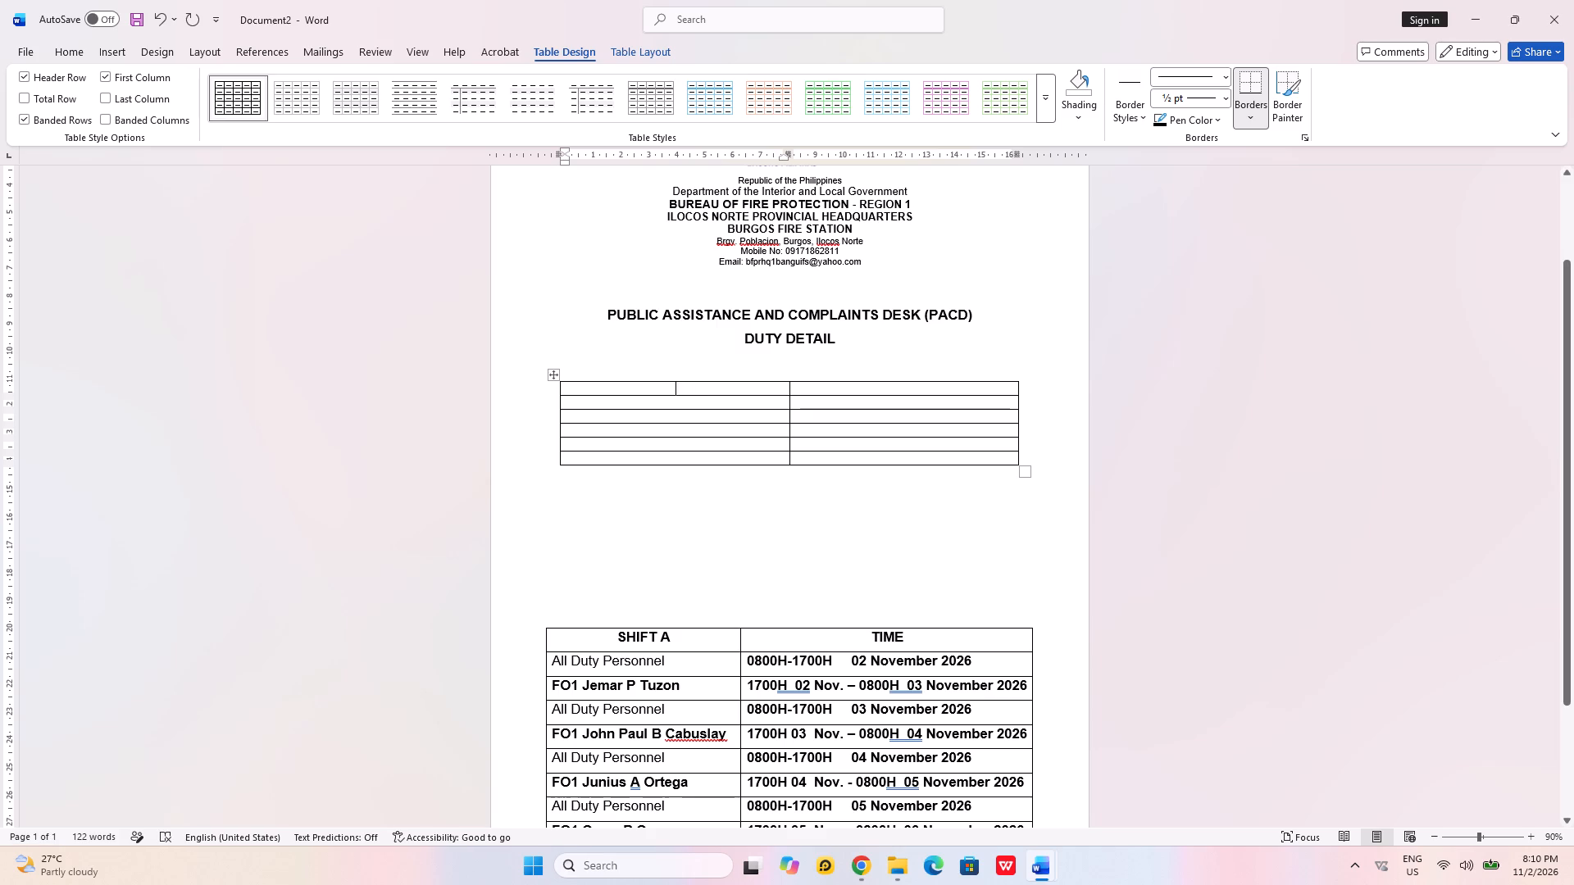
Enter TIME/DATE in Arial as the first column header of the new table.
left_click(82, 51)
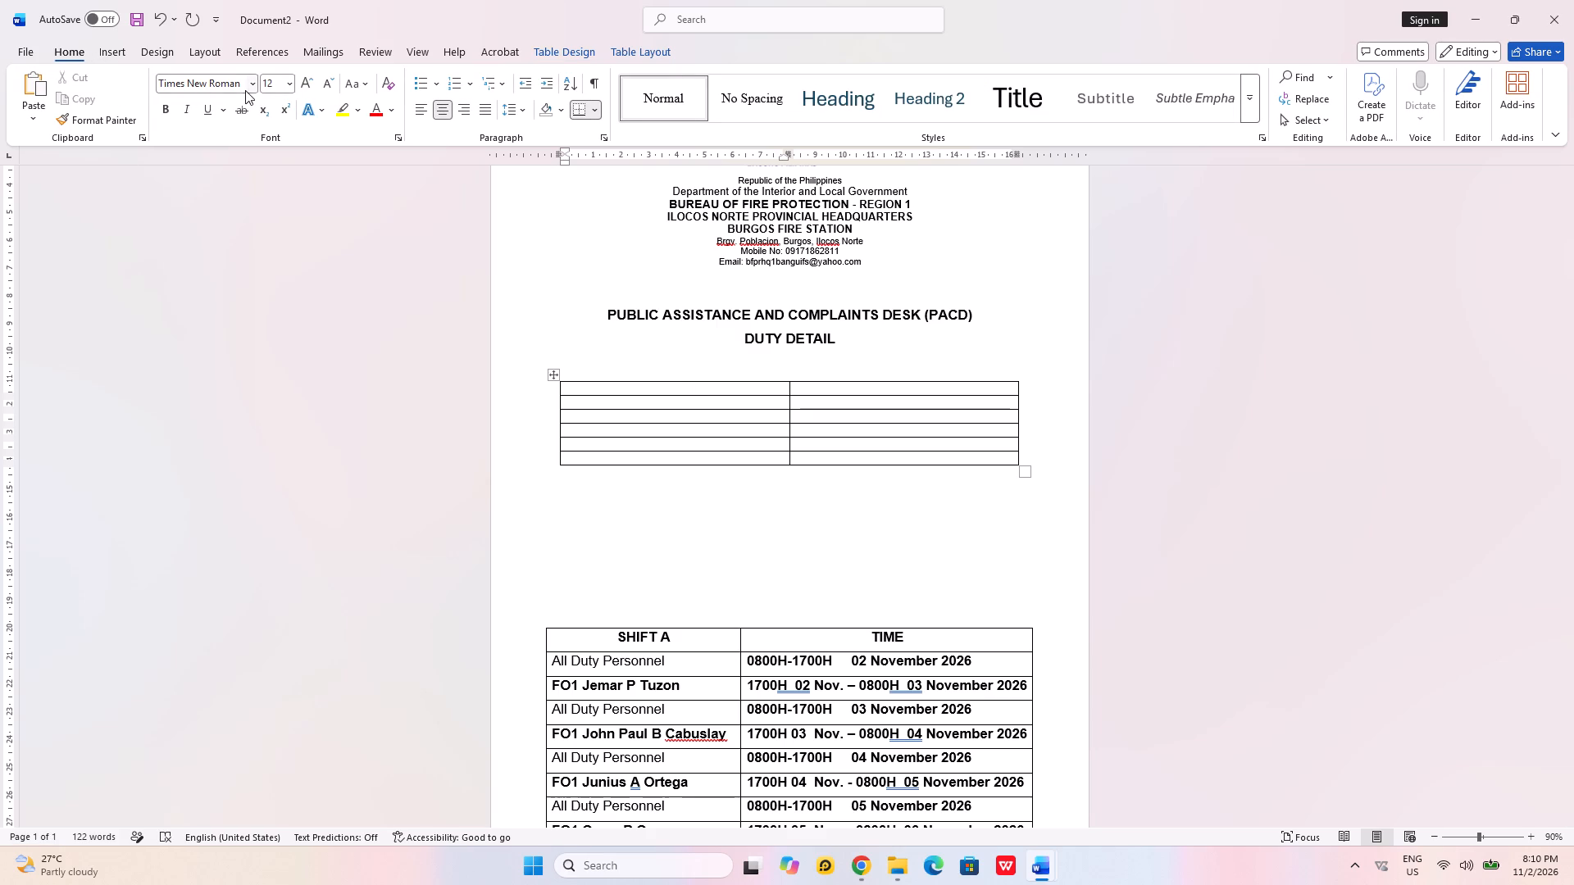
left_click(254, 88)
left_click(175, 197)
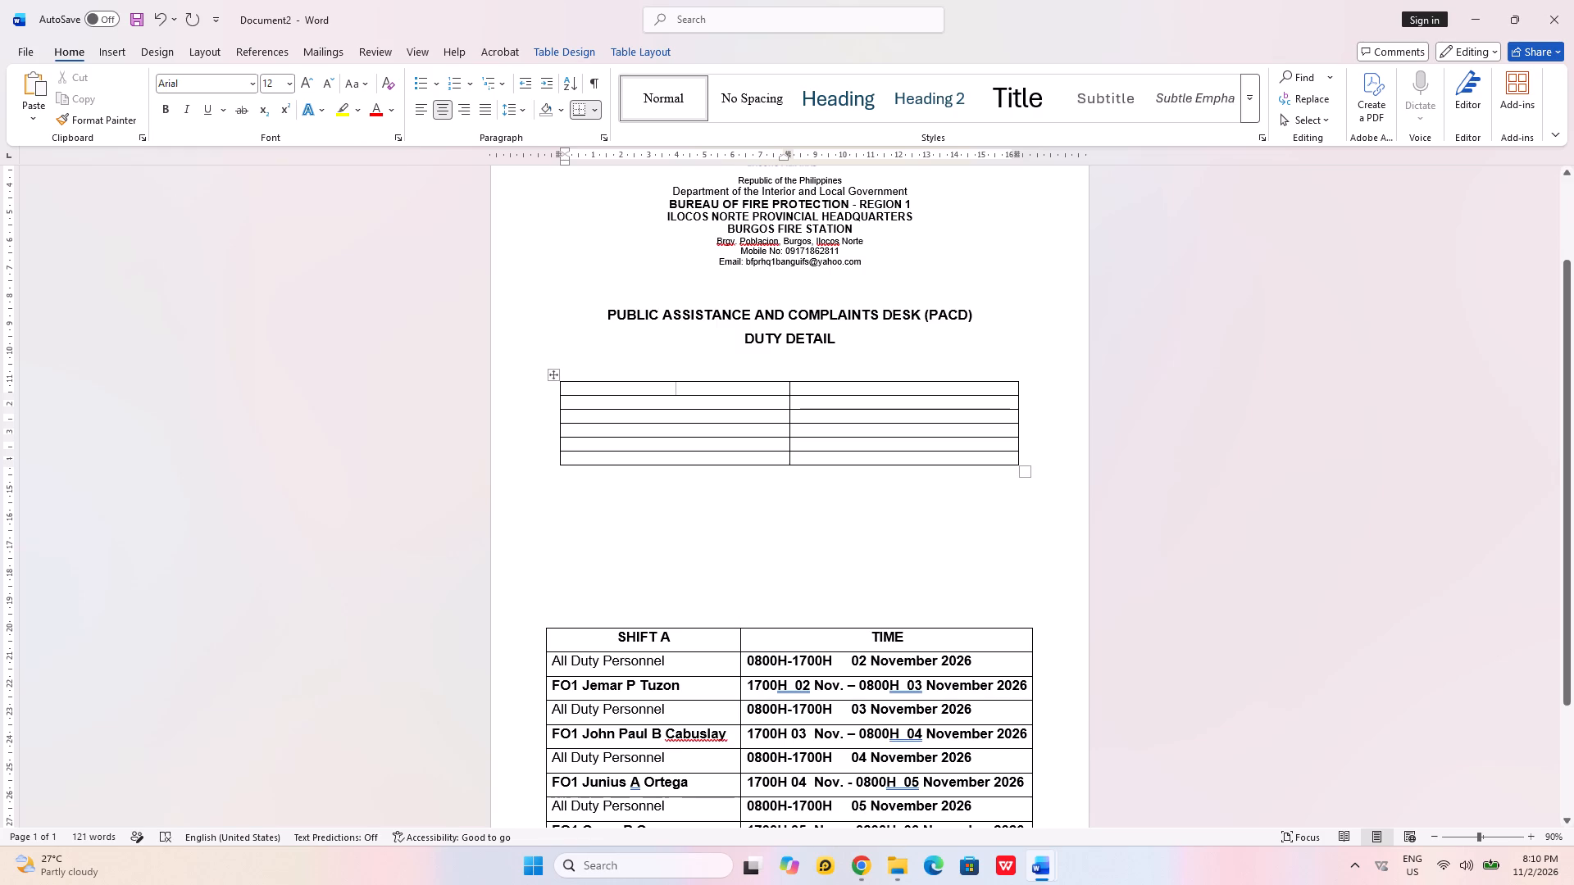
type("TIME")
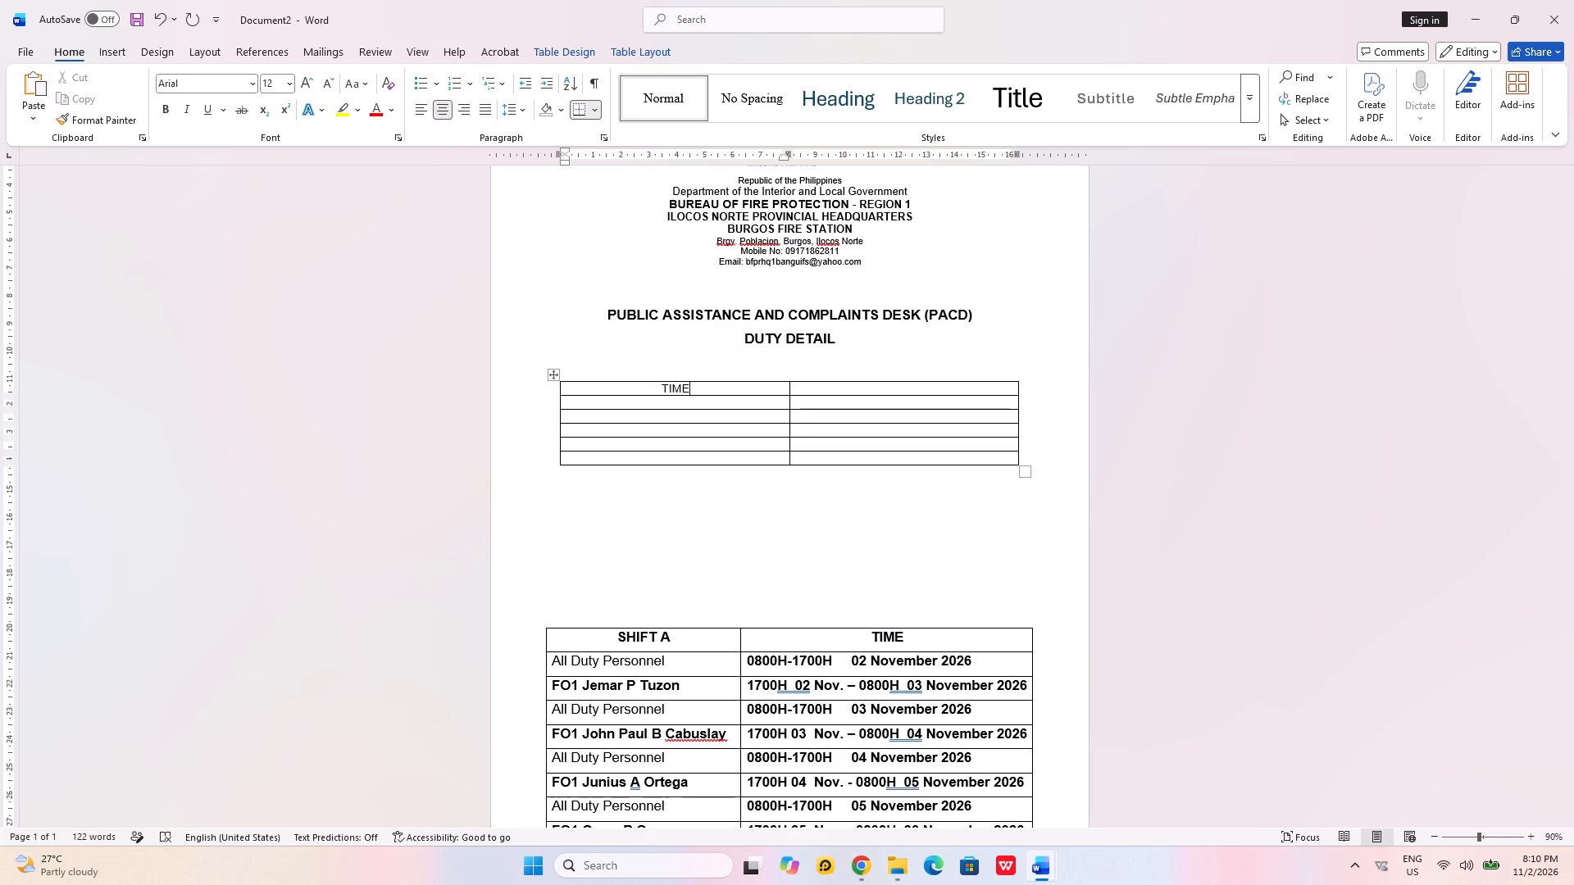
key("slash")
type("DA")
type("TE")
Enter RANK / NAME as the second column header of the new table.
left_click(902, 388)
type("RANK")
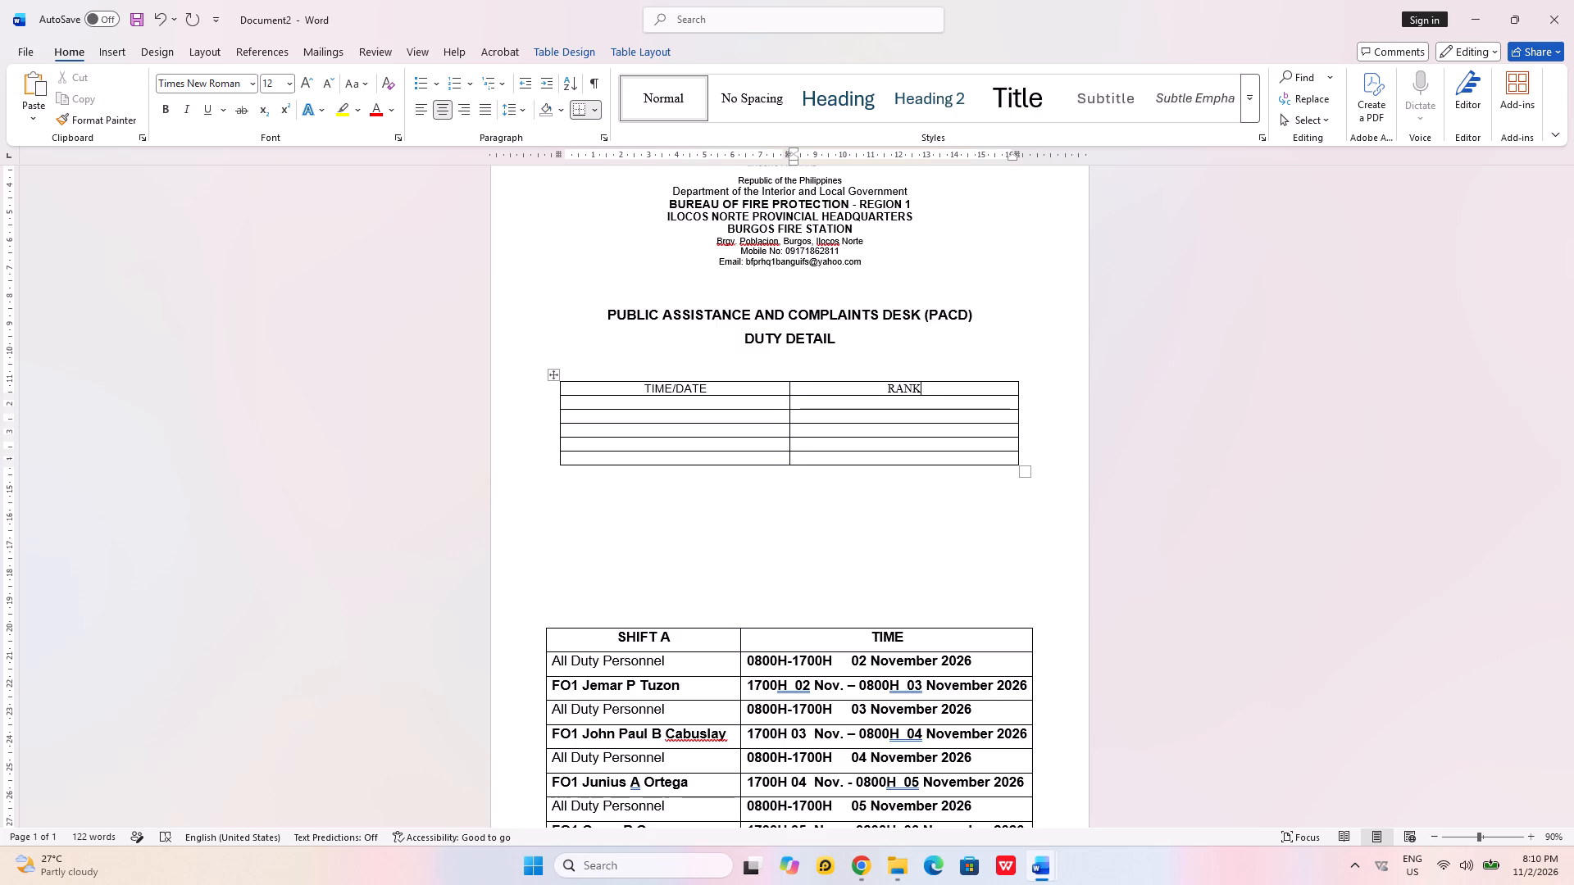
key("space")
type("/")
key("space")
type("NAME")
Add a space on each side of the slash in the TIME/DATE header.
left_click(671, 389)
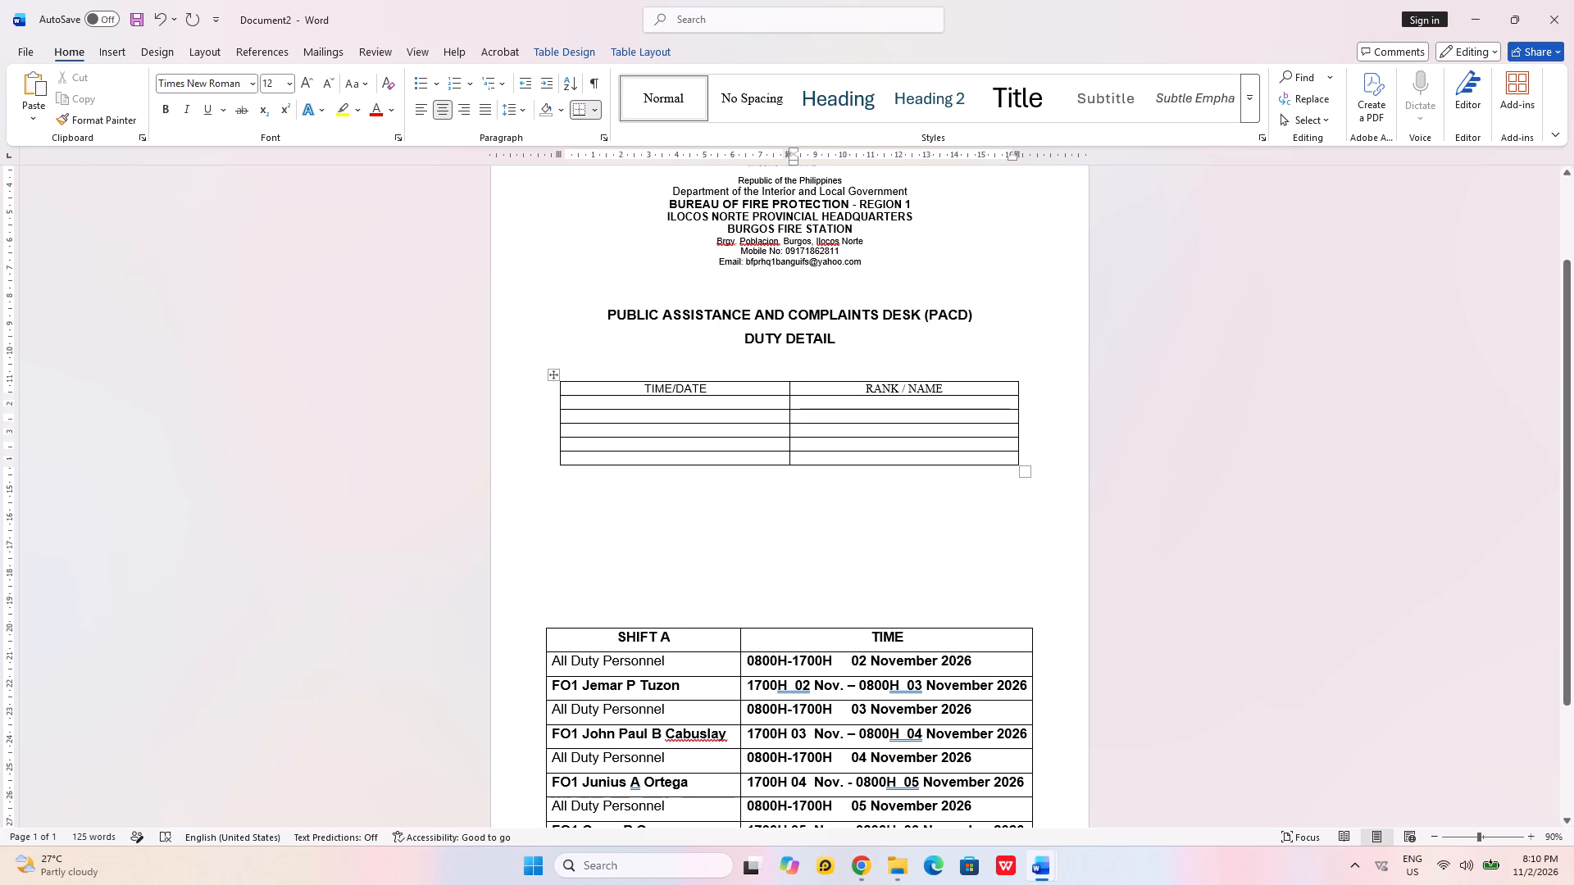
key("space")
left_click(679, 390)
key("space")
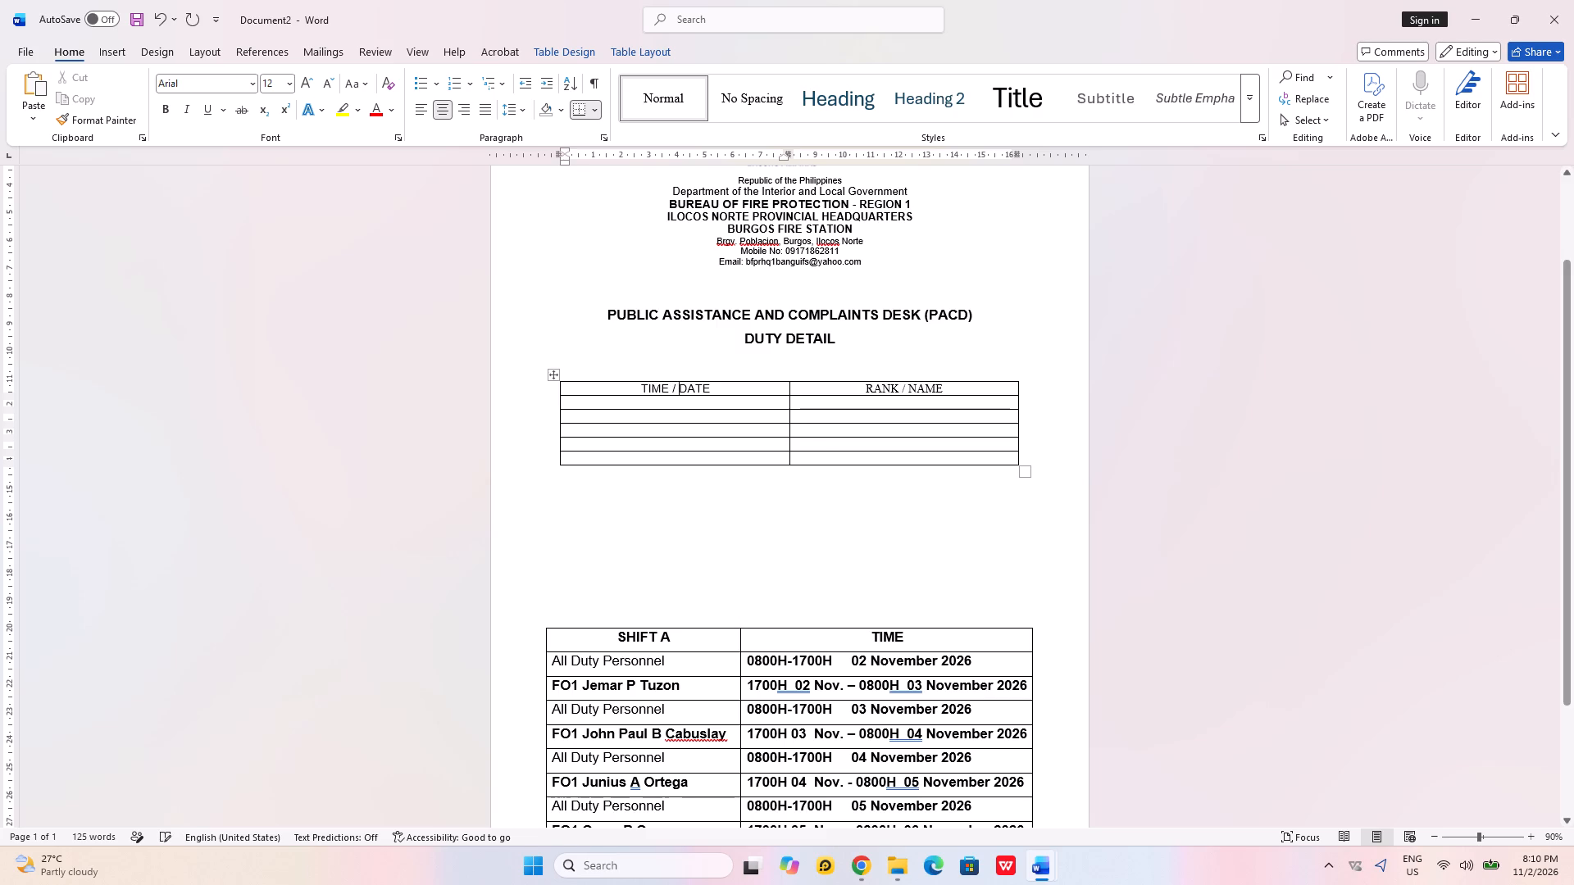
On a new left-aligned line between DUTY DETAIL and the new table, write "Hereunder is the Duty Detail of Burgos Fire Station".
left_click(755, 366)
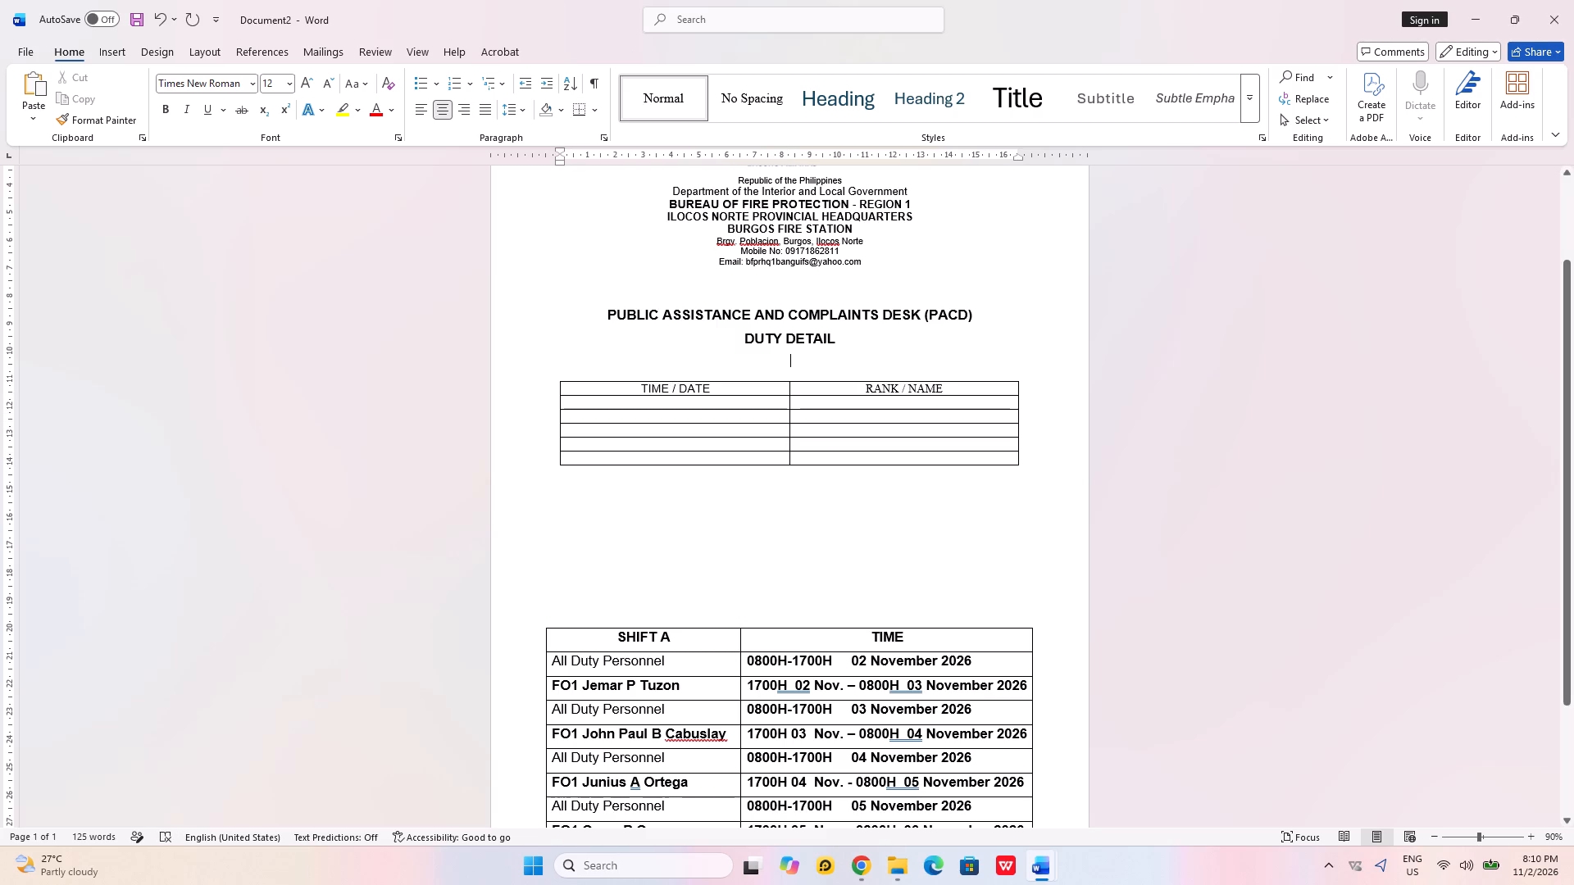
key("Return")
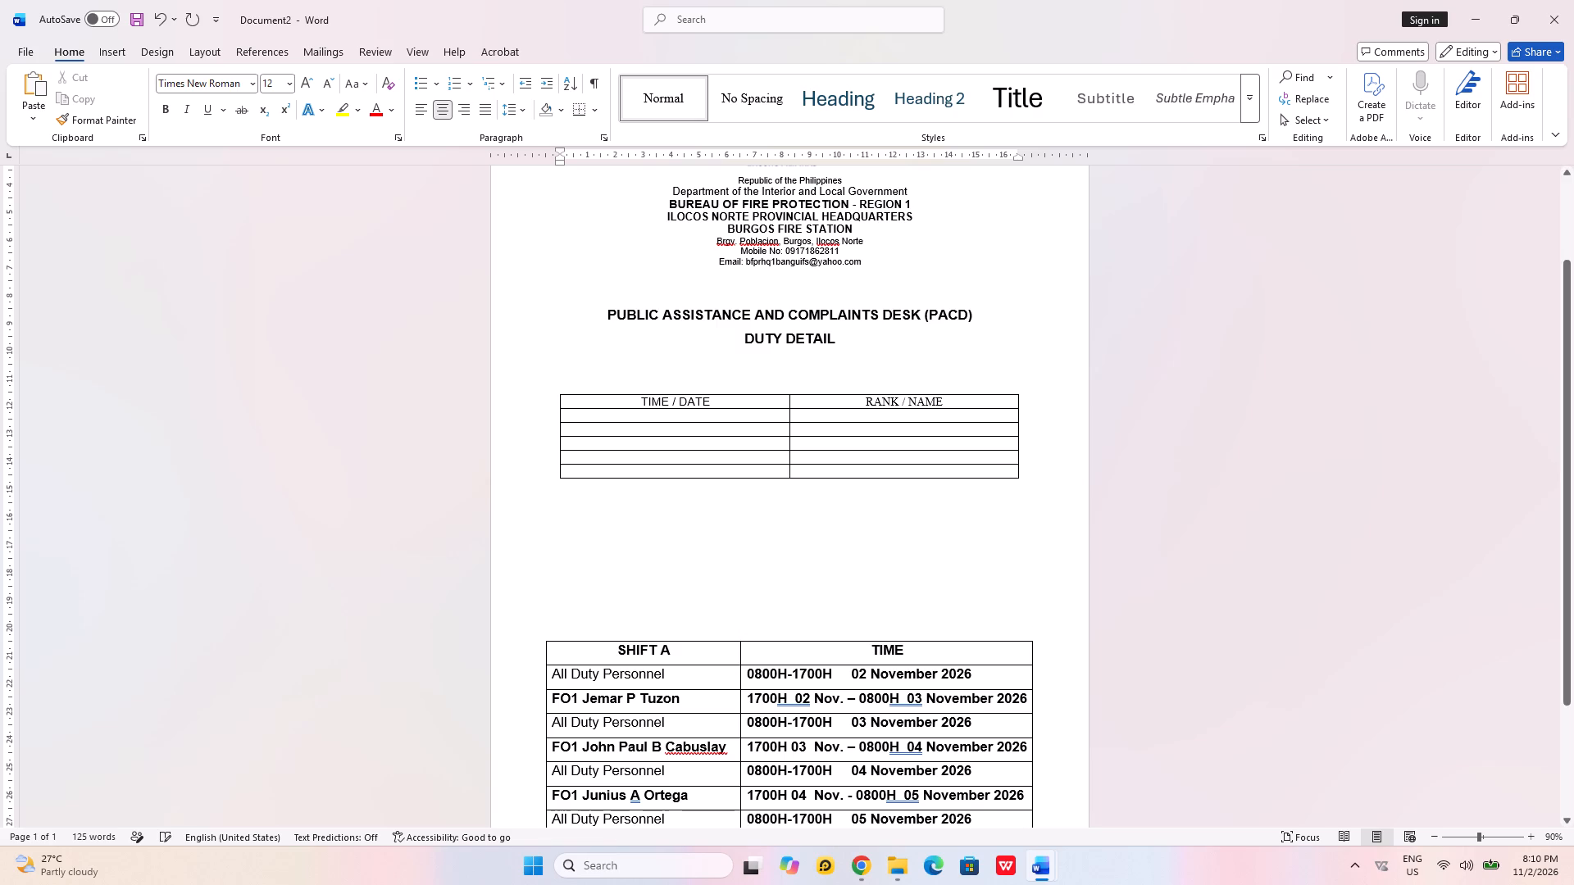
left_click(428, 111)
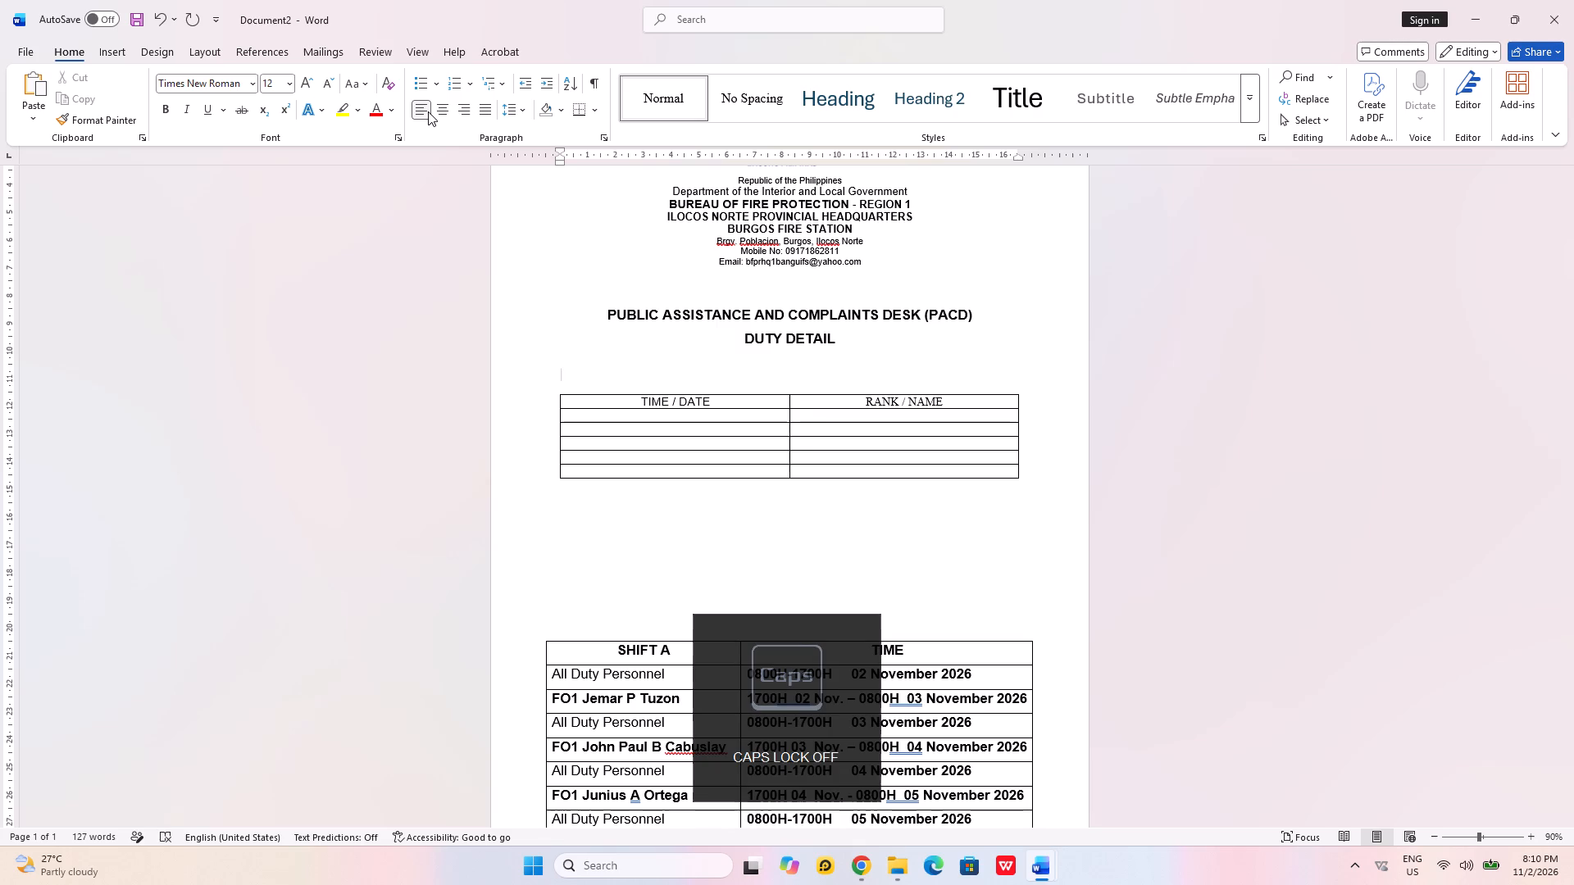
type("Here")
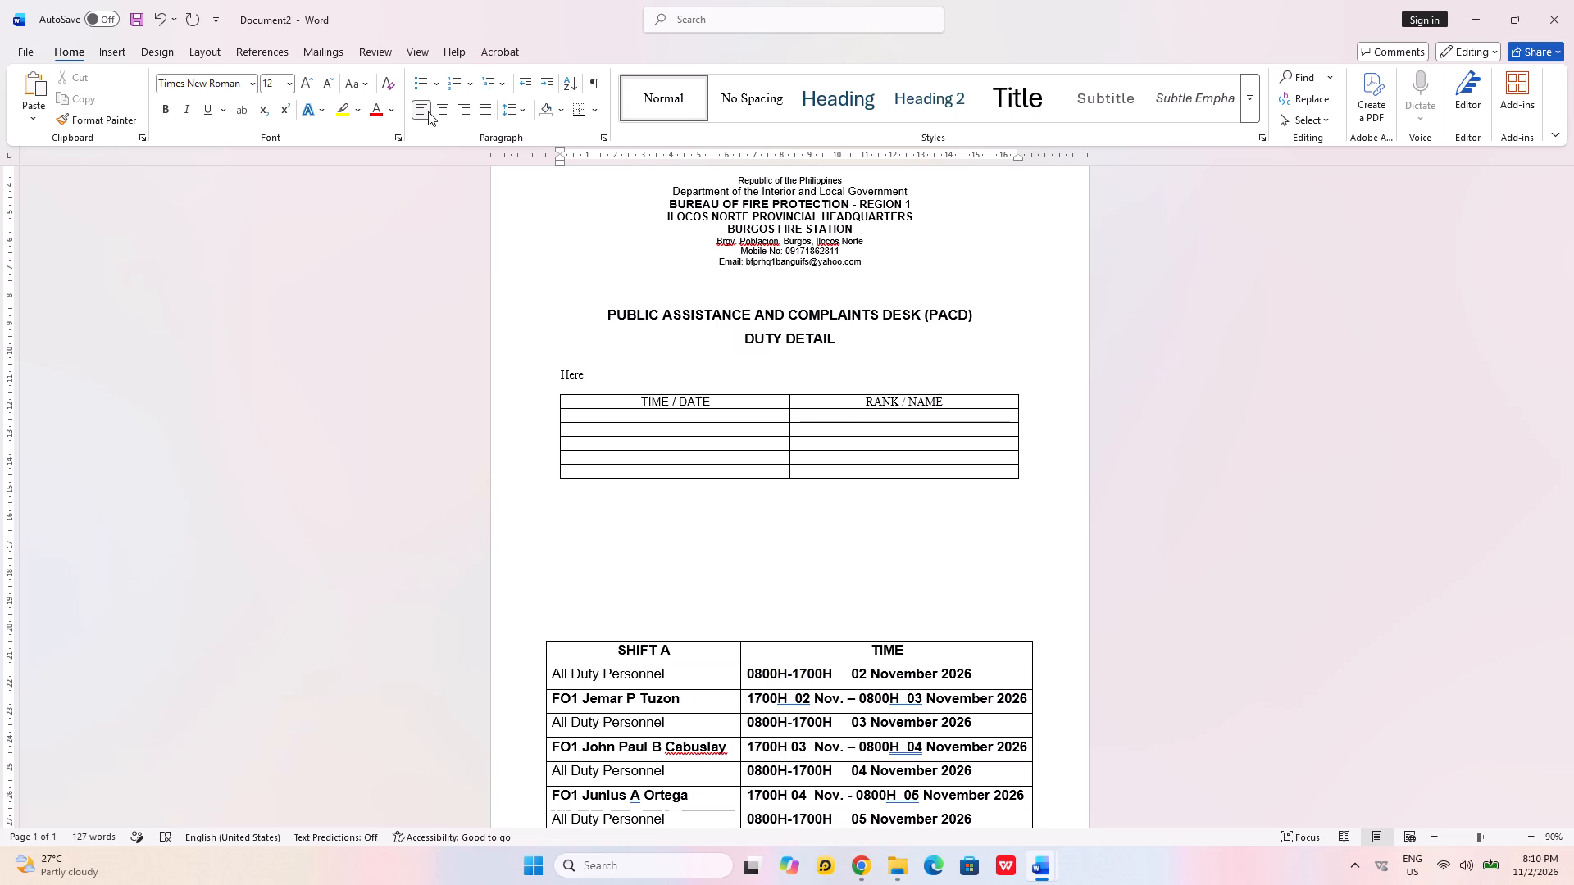
type("under id")
key("BackSpace")
type("s the Duty Detail")
key("space")
type("of")
key("space")
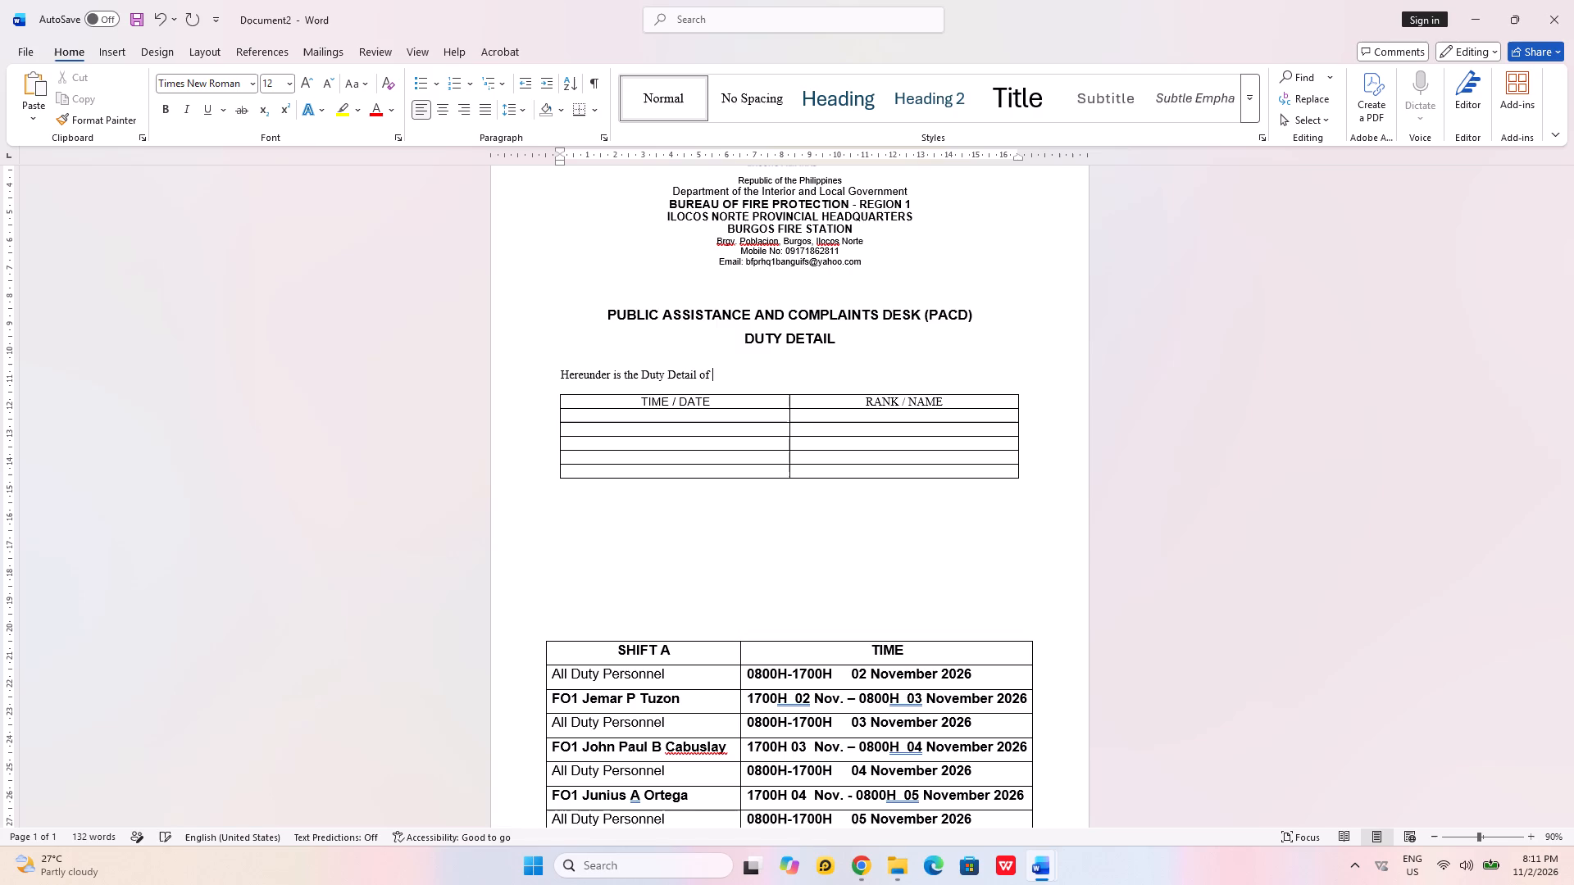
type("Burgos Fire Station")
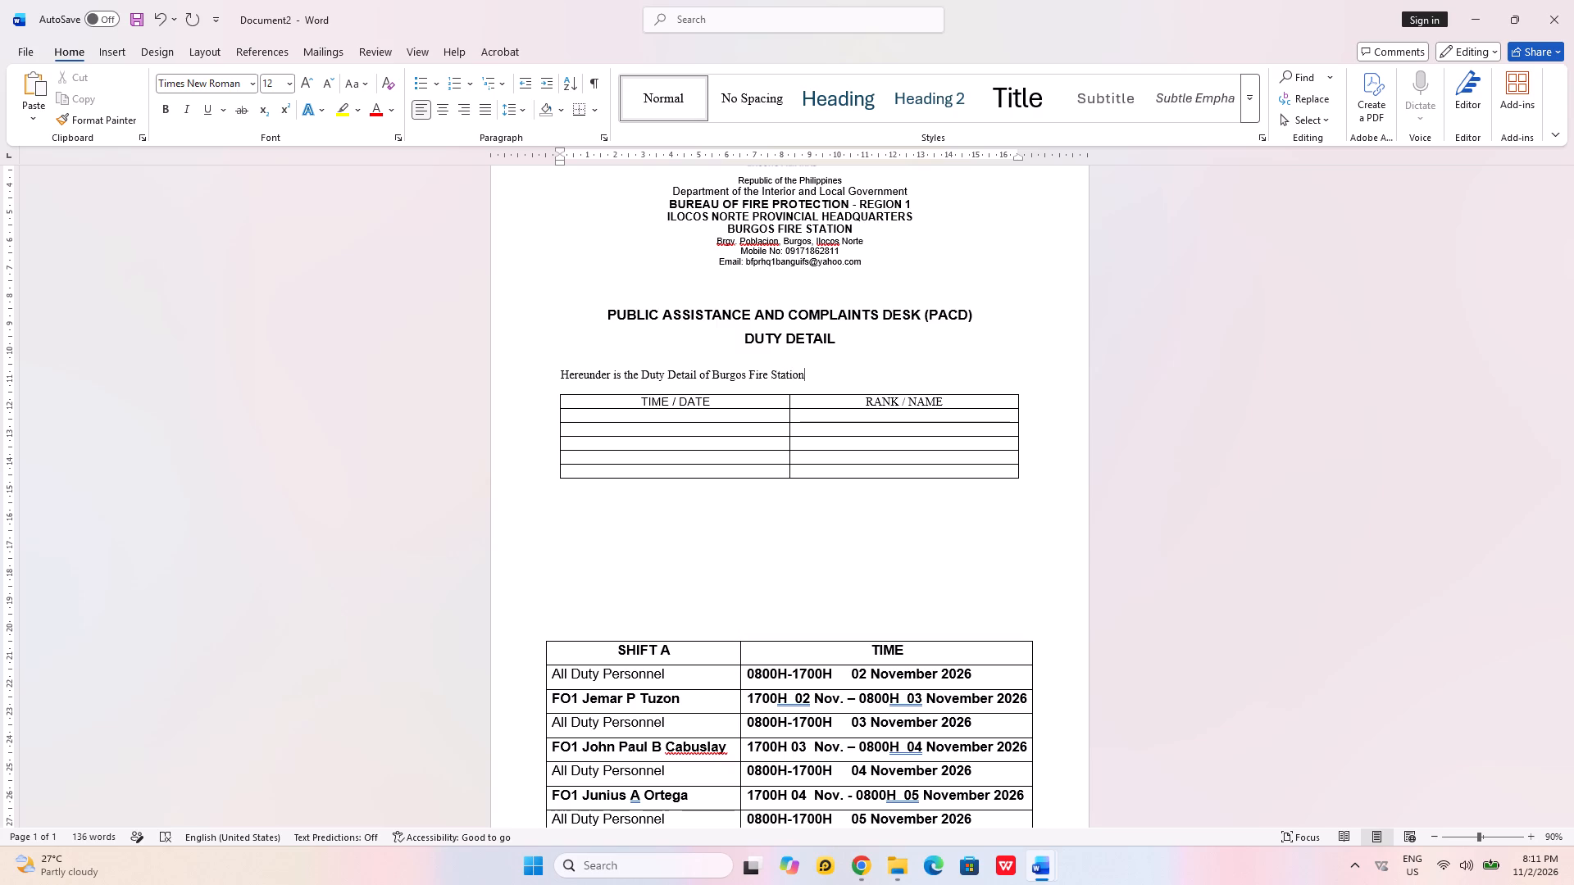
Continue the introductory sentence with "Shift A Personnel from 02 November 2026".
key("space")
type("Shift A")
key("space")
type("Personnel")
key("space")
type("from")
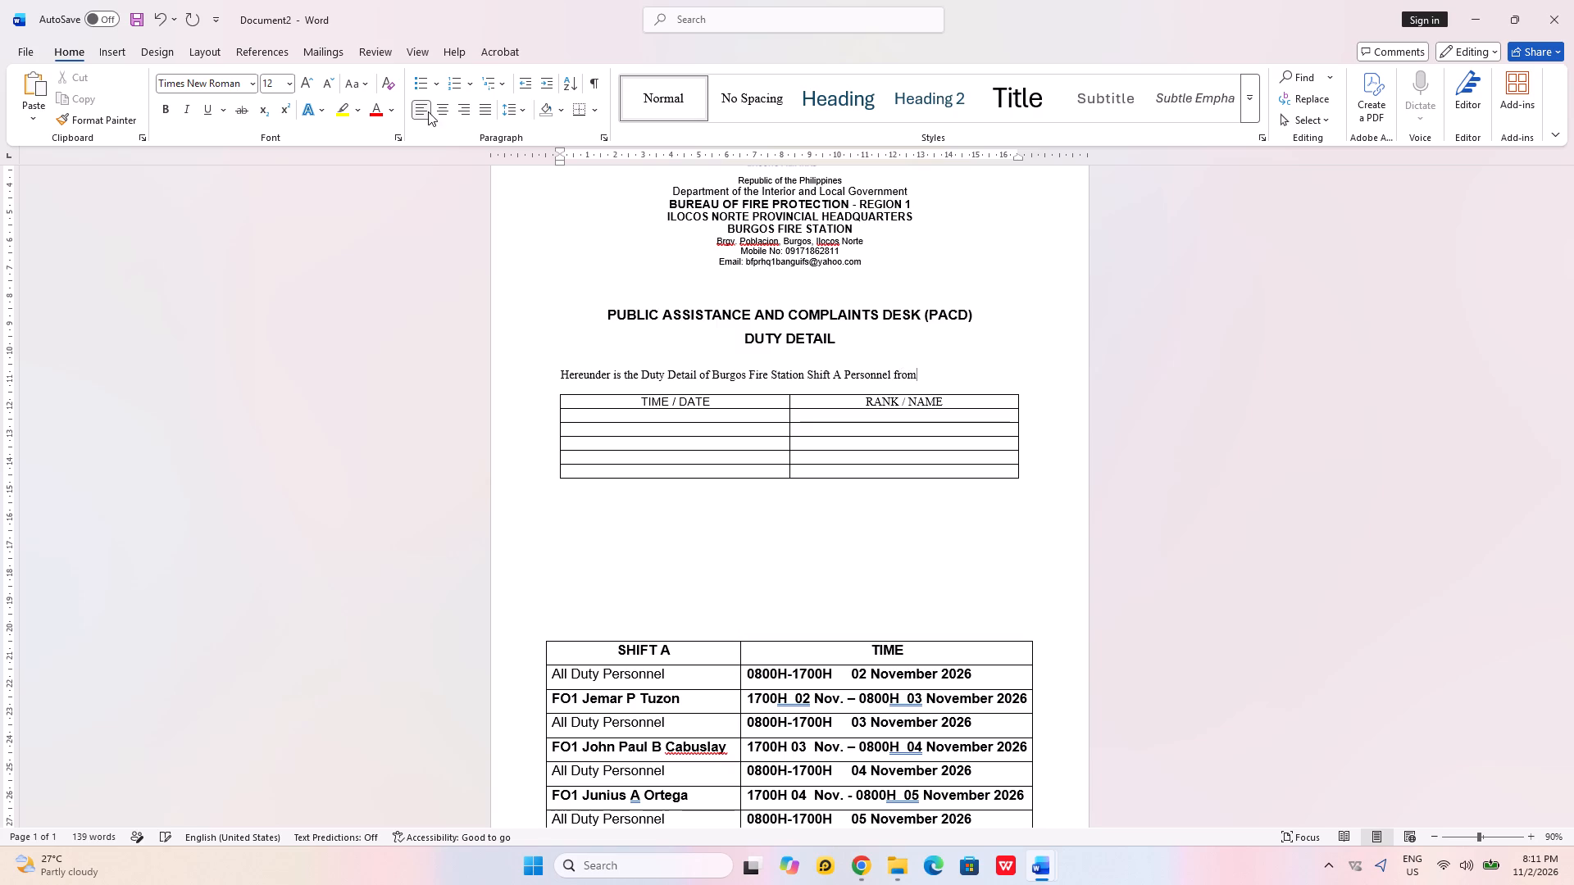
key("space")
type("02")
key("space")
type("November")
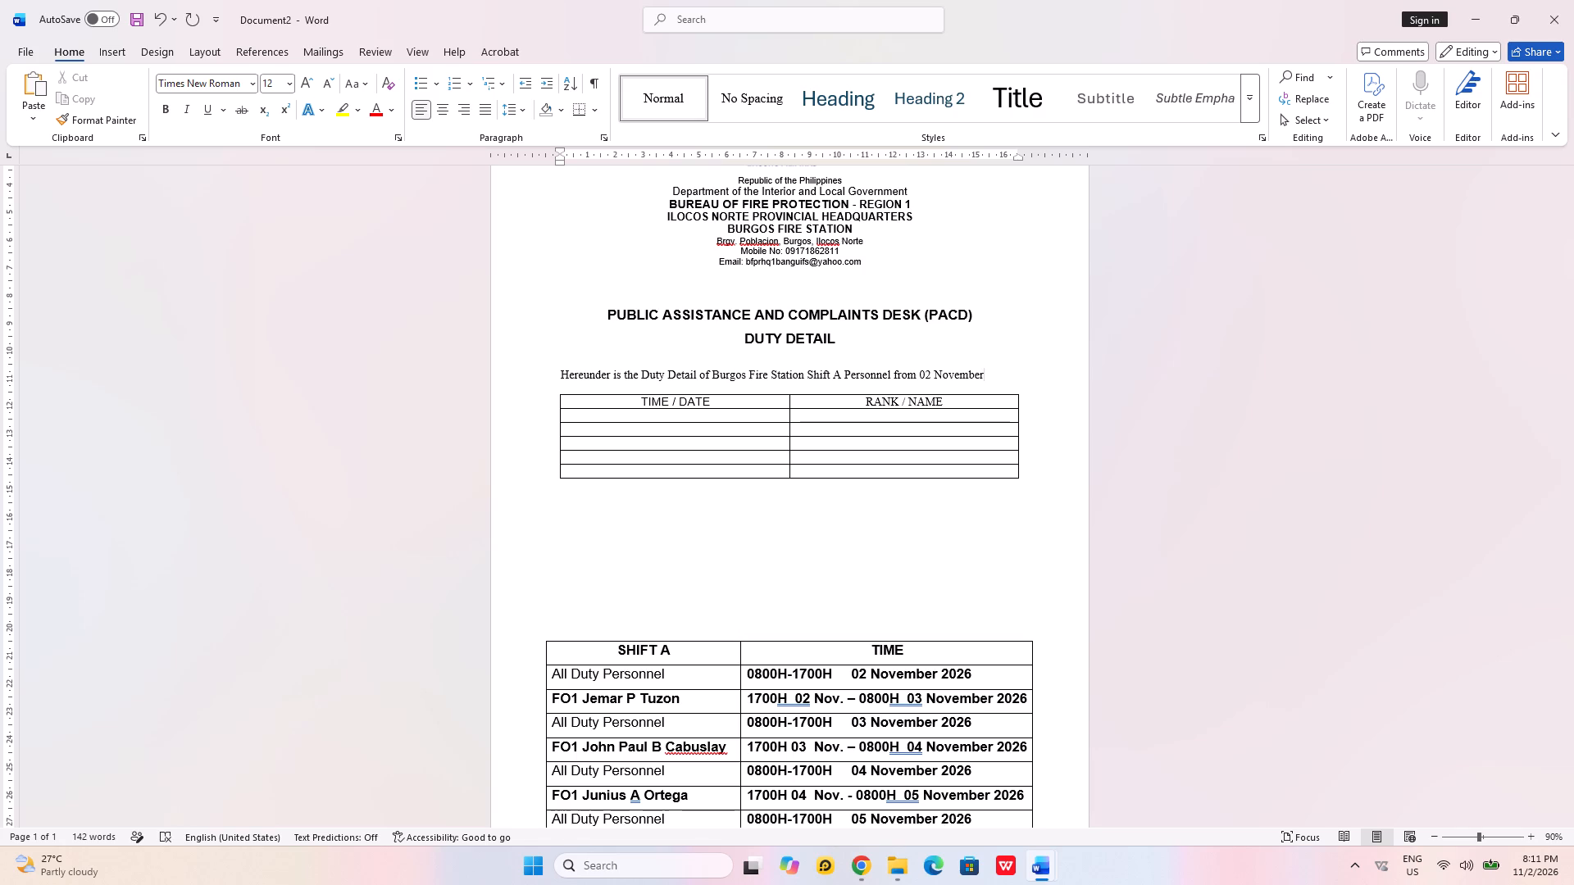
key("space")
type("202")
key("6")
key("space")
Complete the date range in the introduction with a dash and "05 November 2026", removing the stray trailing hyphen.
type("-")
key("space")
key("minus")
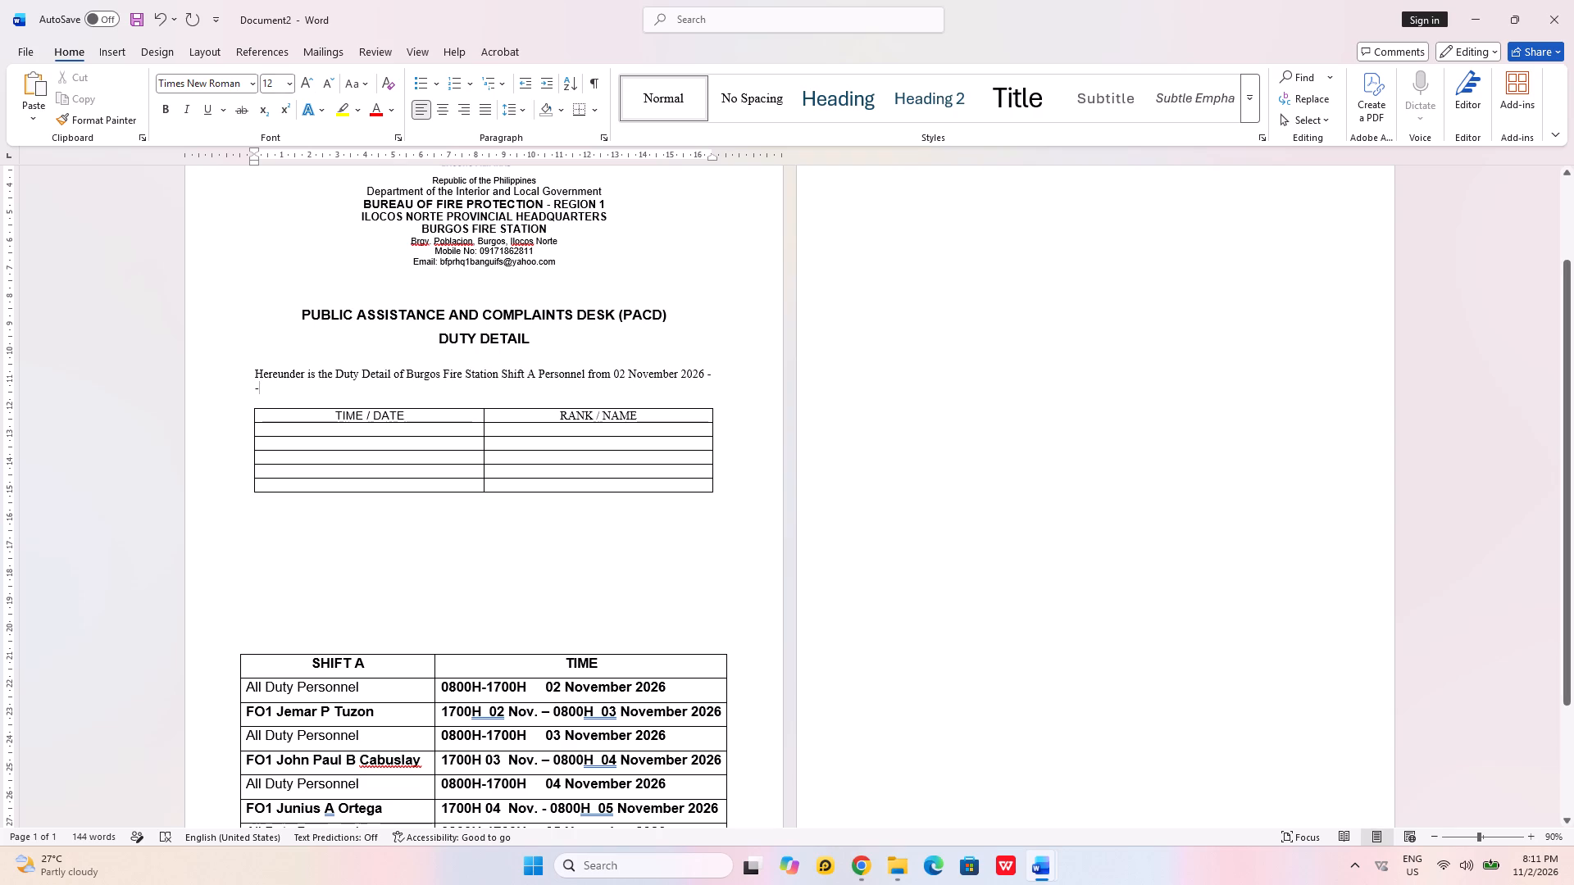
left_click(715, 373)
key("0")
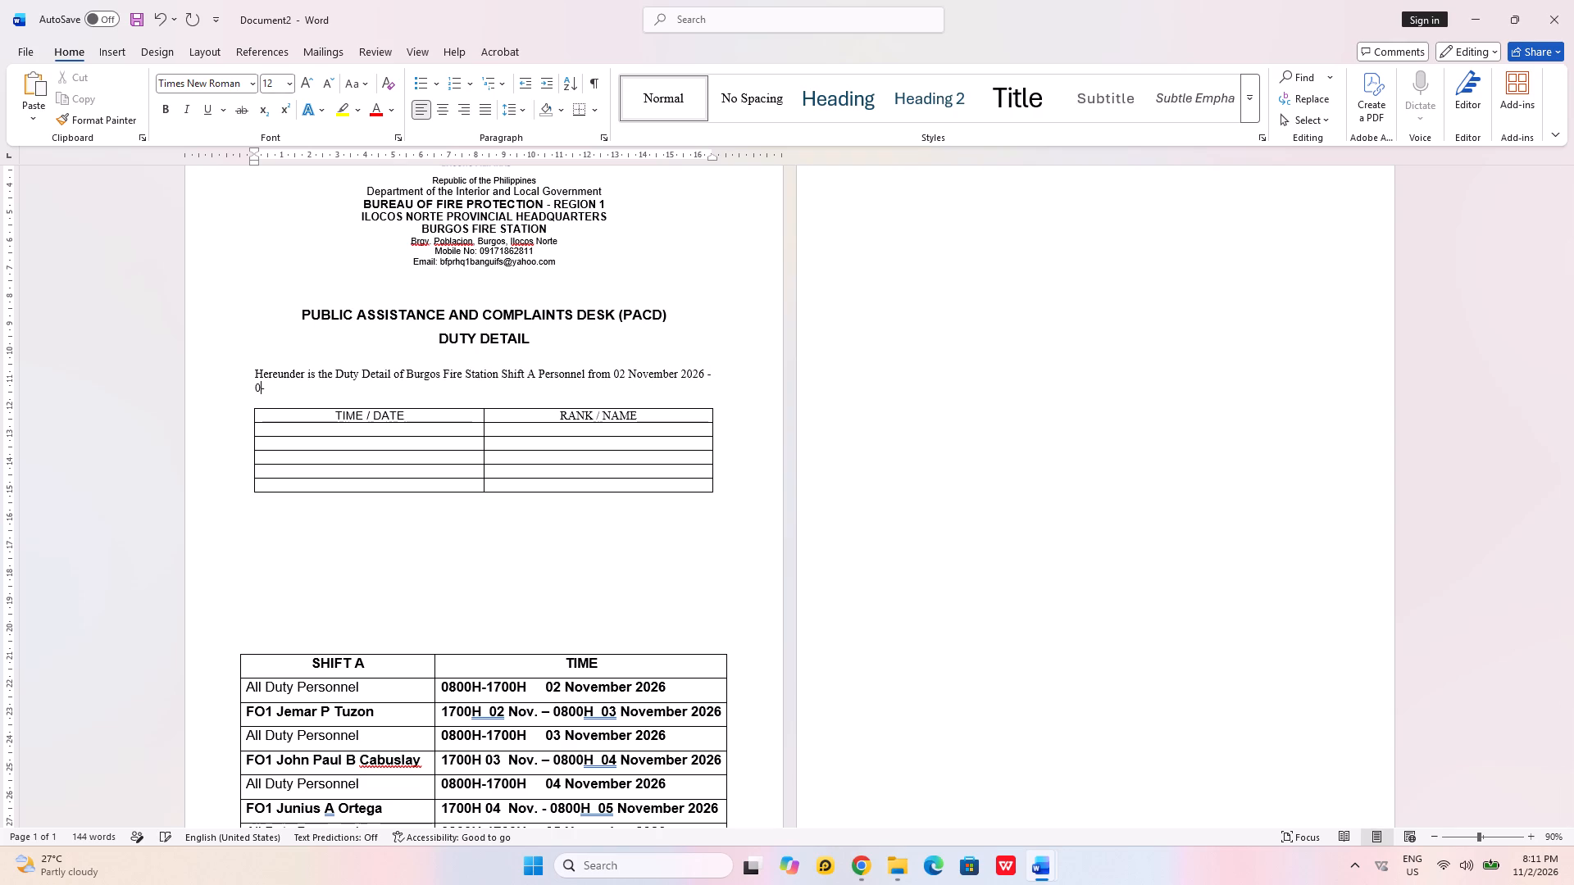
key("5")
key("space")
type("Nve")
key("BackSpace")
key("BackSpace")
type("ovember 2026")
left_click(370, 388)
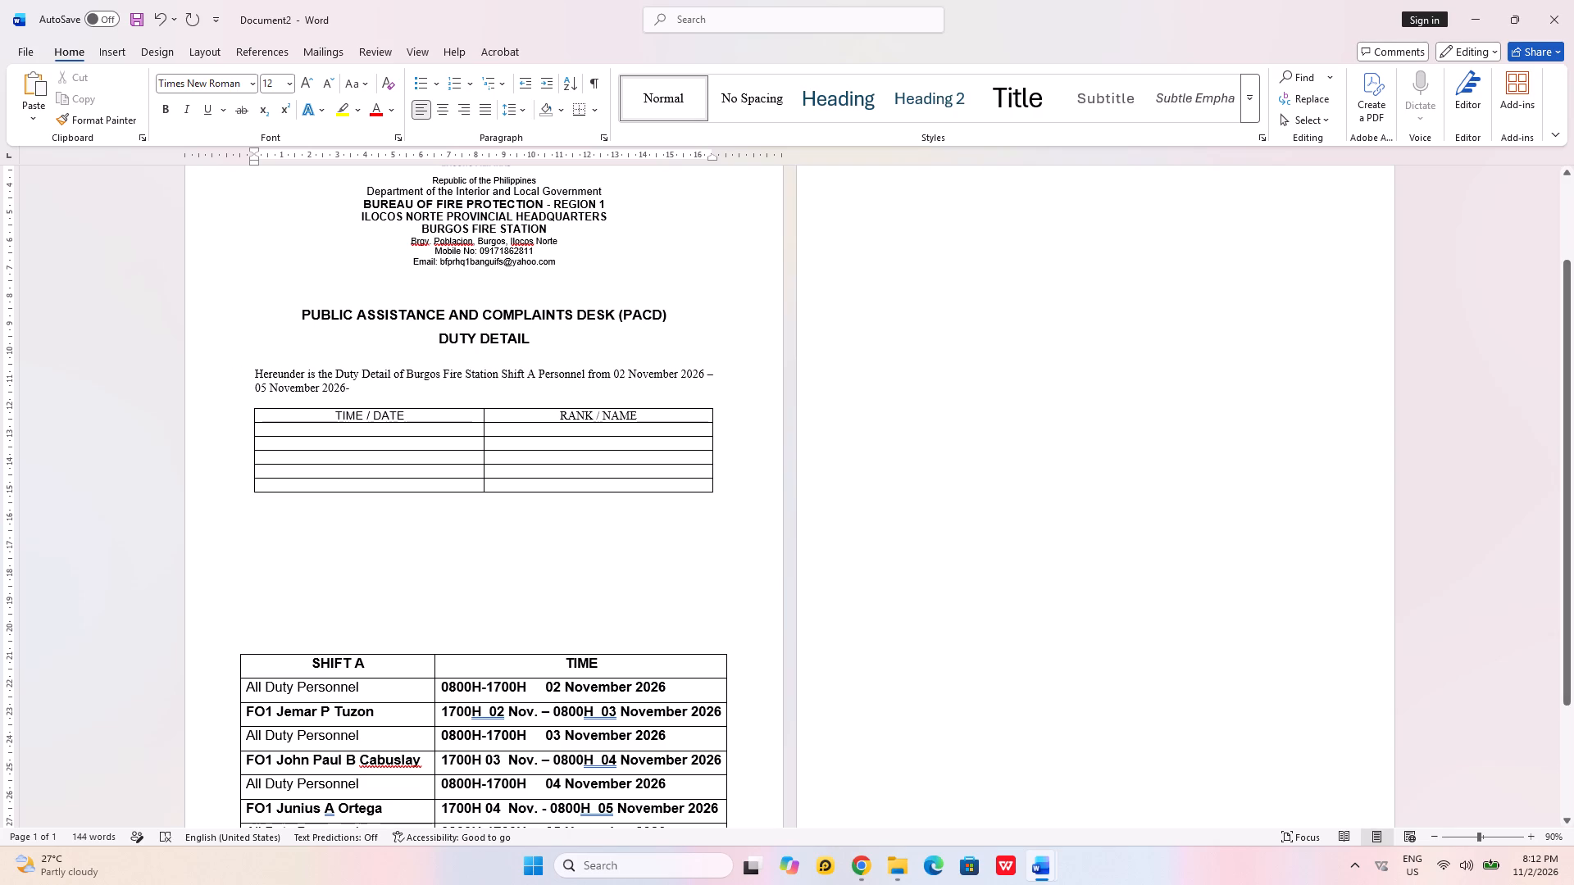
key("BackSpace")
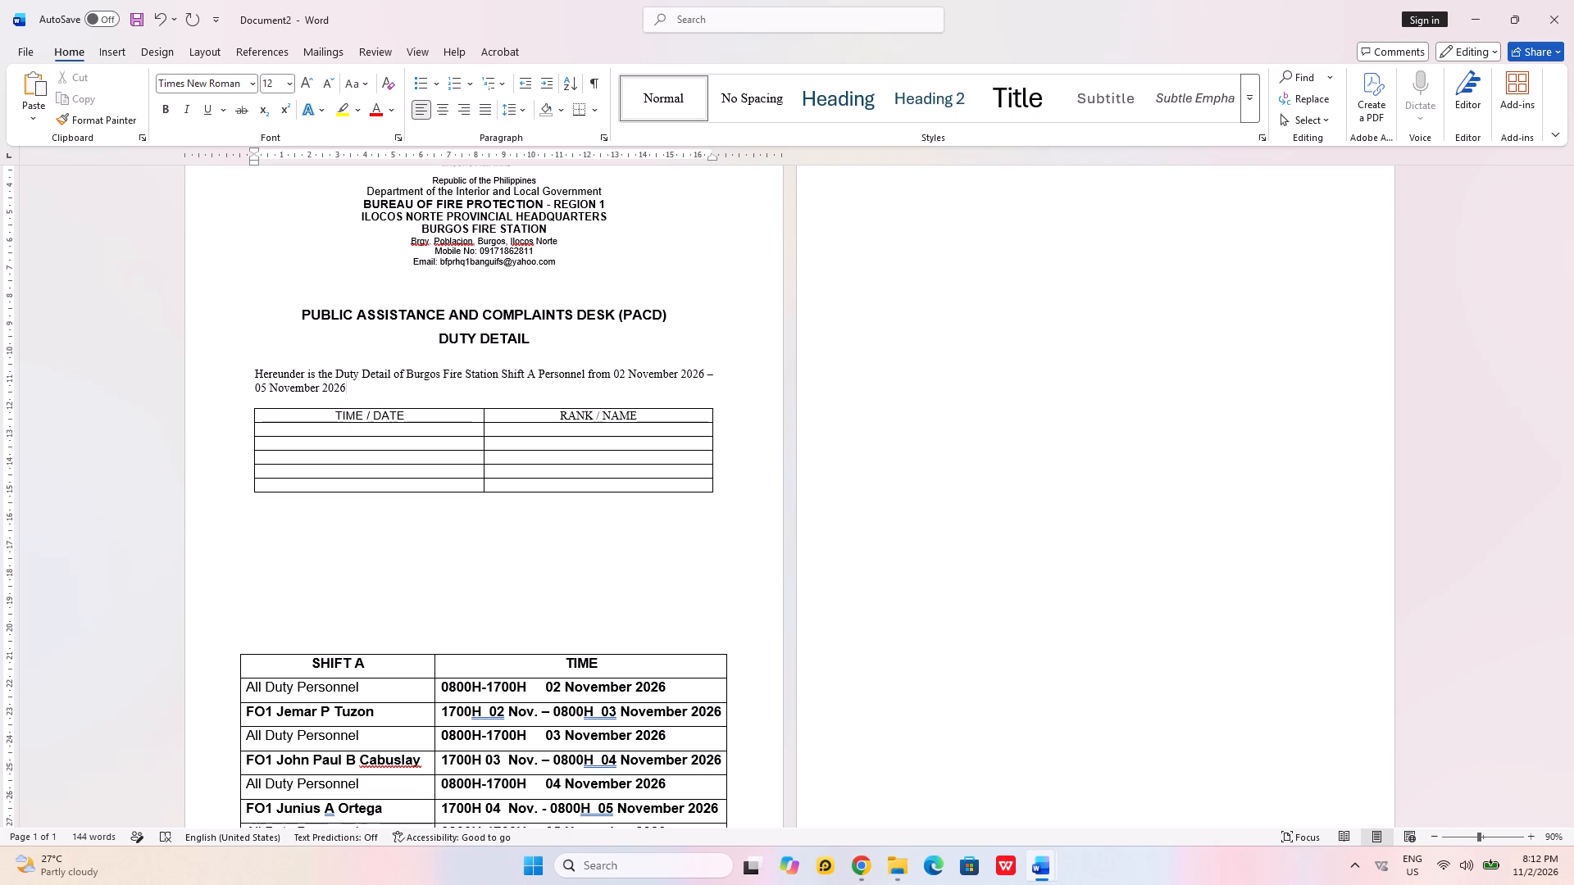
End the introductory sentence with "to wit;".
key("space")
type("to wit")
key("semicolon")
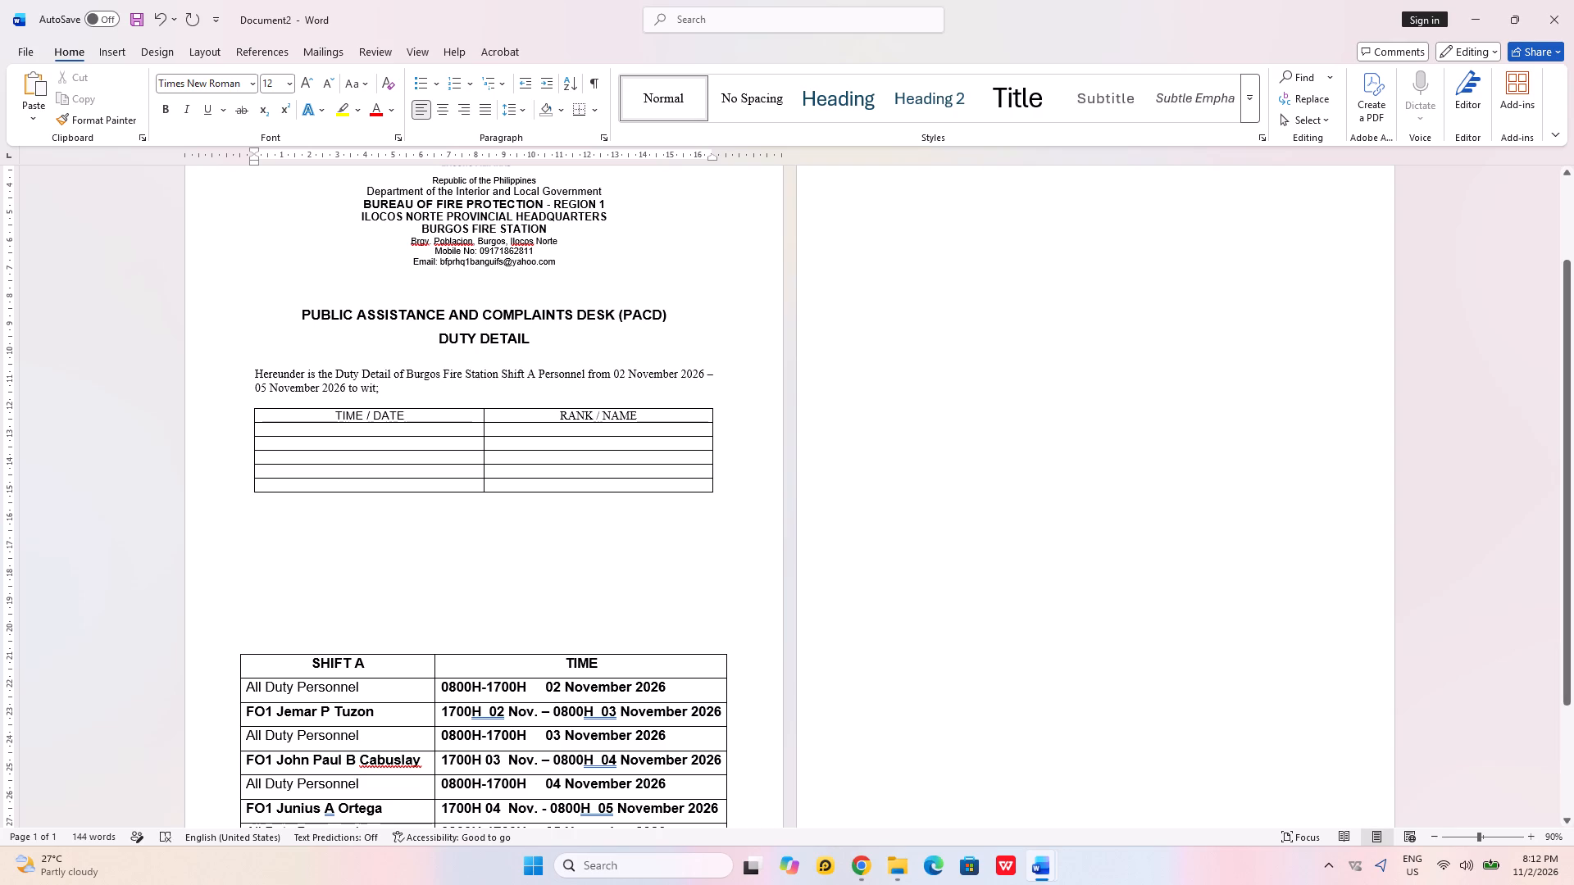
Place the text cursor in the first empty cell below the TIME / DATE header.
left_click(399, 429)
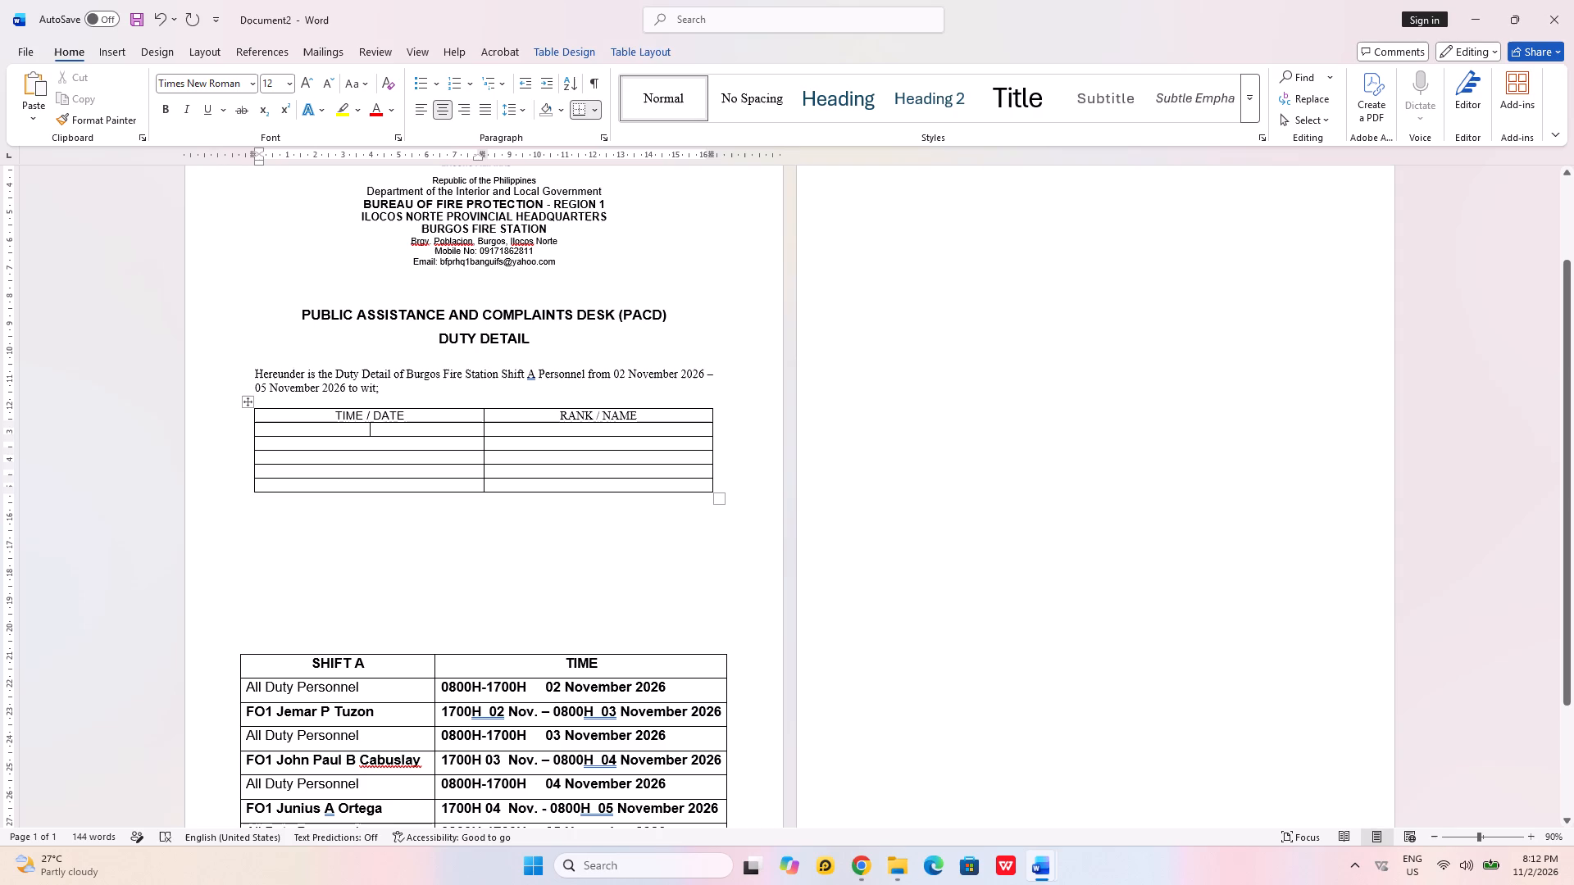
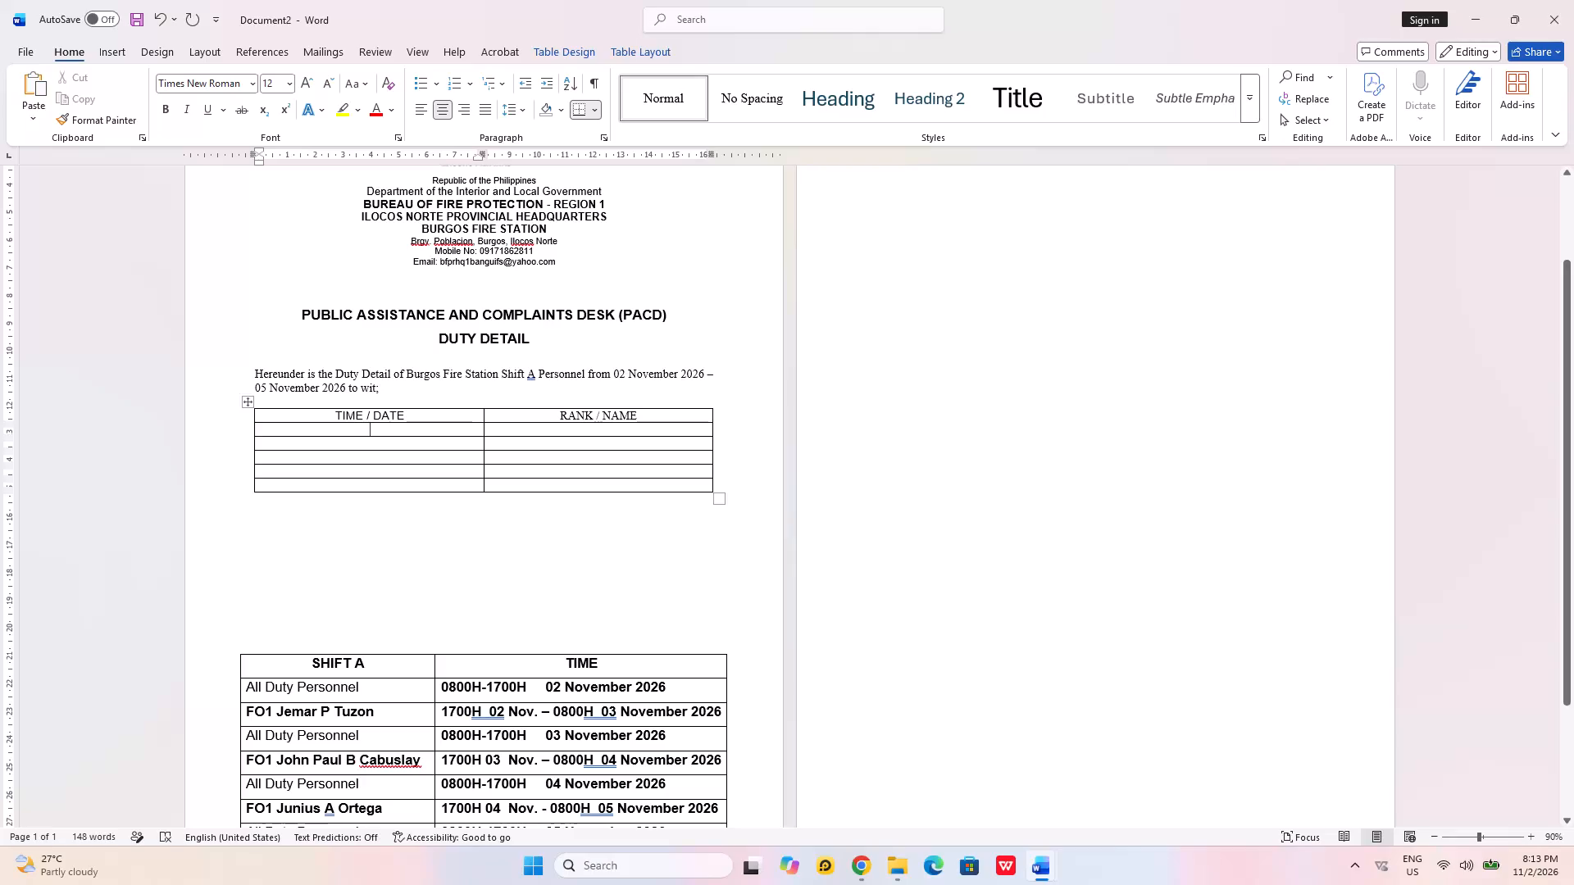
Merge the two cells of the first empty row below the TIME / DATE and RANK / NAME header.
left_click(238, 429)
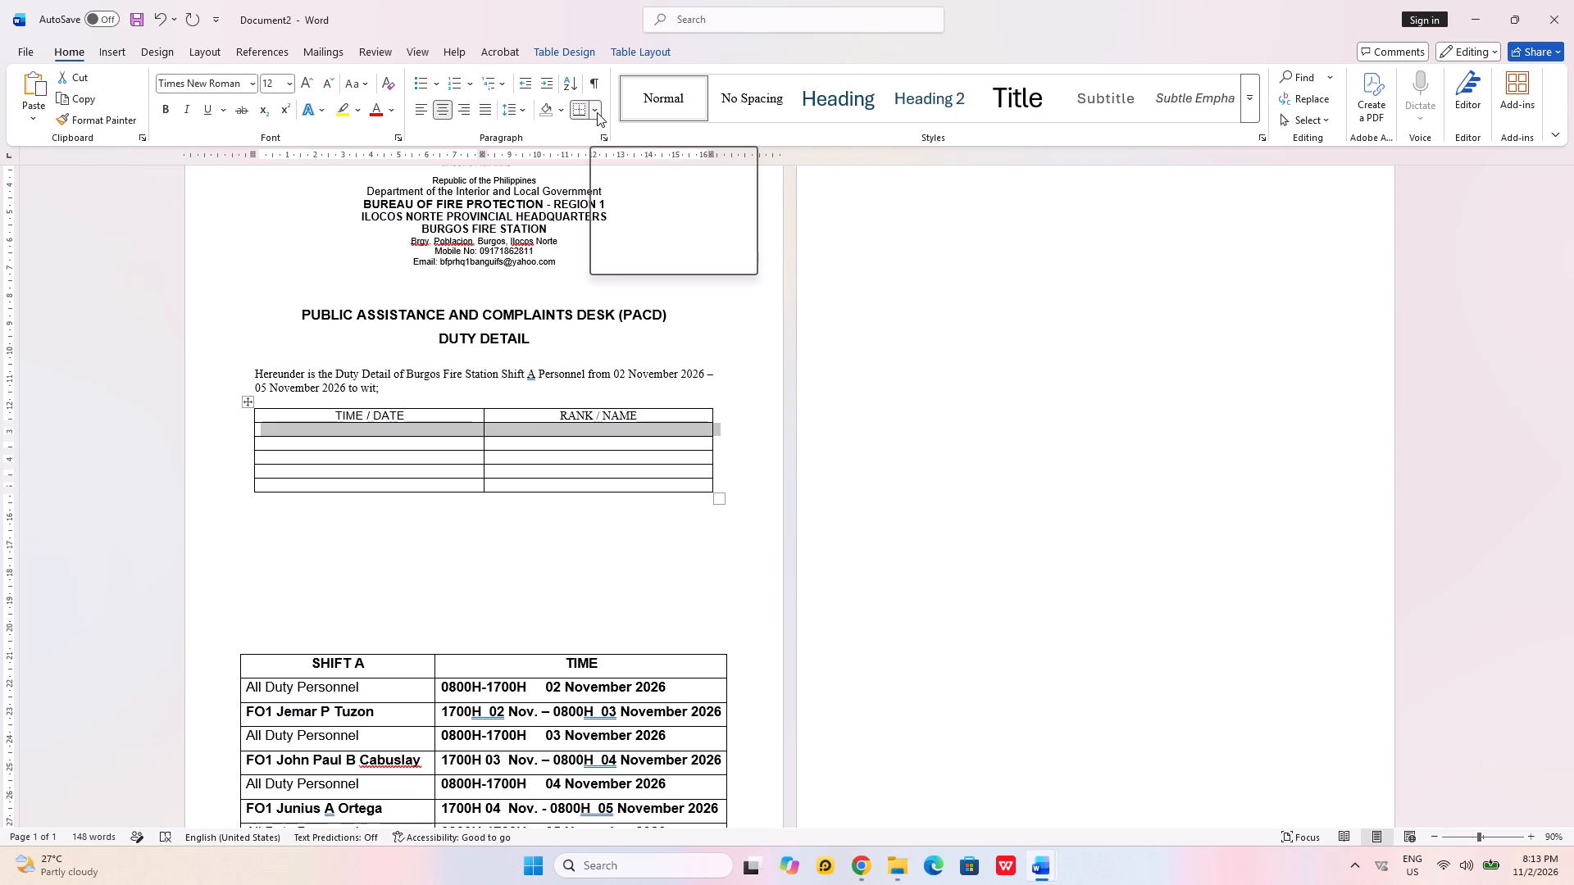
right_click(633, 425)
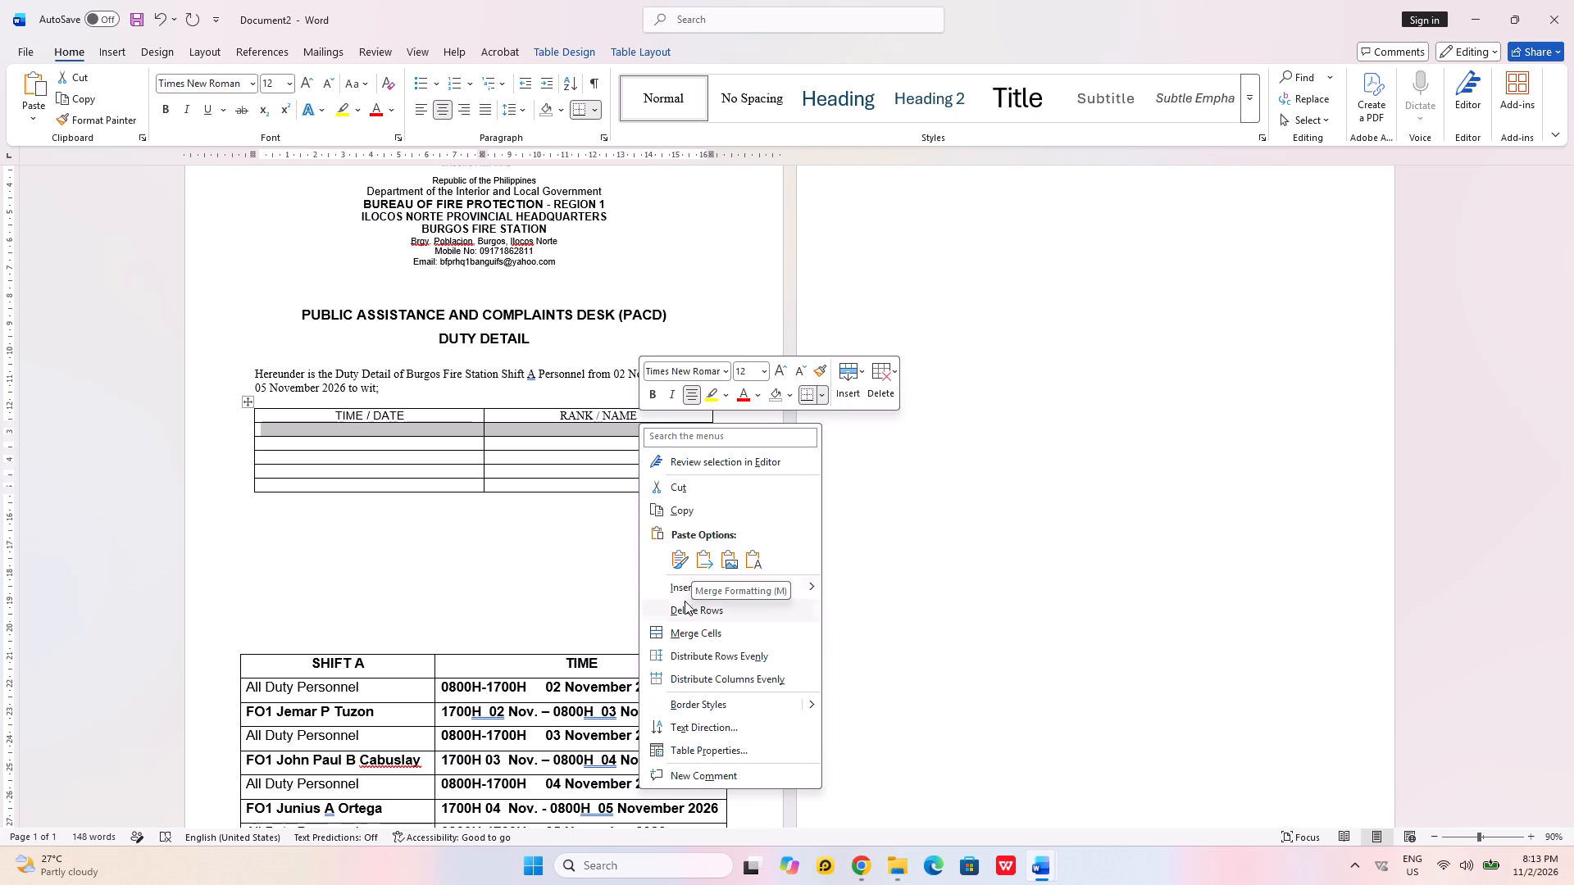
left_click(673, 635)
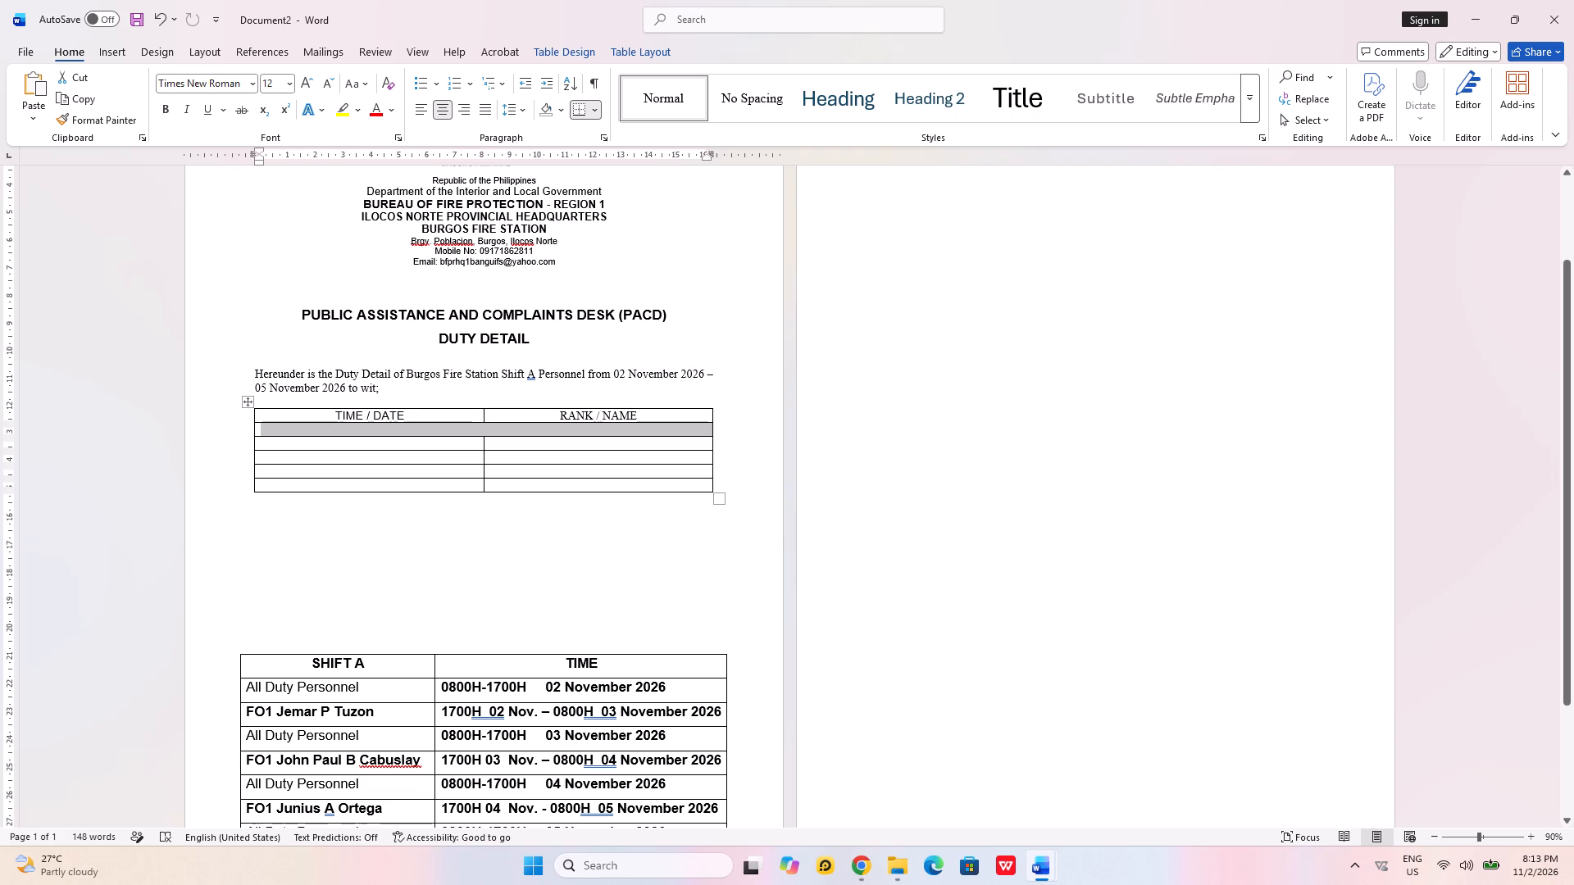
Enter the date range "02 November 2026 – 03 November 2026" in the merged row.
left_click(412, 425)
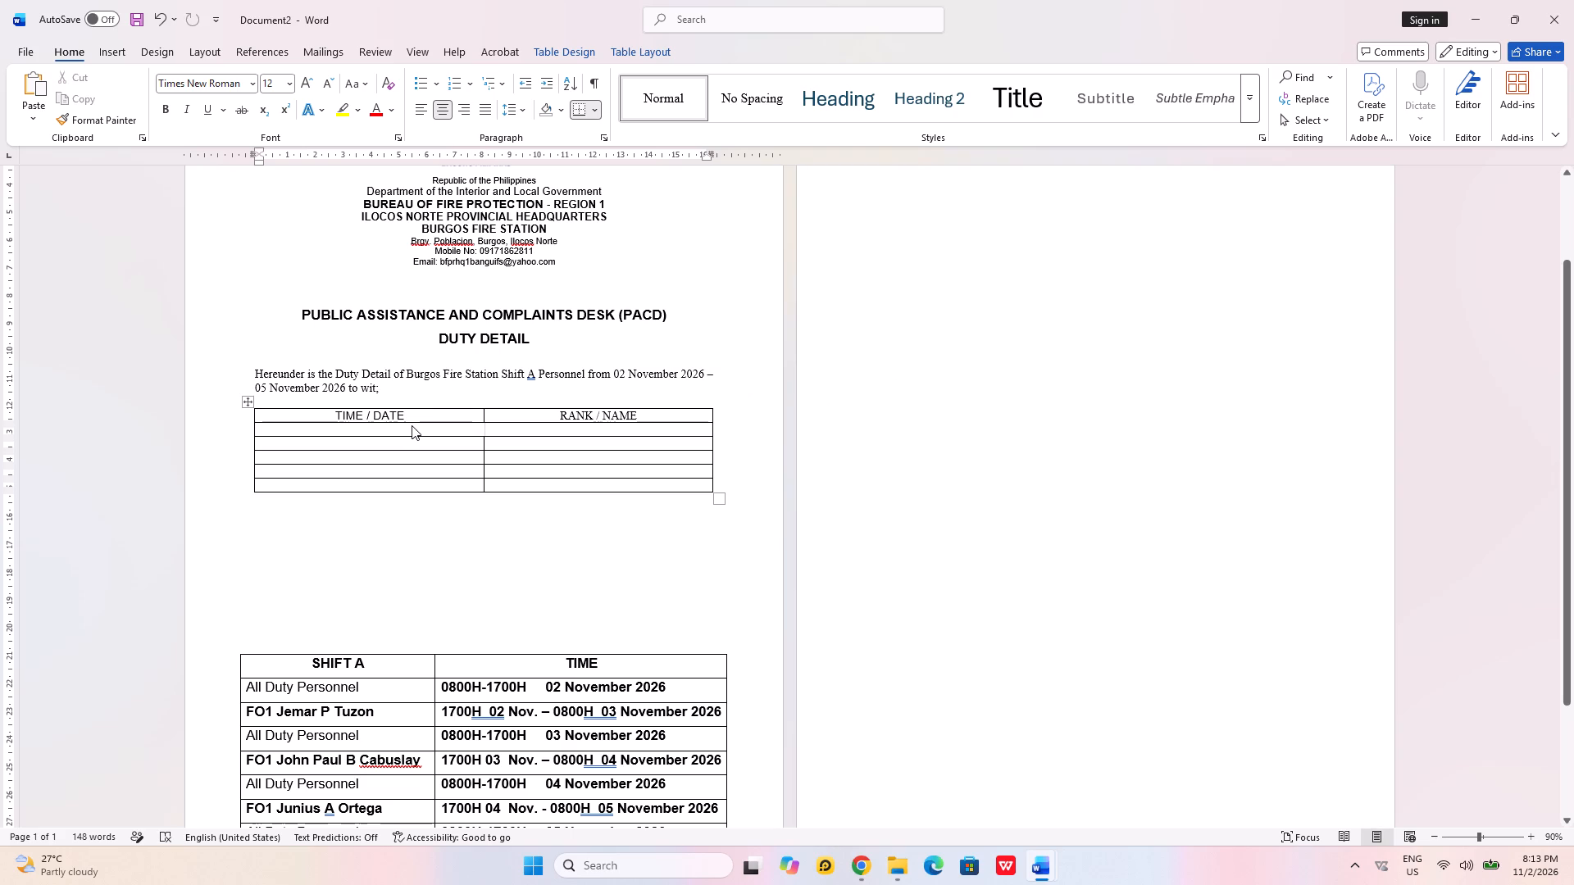
double_click(412, 429)
type("02")
key("space")
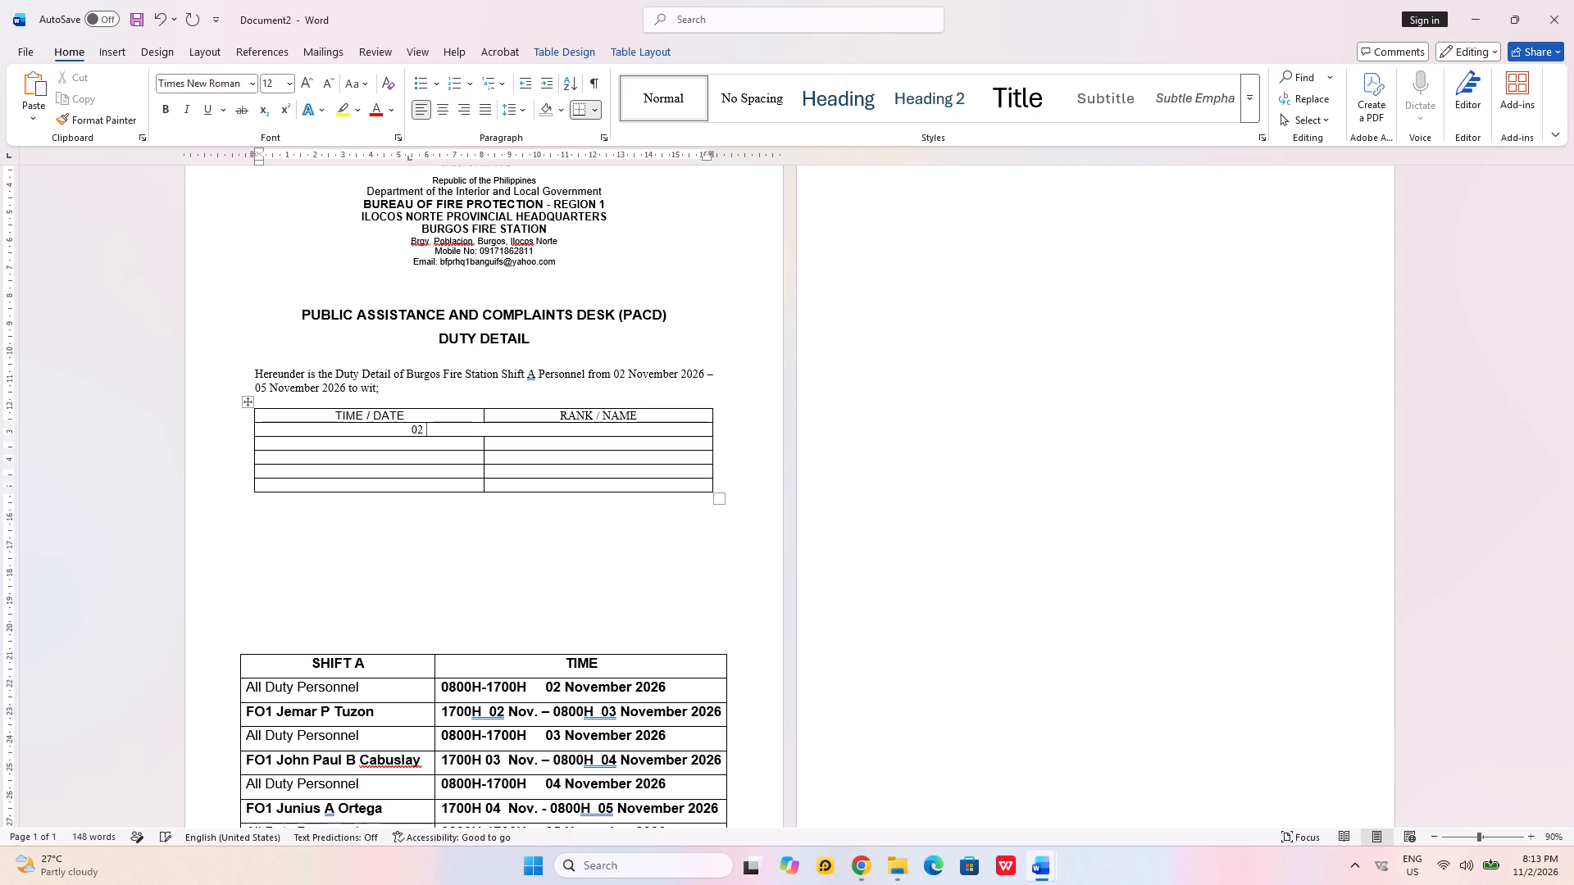
type("November")
key("space")
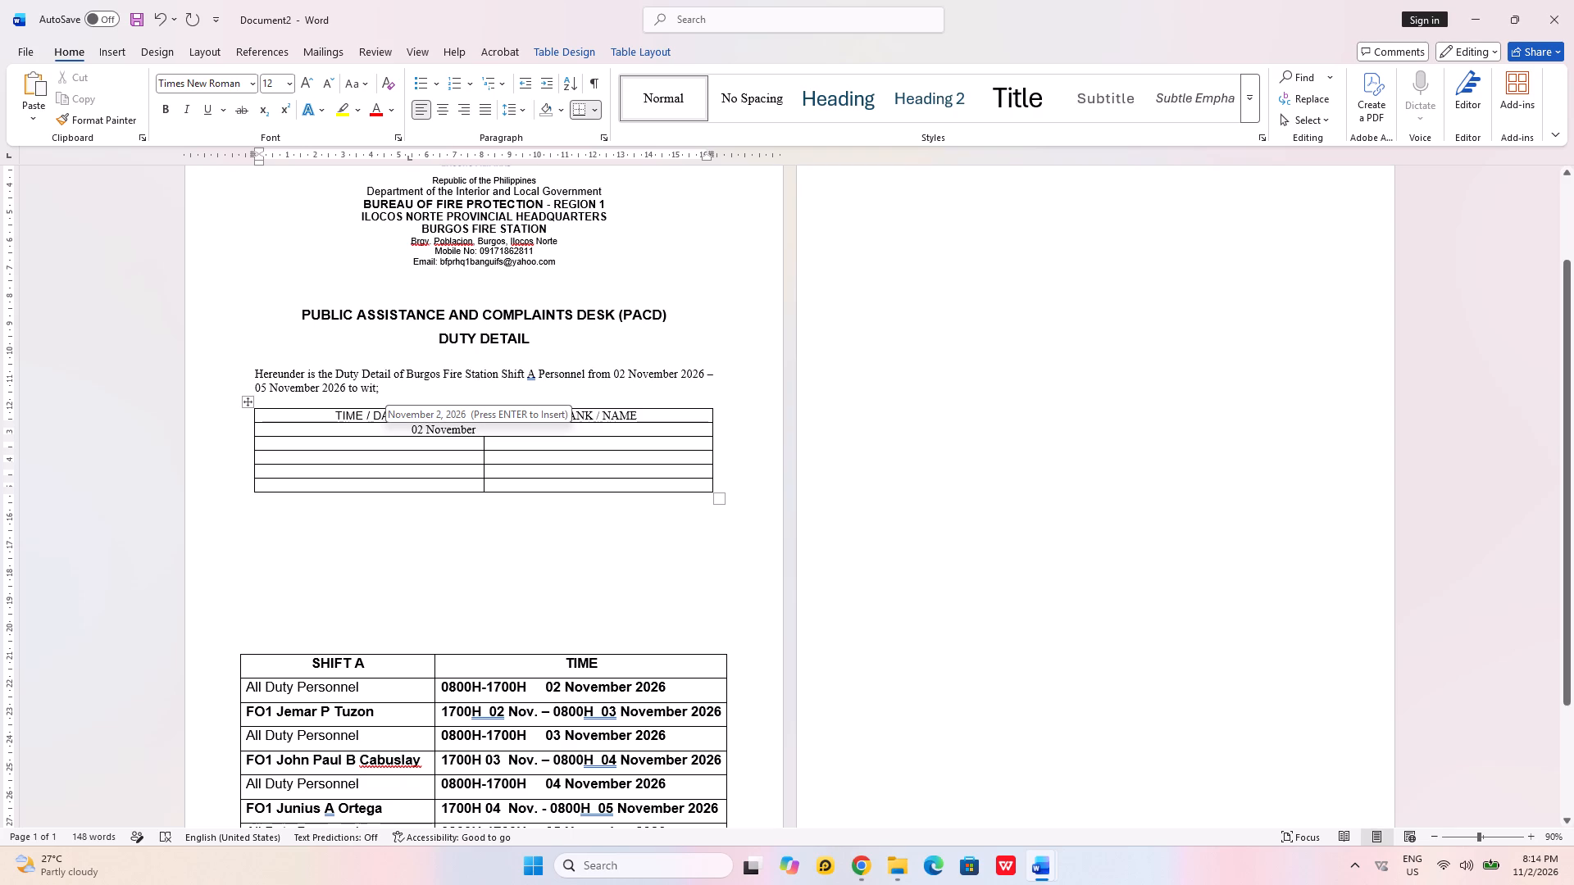
type("2026")
key("space")
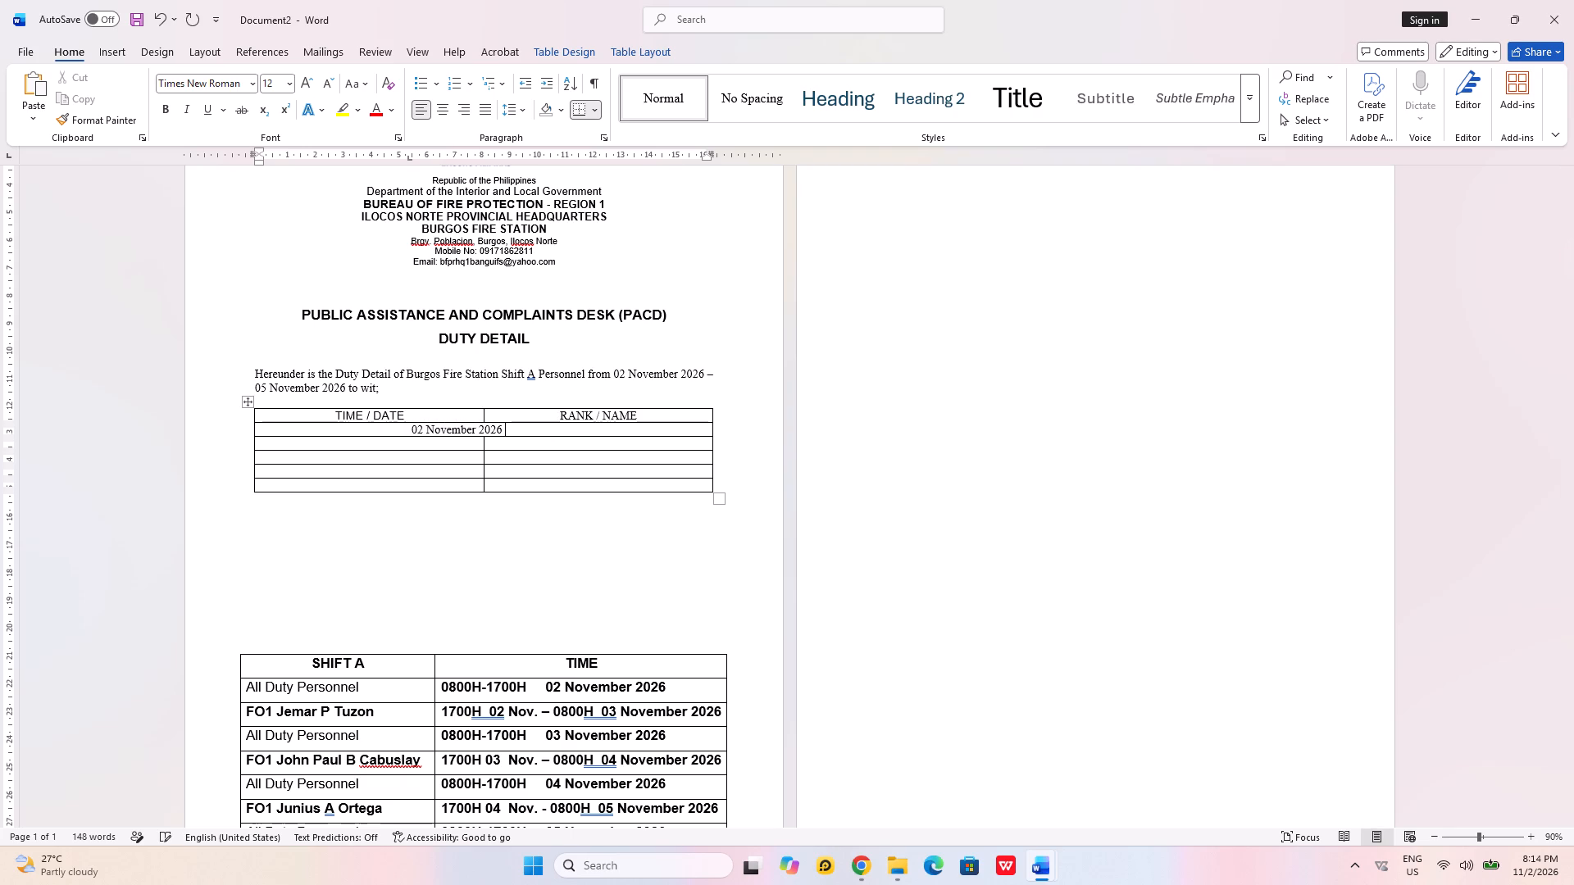
type("-")
key("space")
type("03")
key("space")
type("November 2026")
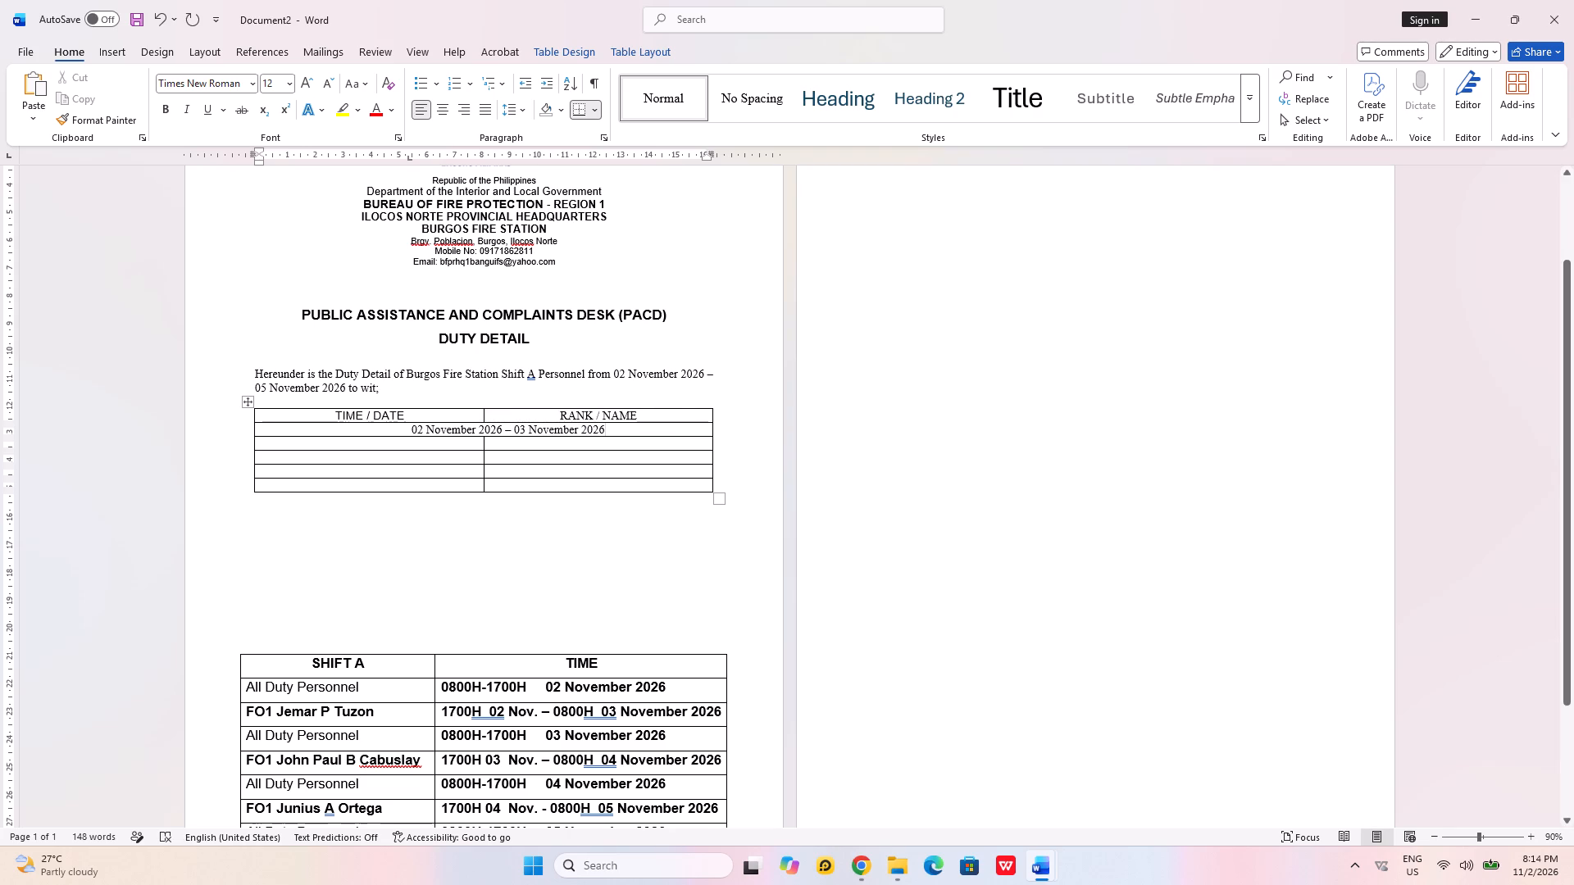
Change the font of the entire TIME / DATE and RANK / NAME table to Arial.
left_click_drag(228, 411, 229, 477)
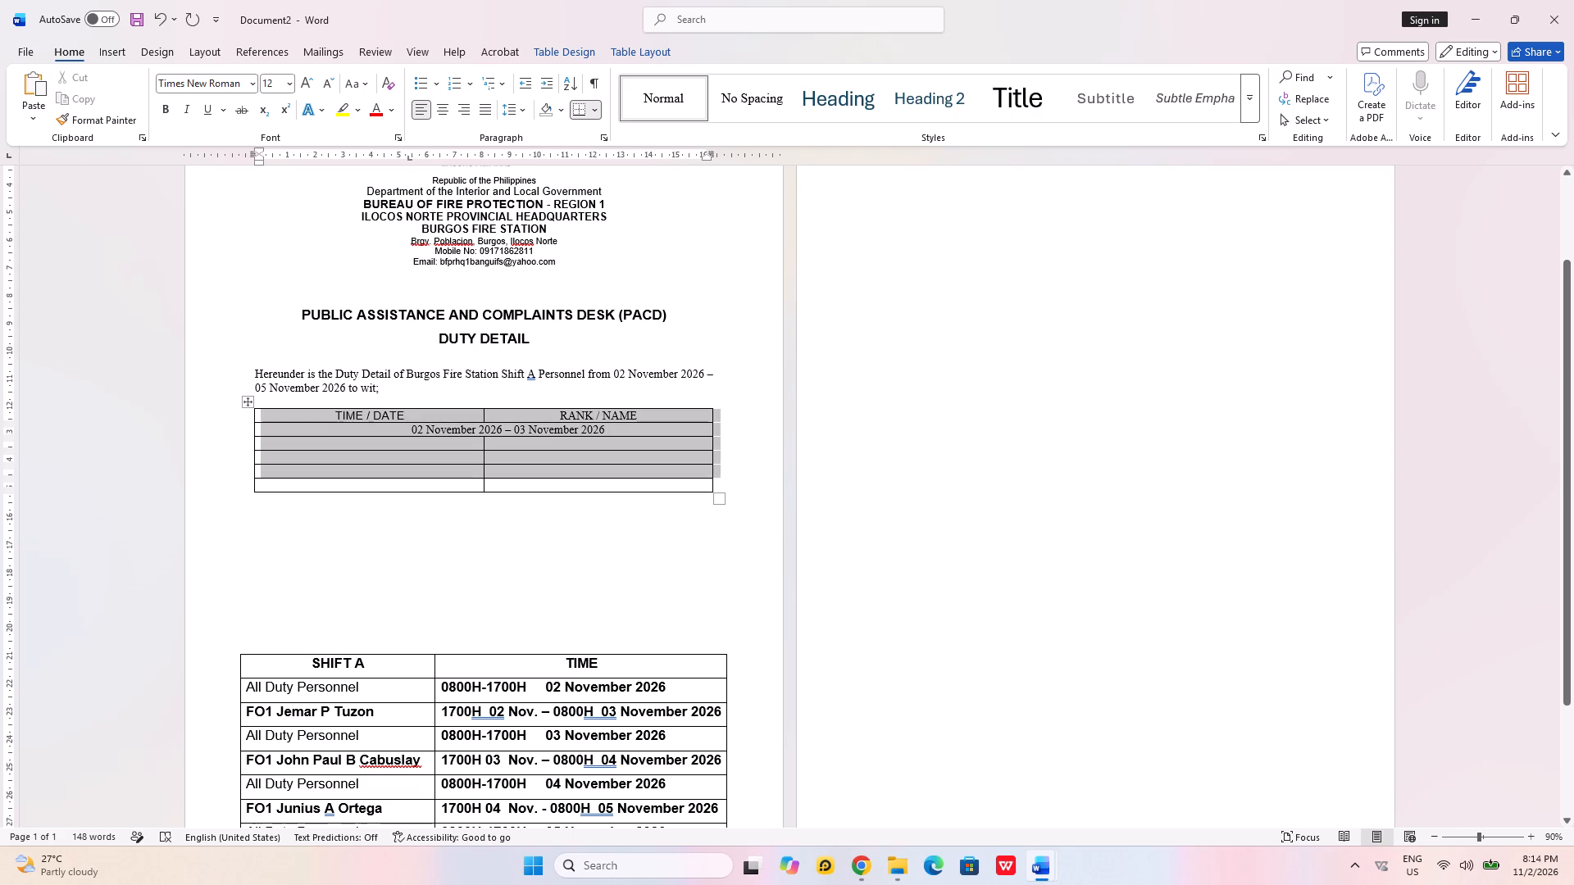
left_click_drag(229, 477, 228, 486)
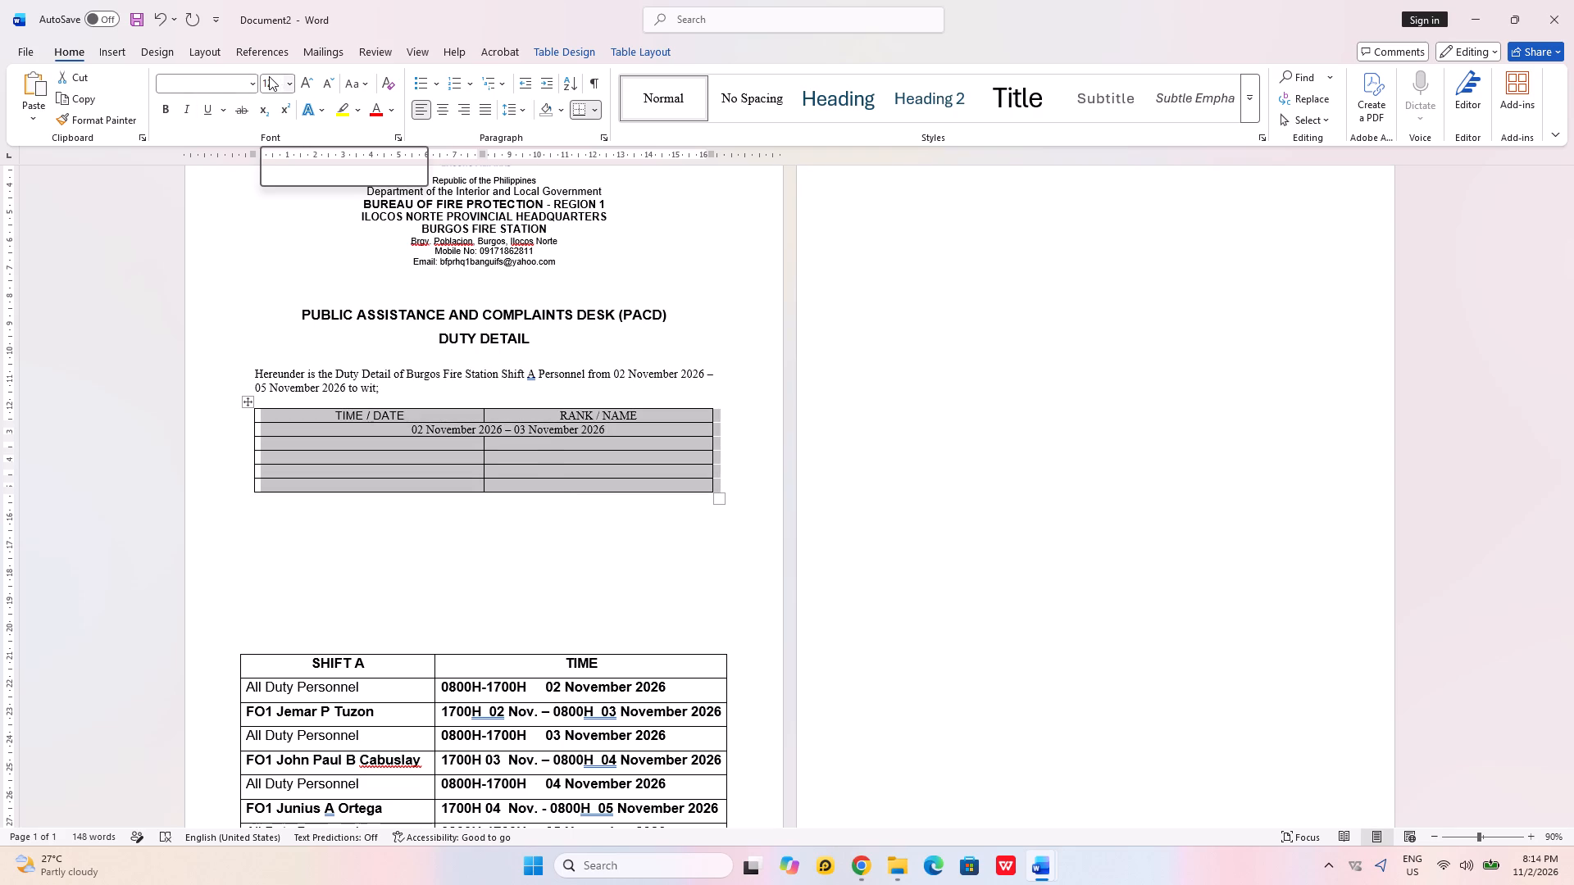
left_click(254, 79)
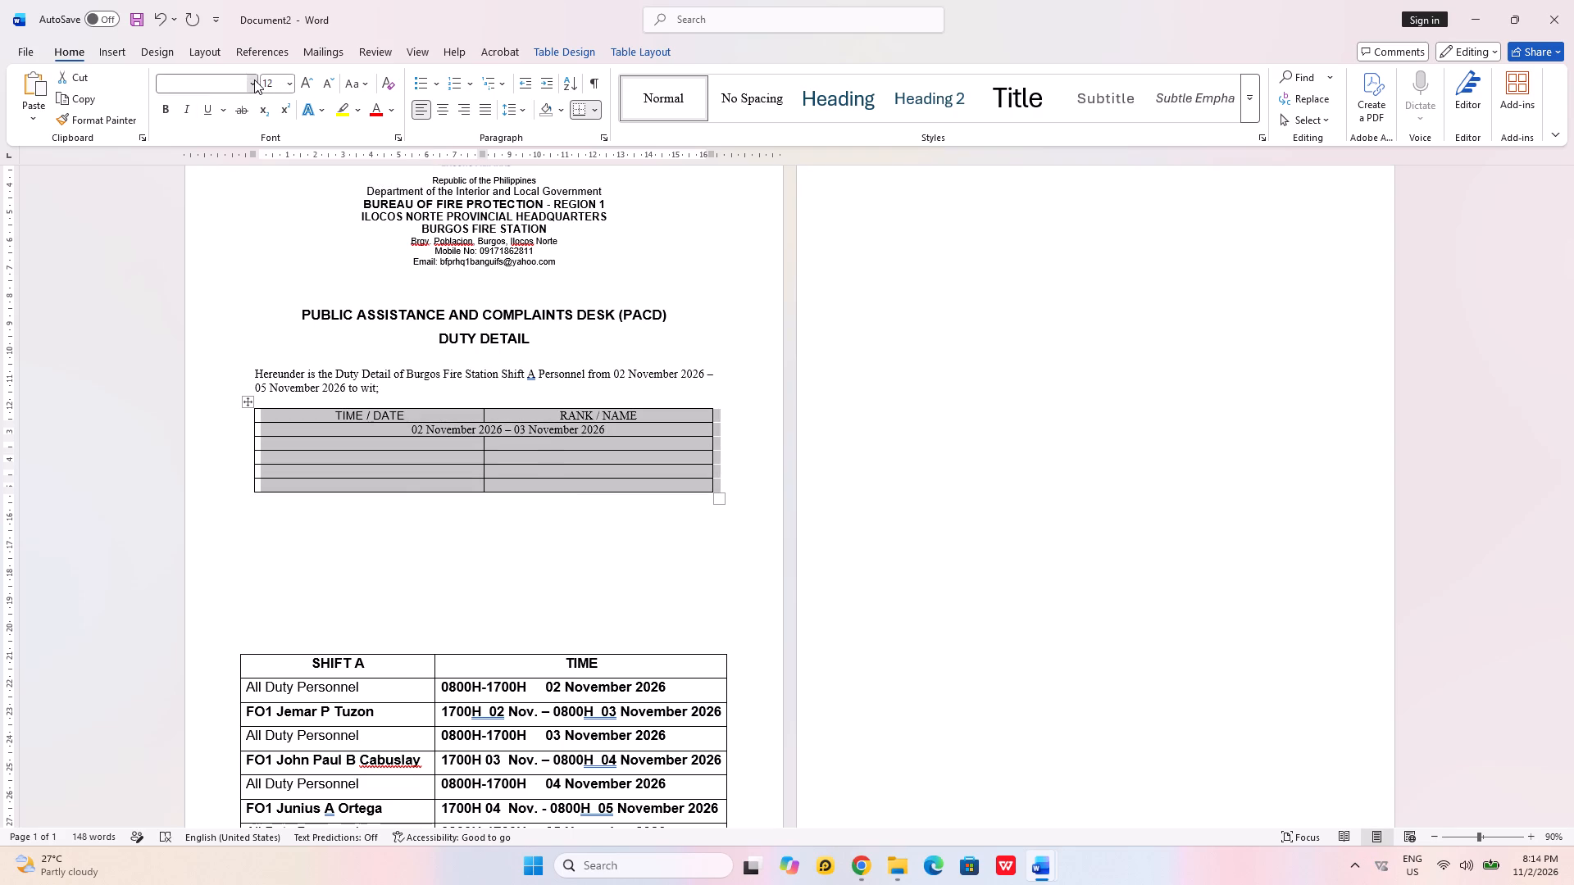
left_click(194, 195)
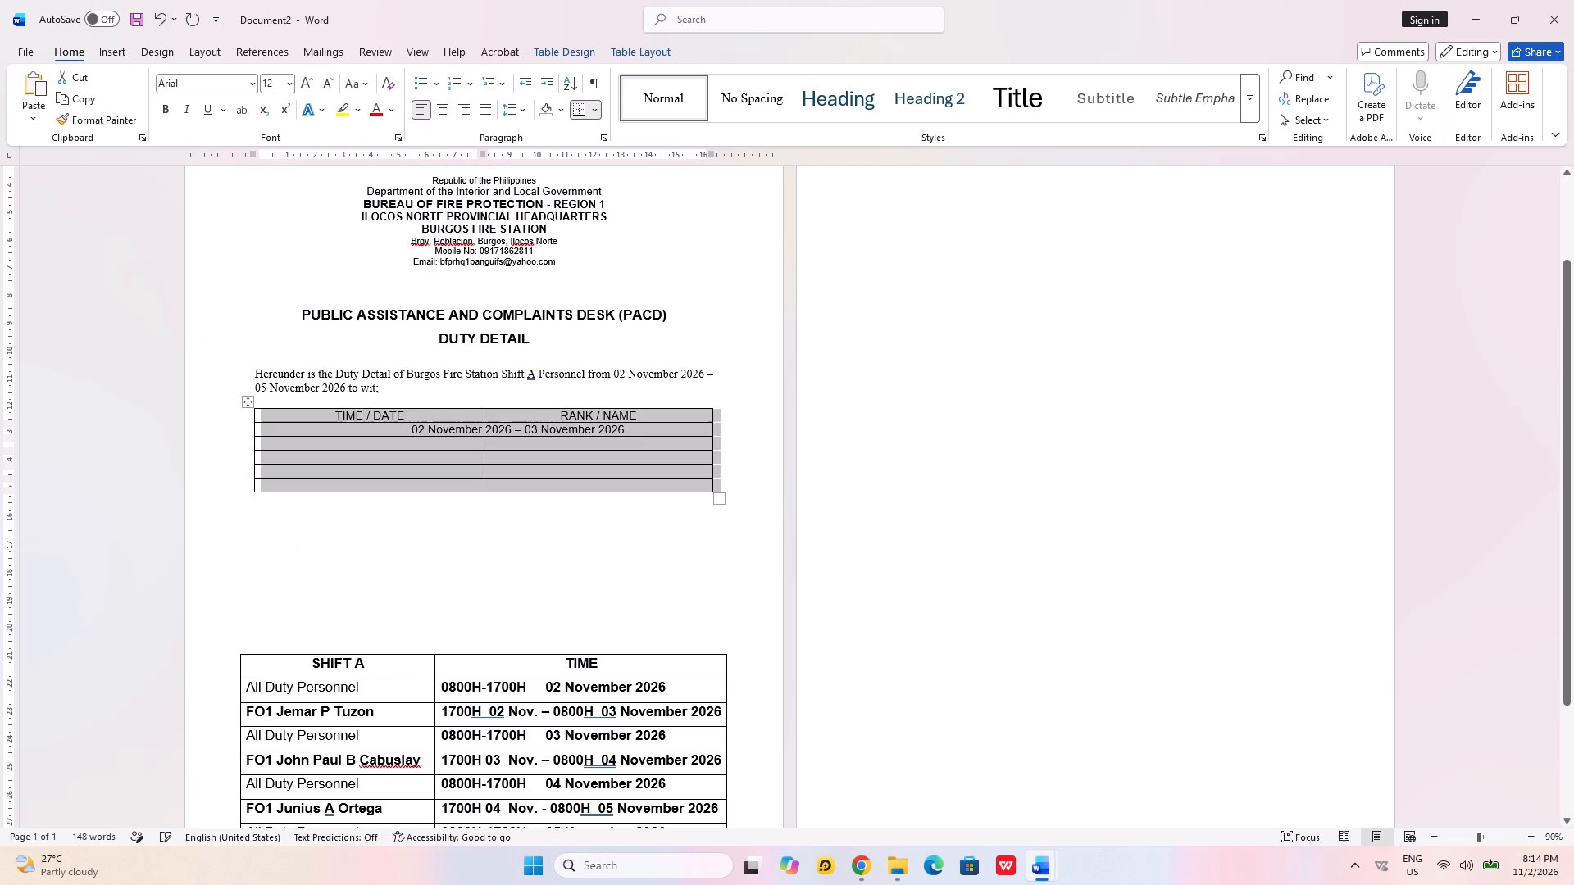
left_click(364, 515)
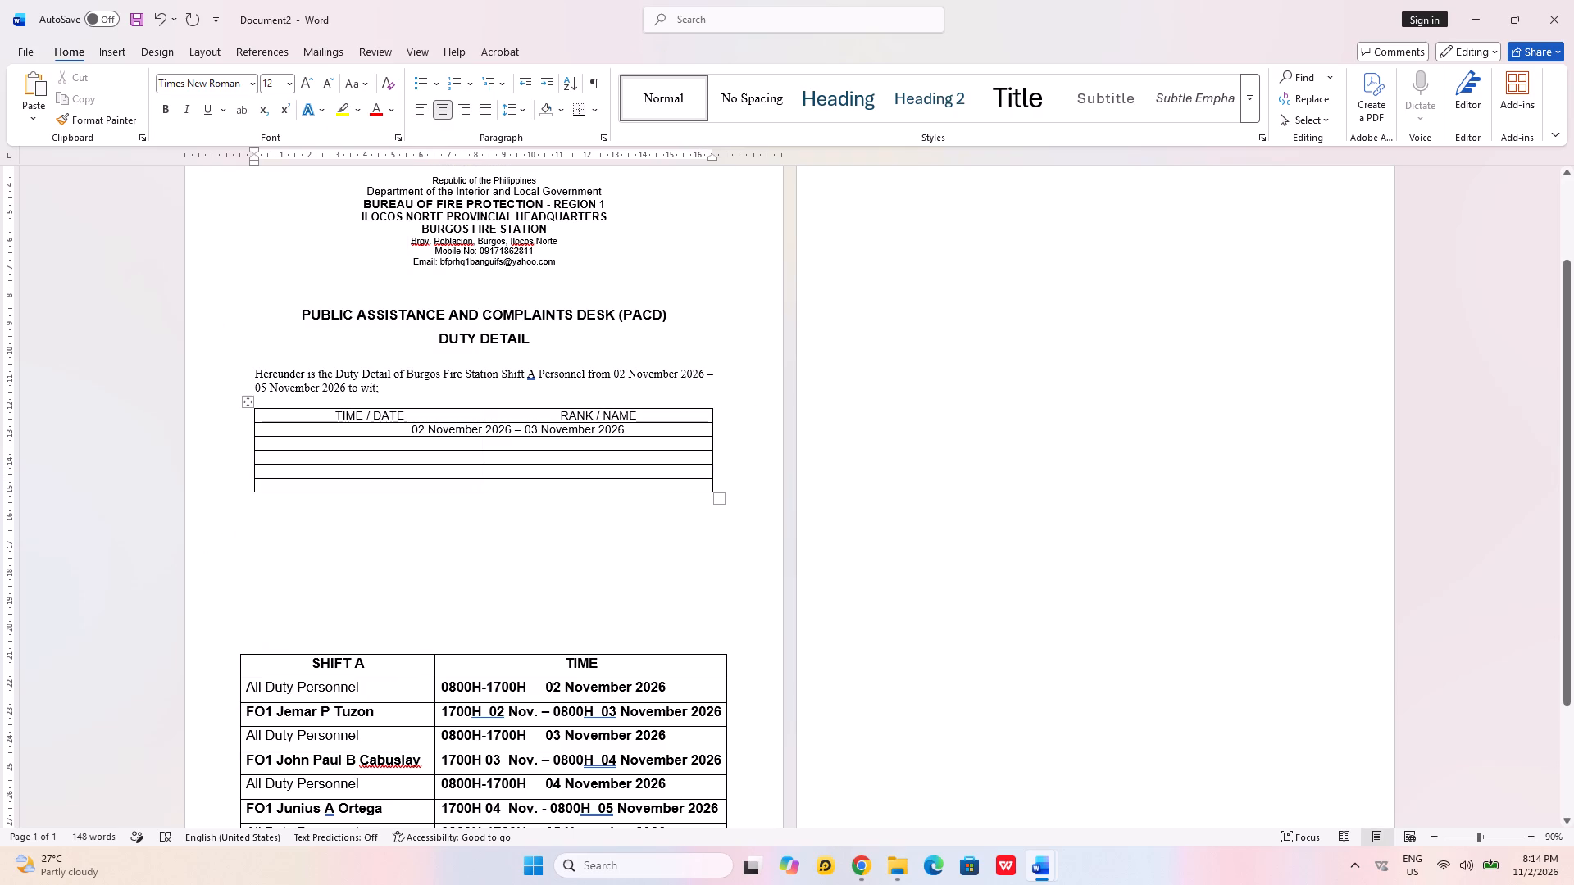
Fill the row below the date range with "0800H – 1800H" and "All Duty Personnel".
left_click(348, 442)
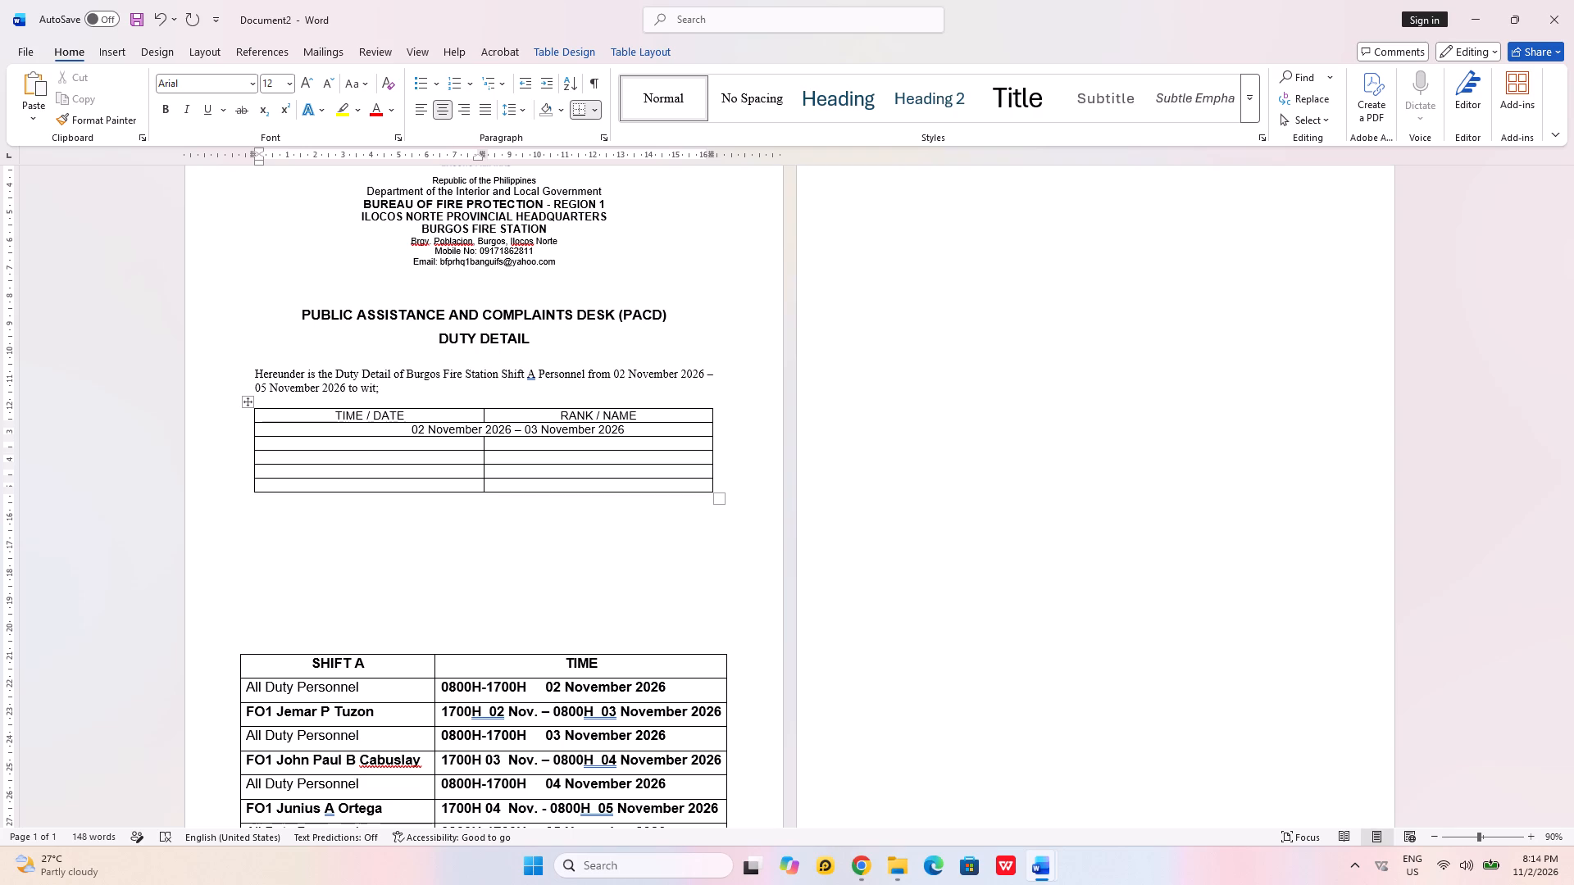
type("0800")
key("shift+h")
key("space")
type("-")
key("space")
type("18")
type("00H")
key("space")
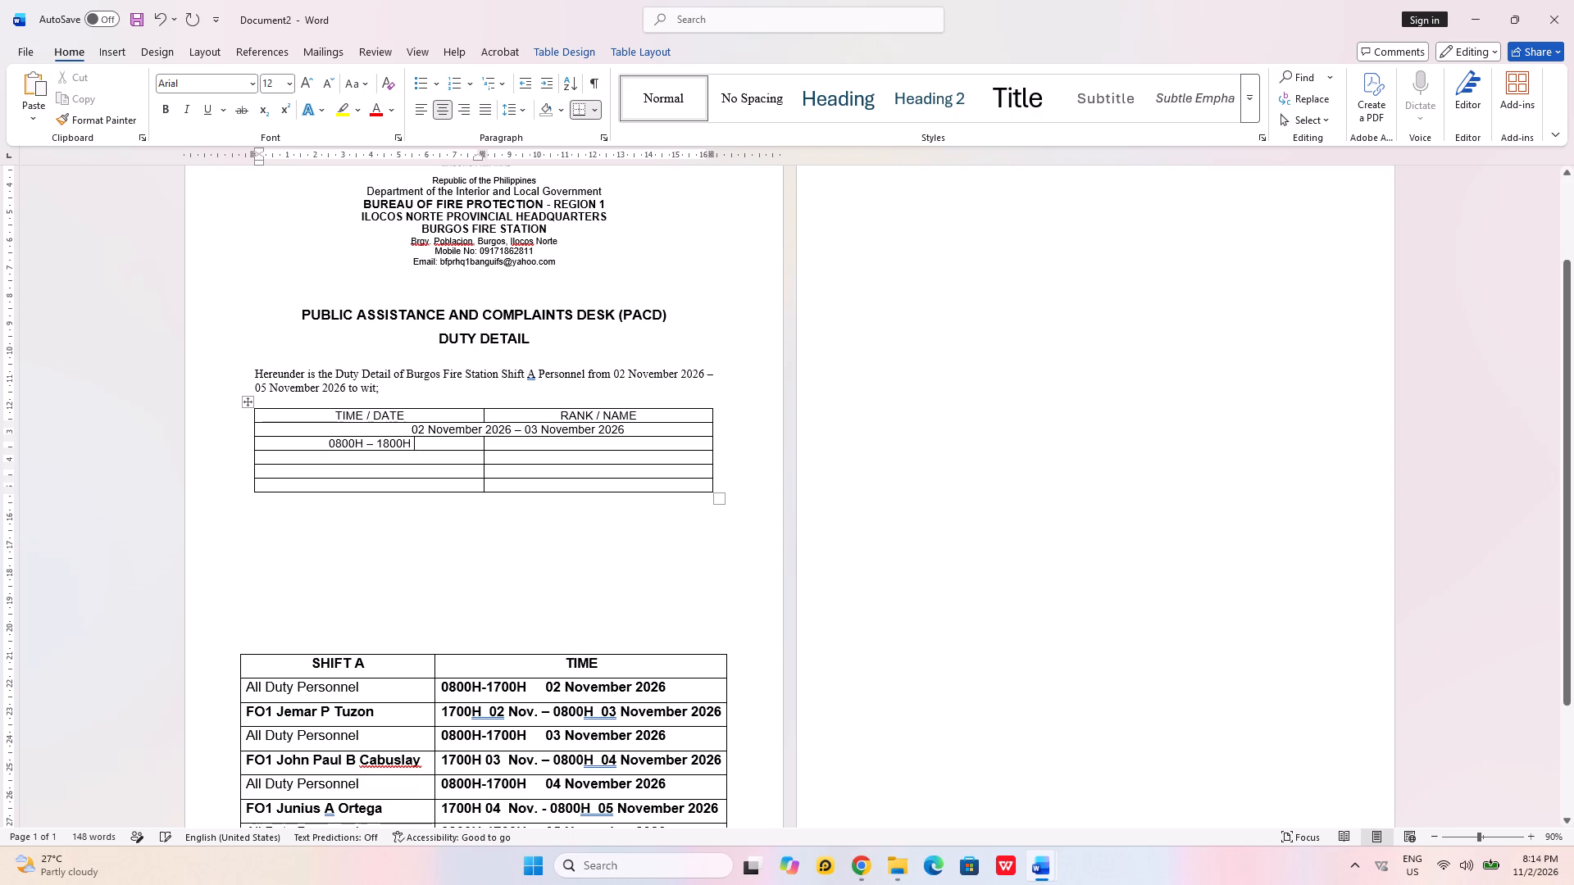
left_click(527, 442)
type("All Duty Personnel")
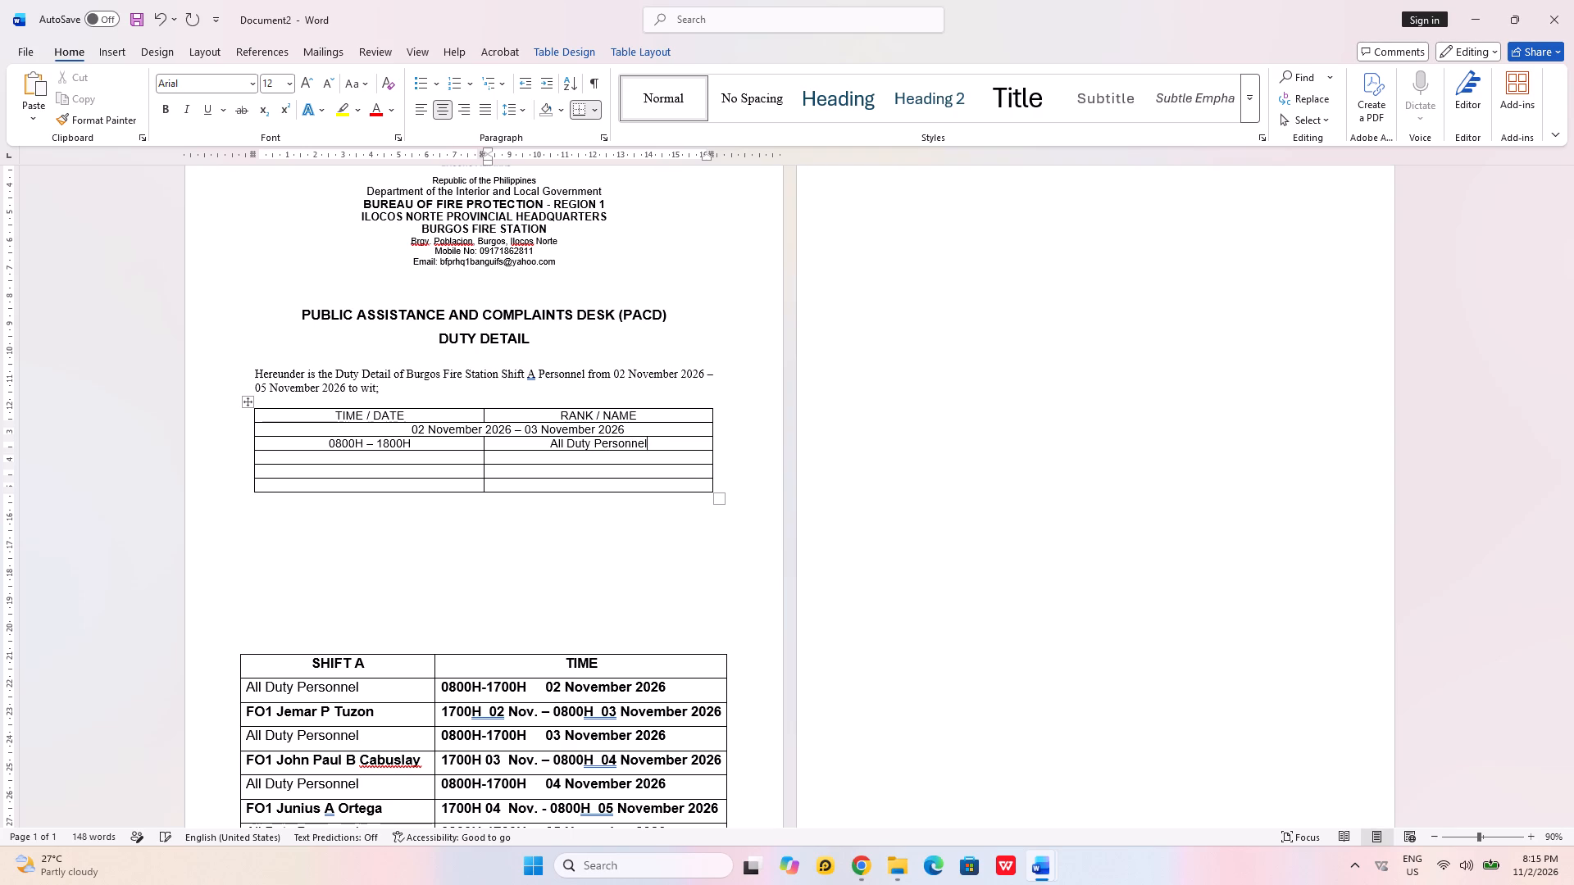
Enter "1800H – 0800H" in the TIME / DATE cell below the day-duty row.
left_click(348, 458)
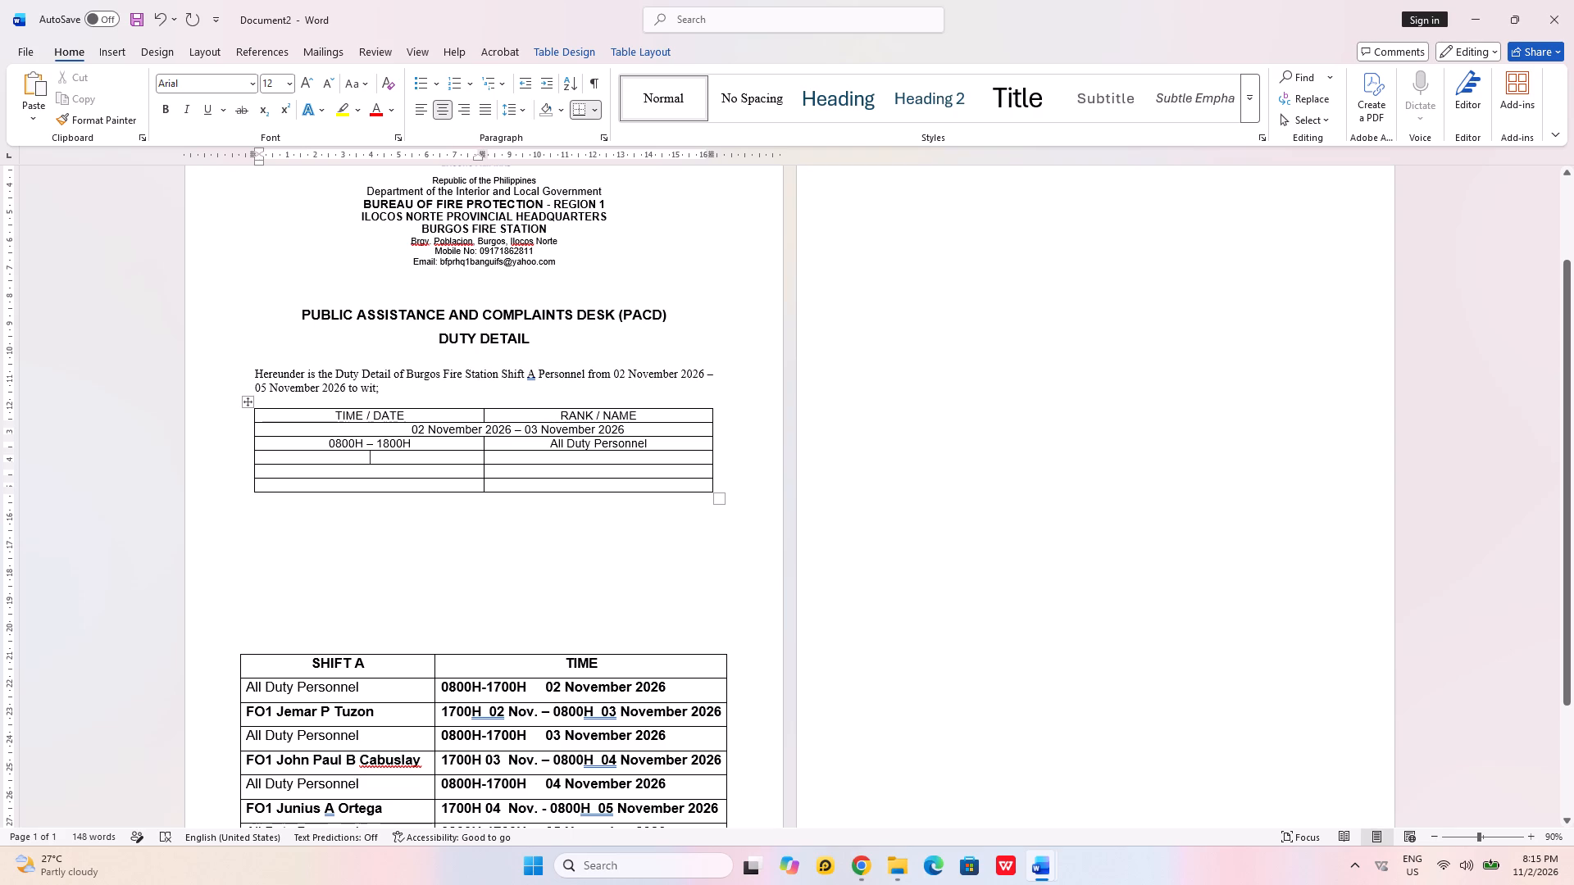
key("1")
key("8")
key("0")
key("0")
key("shift+h")
key("space")
key("minus")
key("space")
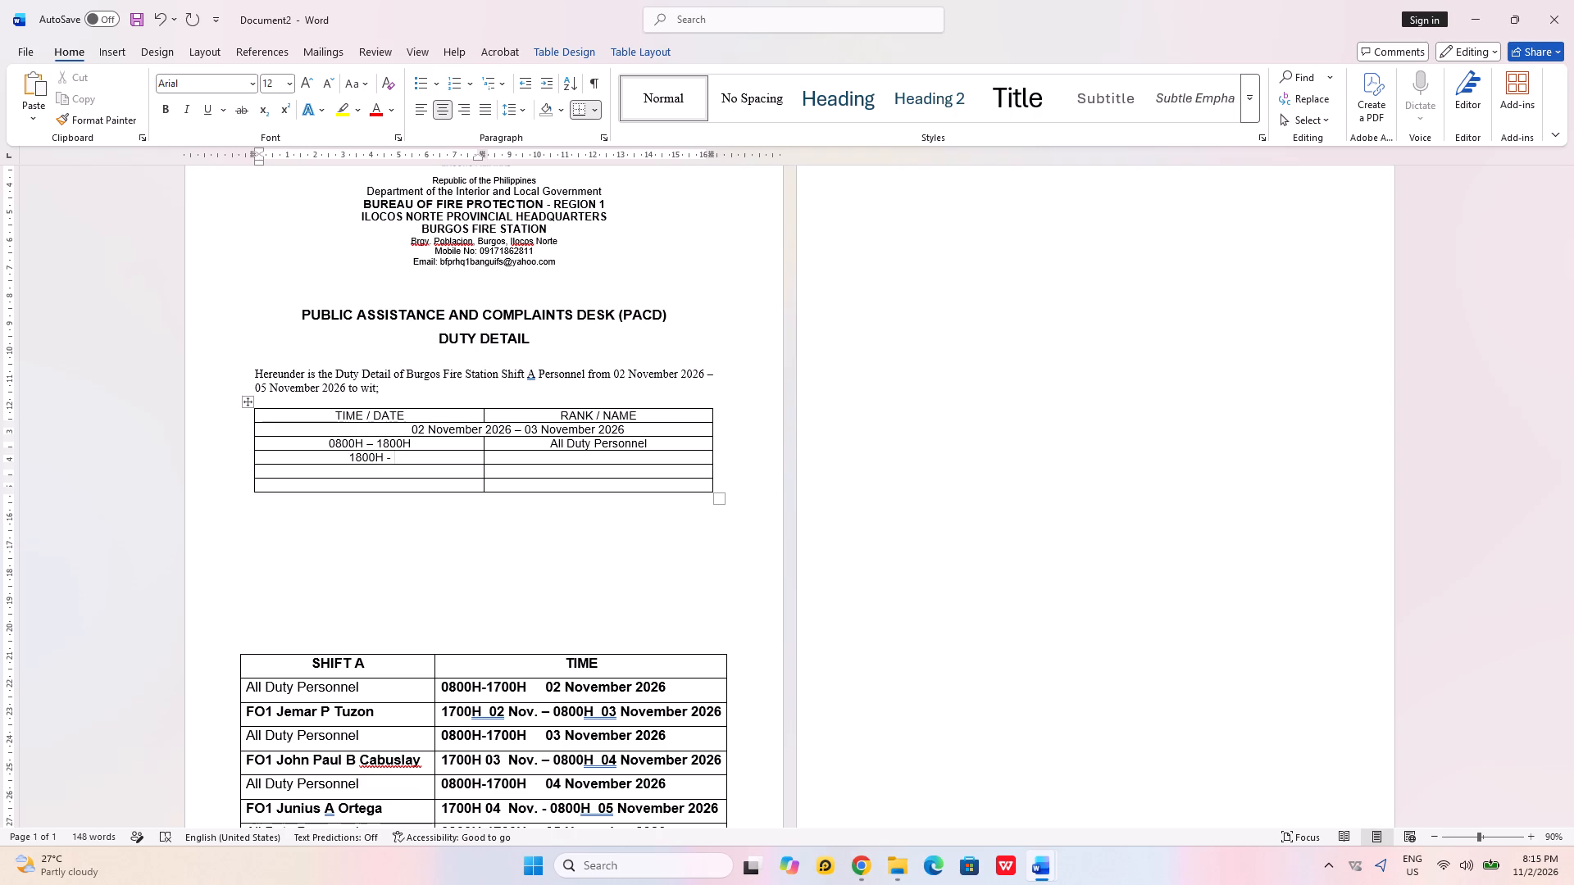
key("0")
key("8")
key("0")
key("0")
key("shift+h")
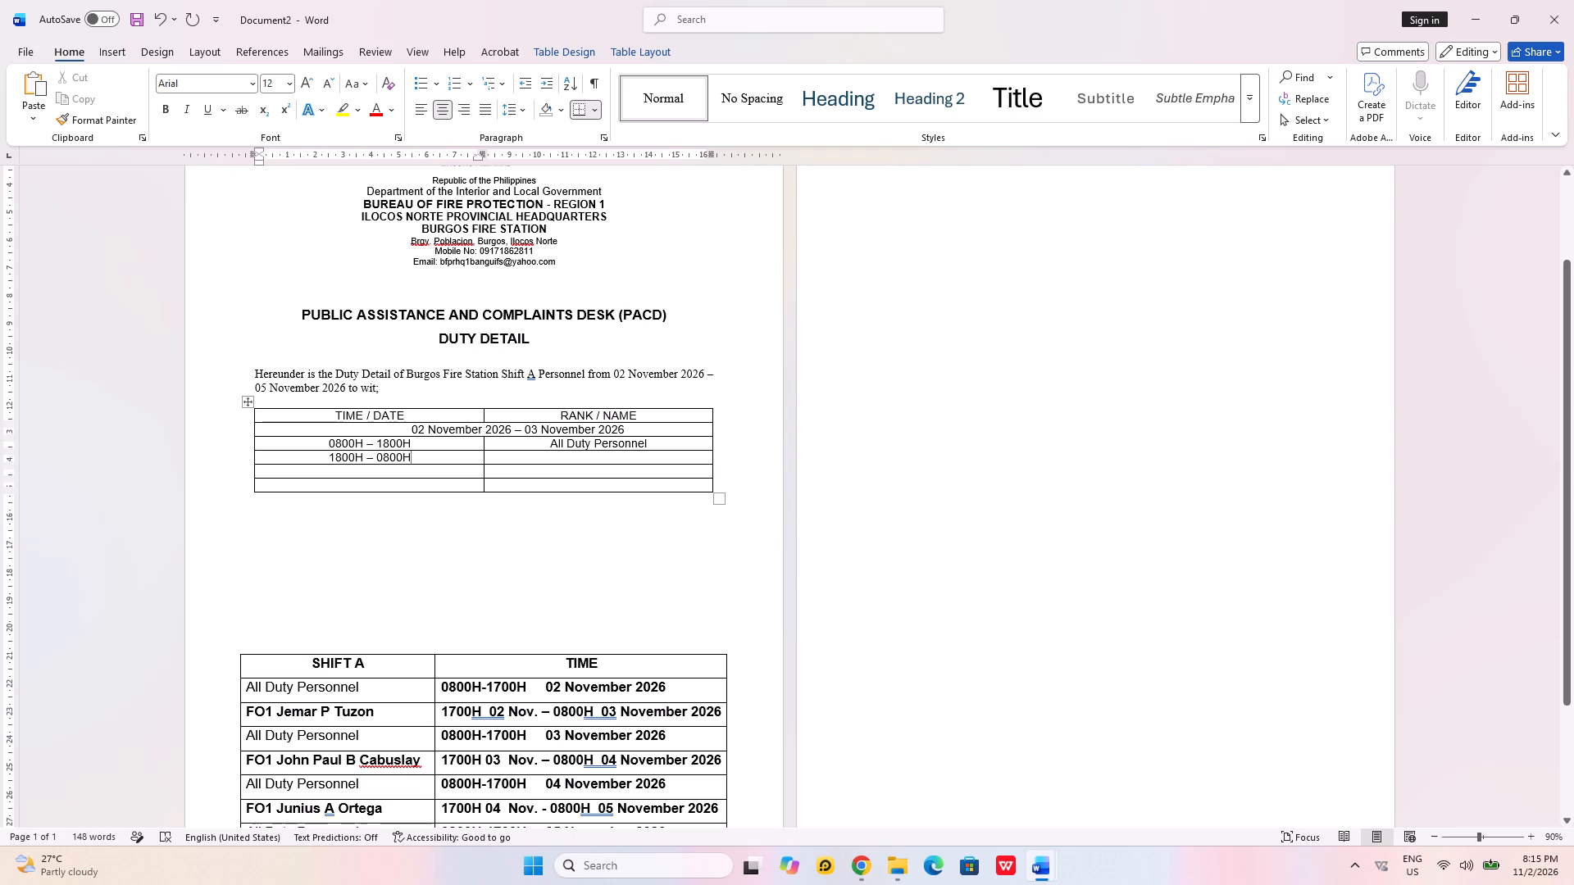
Copy the FO1 rank and name for the 02–03 November night from the SHIFT A table into the 1800H – 0800H row's RANK / NAME cell.
left_click_drag(1564, 324, 1570, 353)
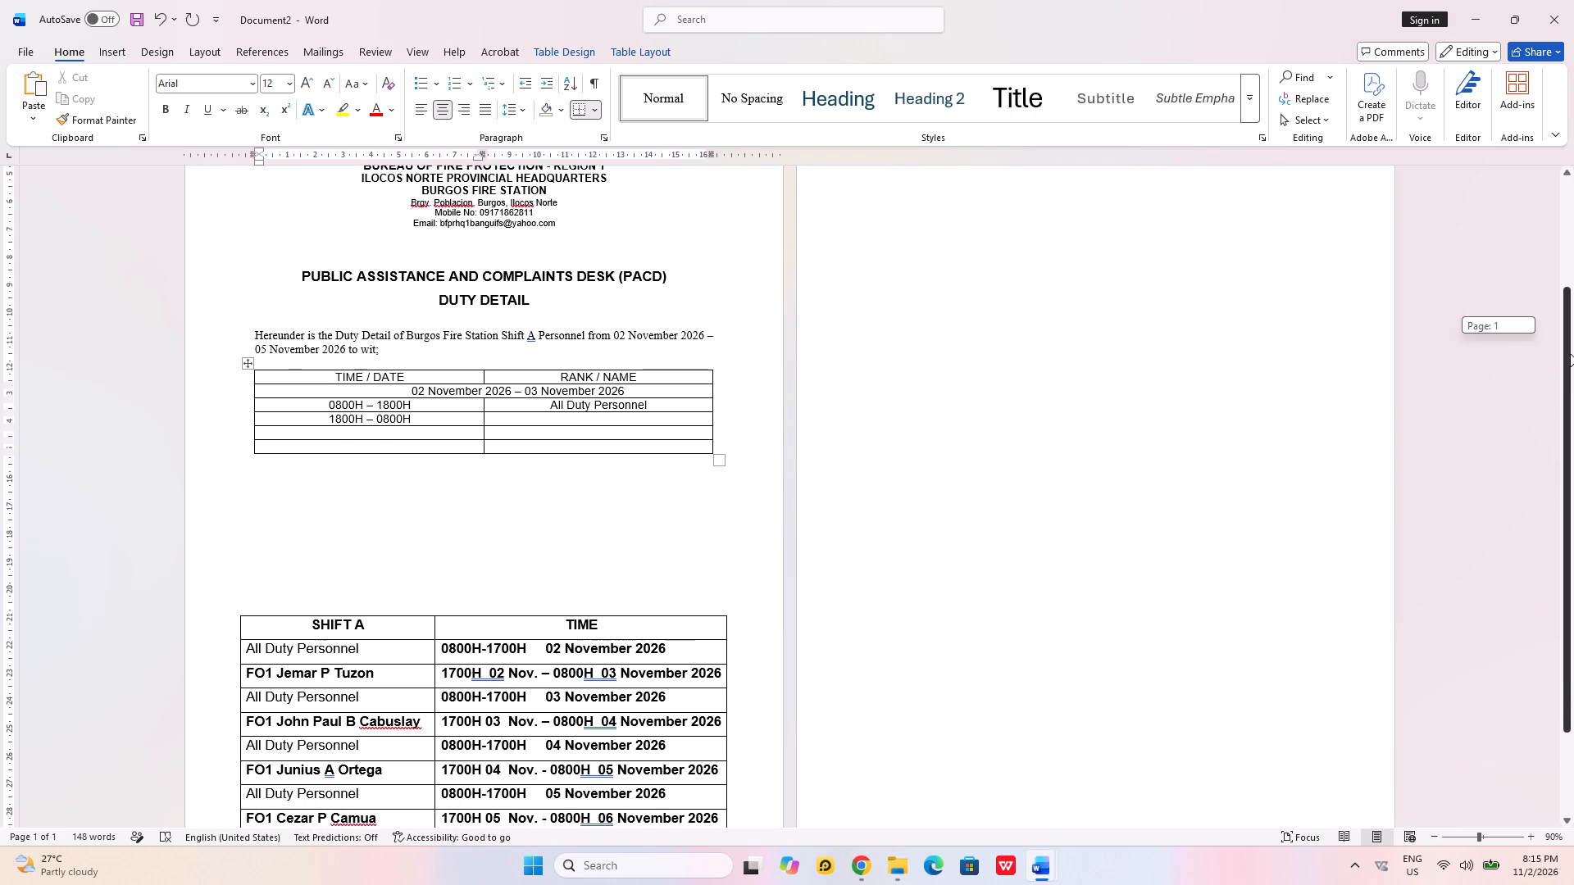
left_click_drag(1570, 353, 1569, 392)
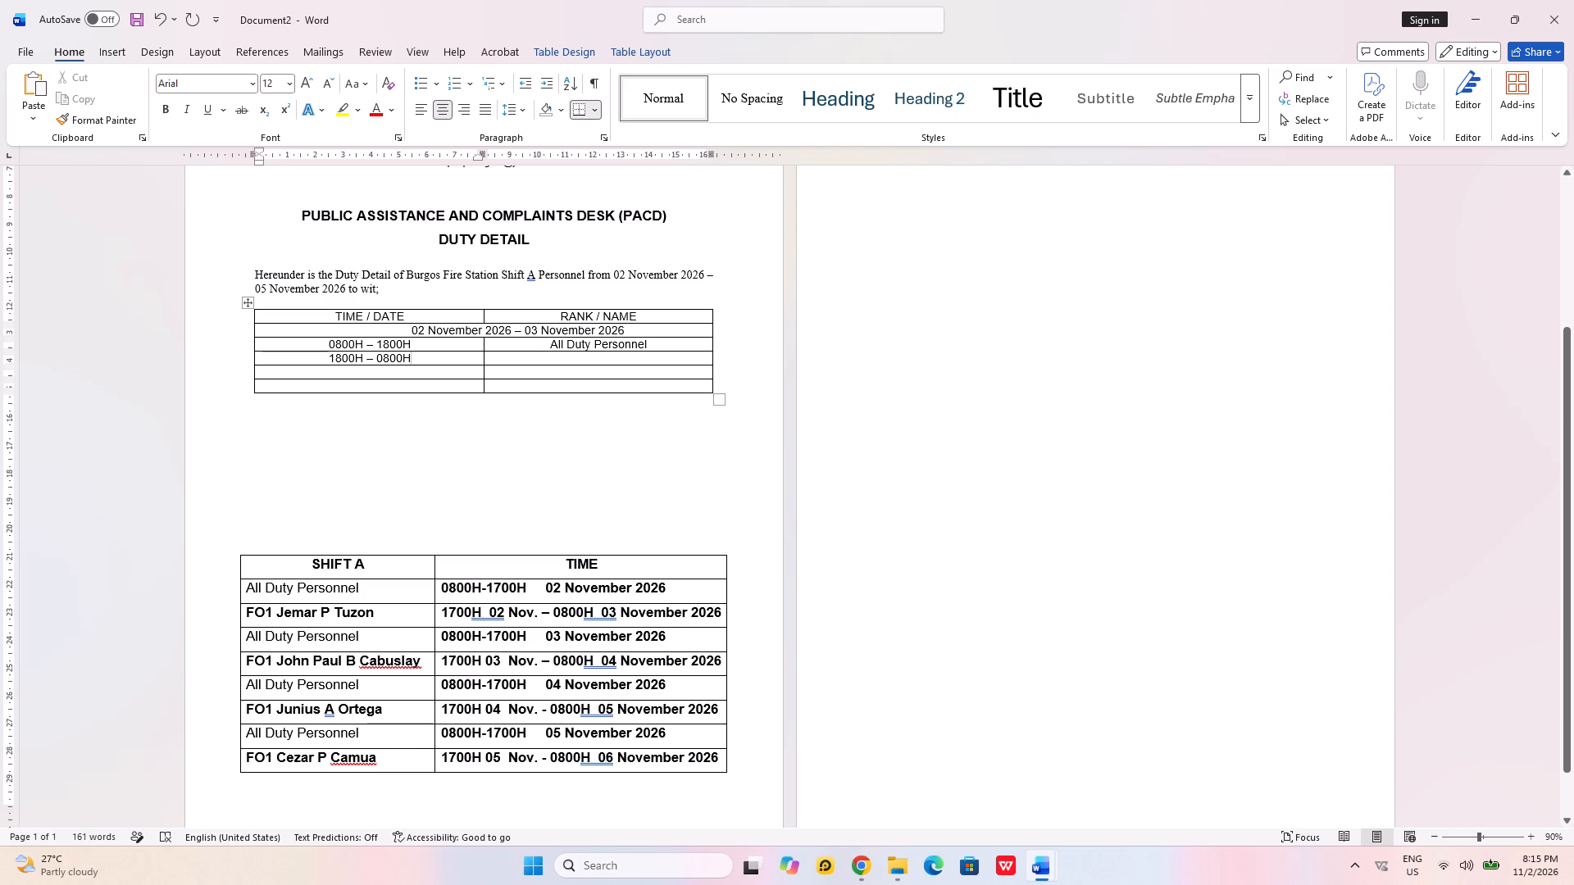
left_click_drag(246, 610, 366, 619)
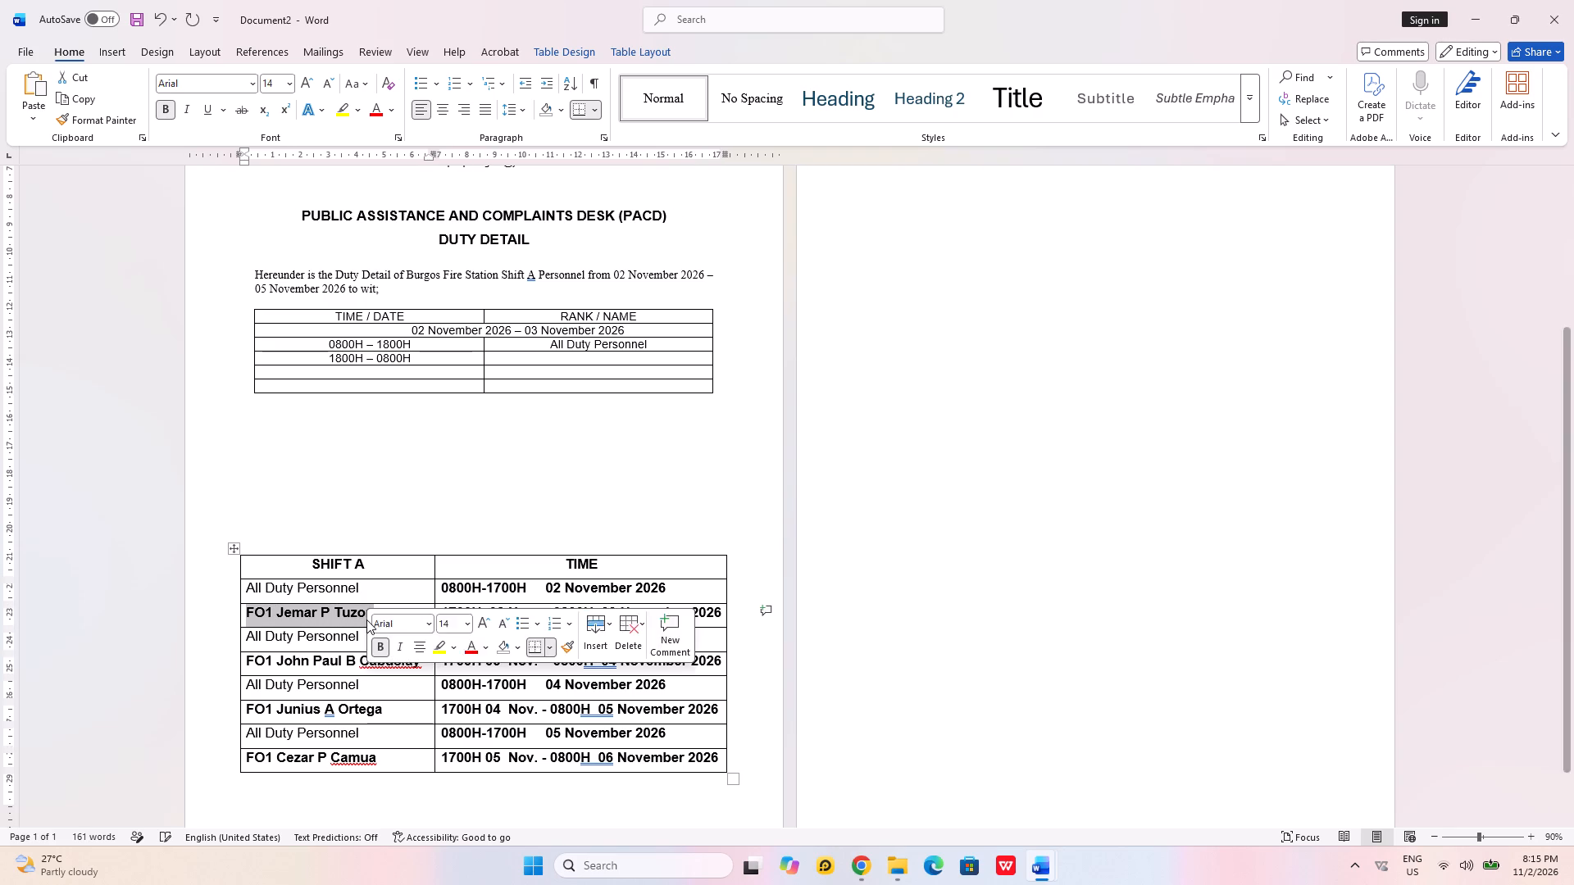
key("ctrl+c")
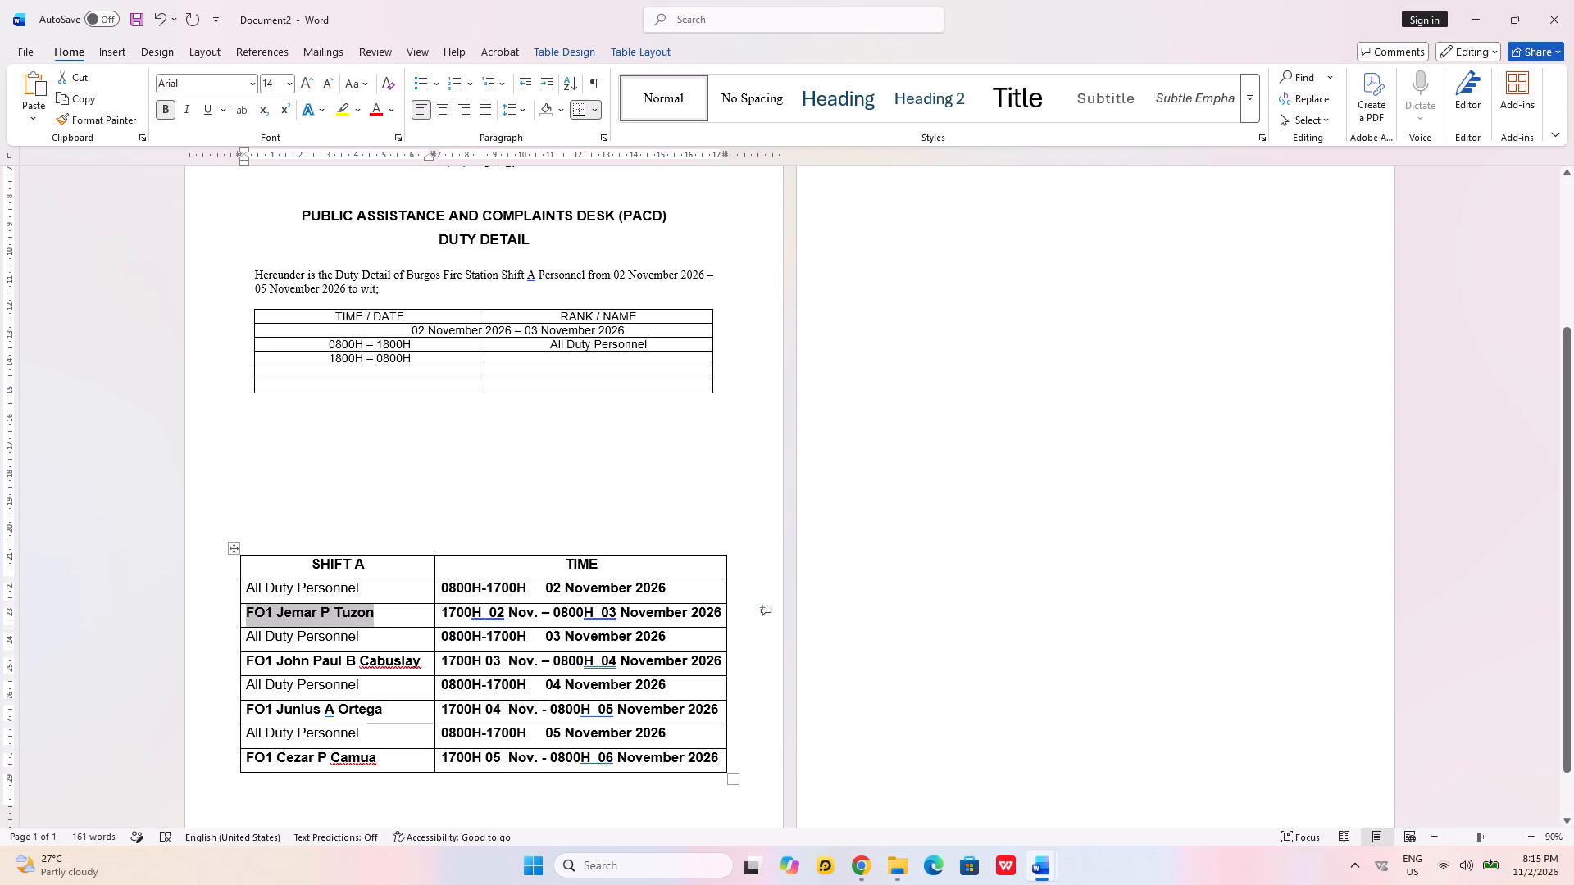
left_click(614, 361)
key("ctrl+v")
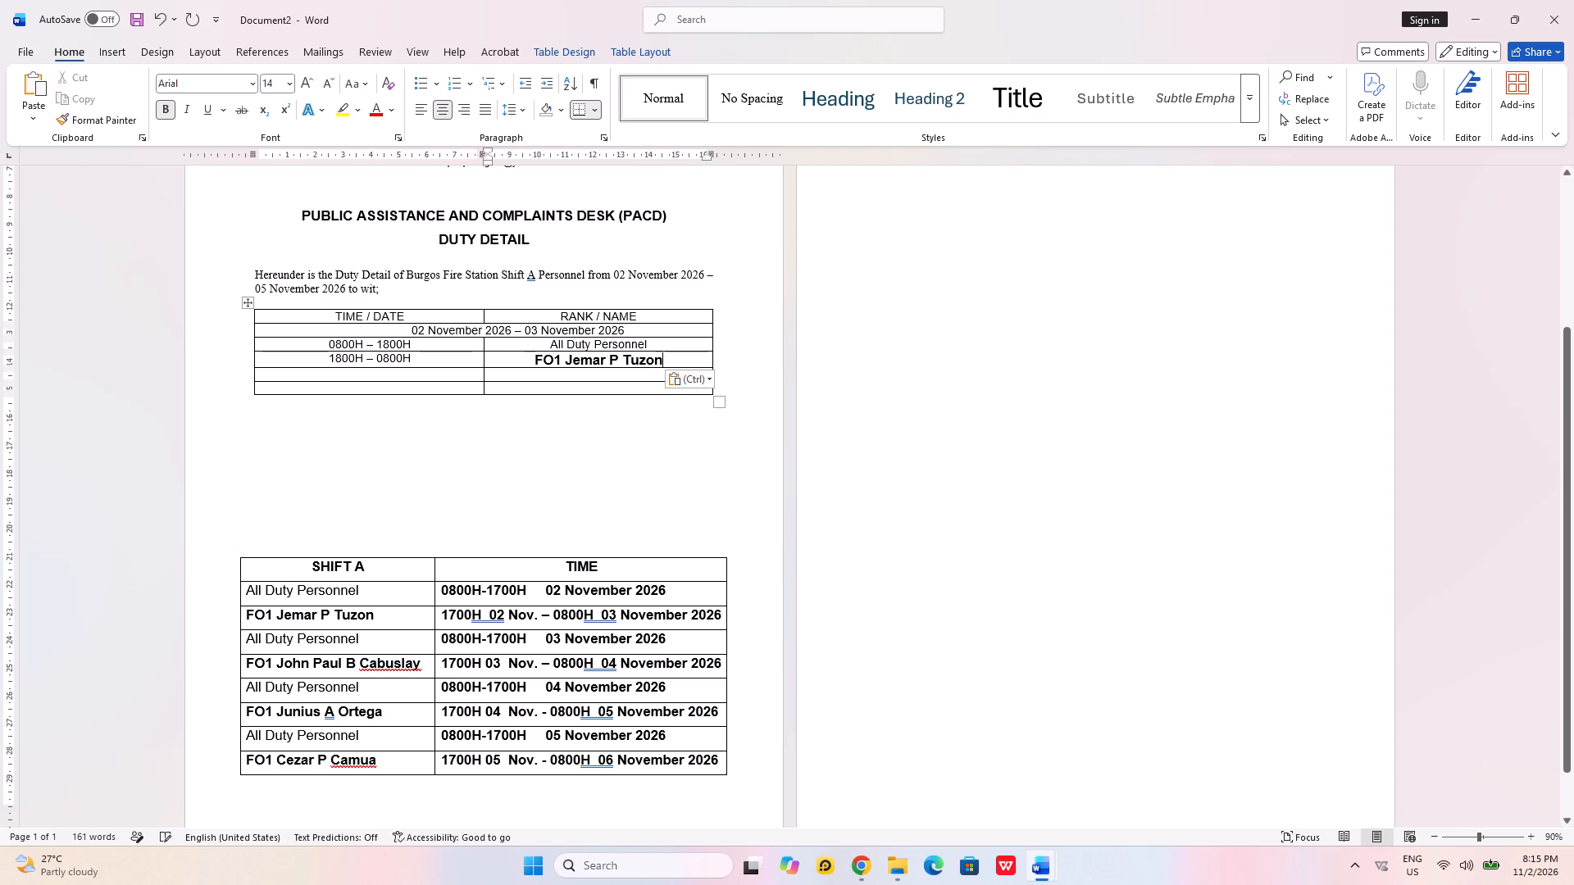
Add four empty rows at the bottom of the TIME / DATE and RANK / NAME table.
triple_click(248, 393)
triple_click(248, 393)
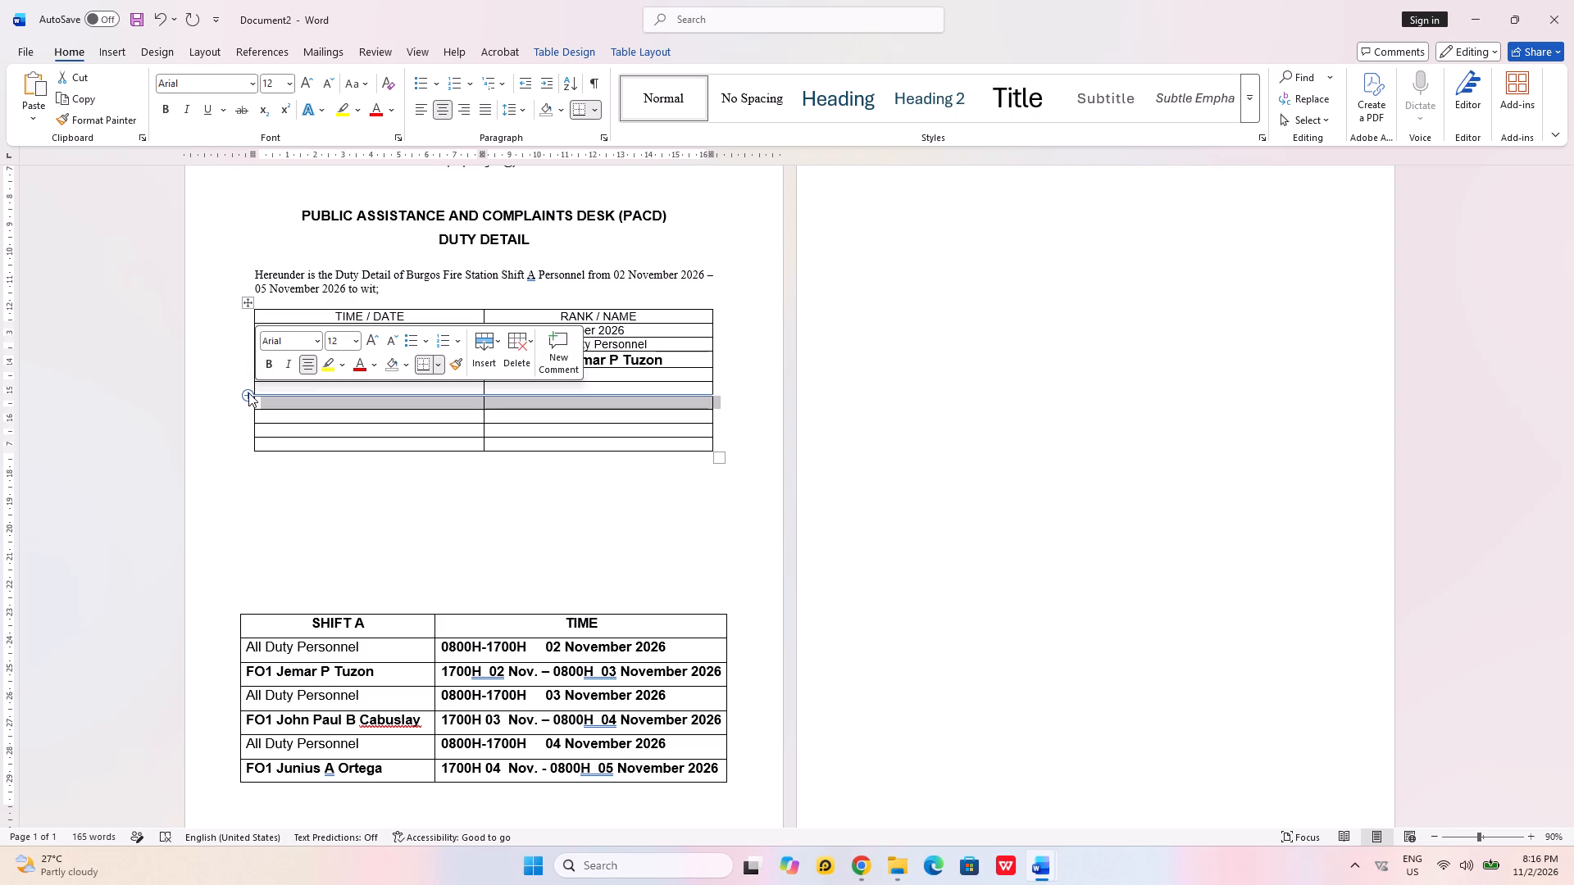
left_click(357, 473)
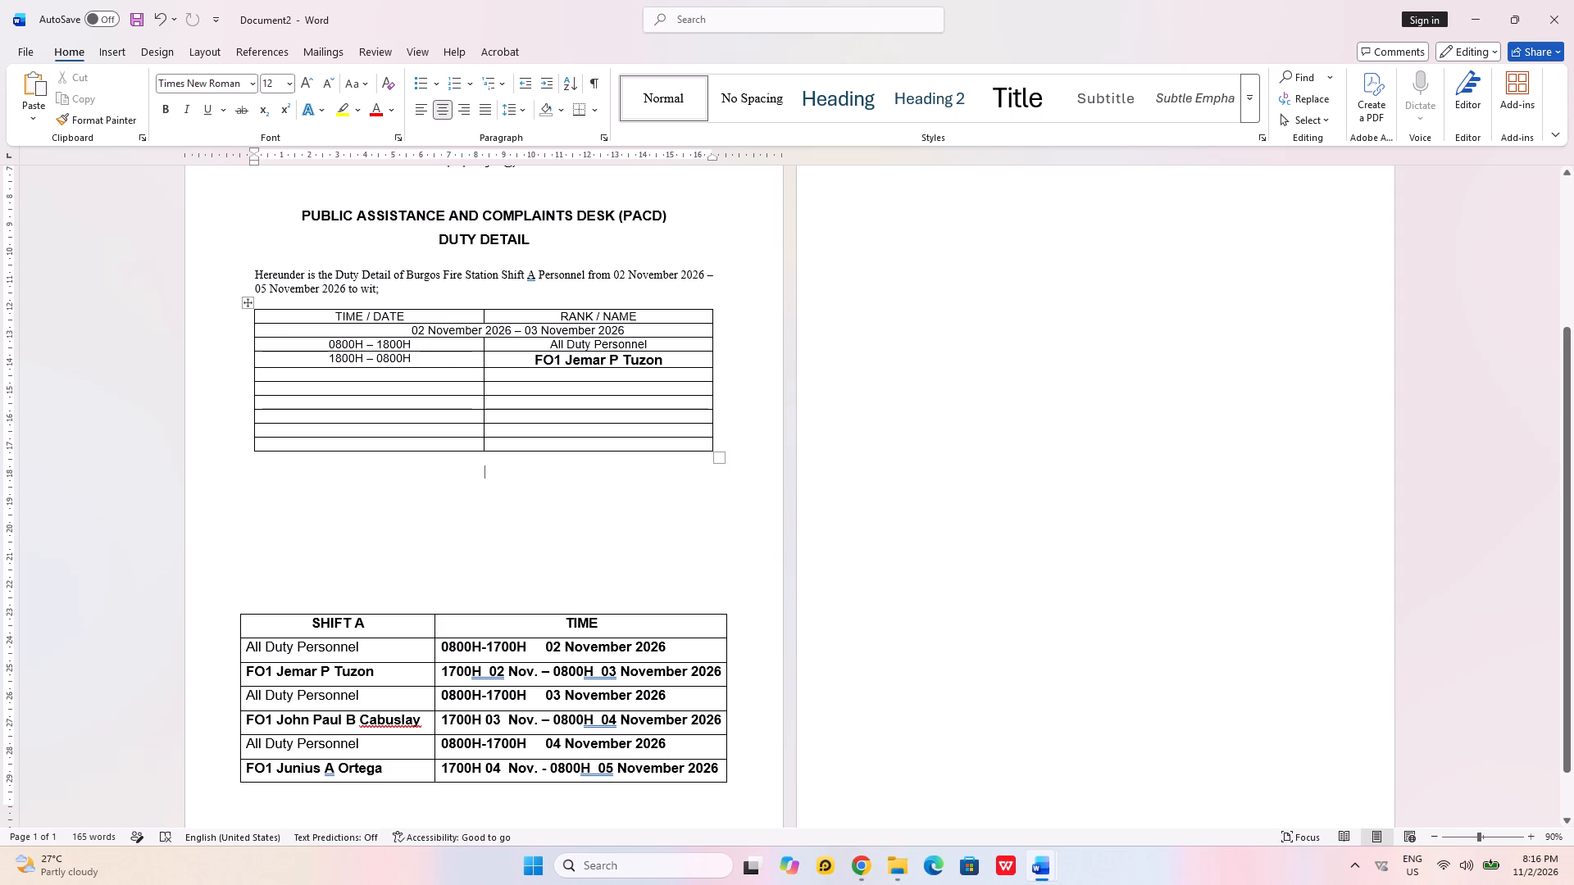
Merge the two cells in each of the first and fourth empty rows below the 1800H – 0800H row.
left_click(237, 374)
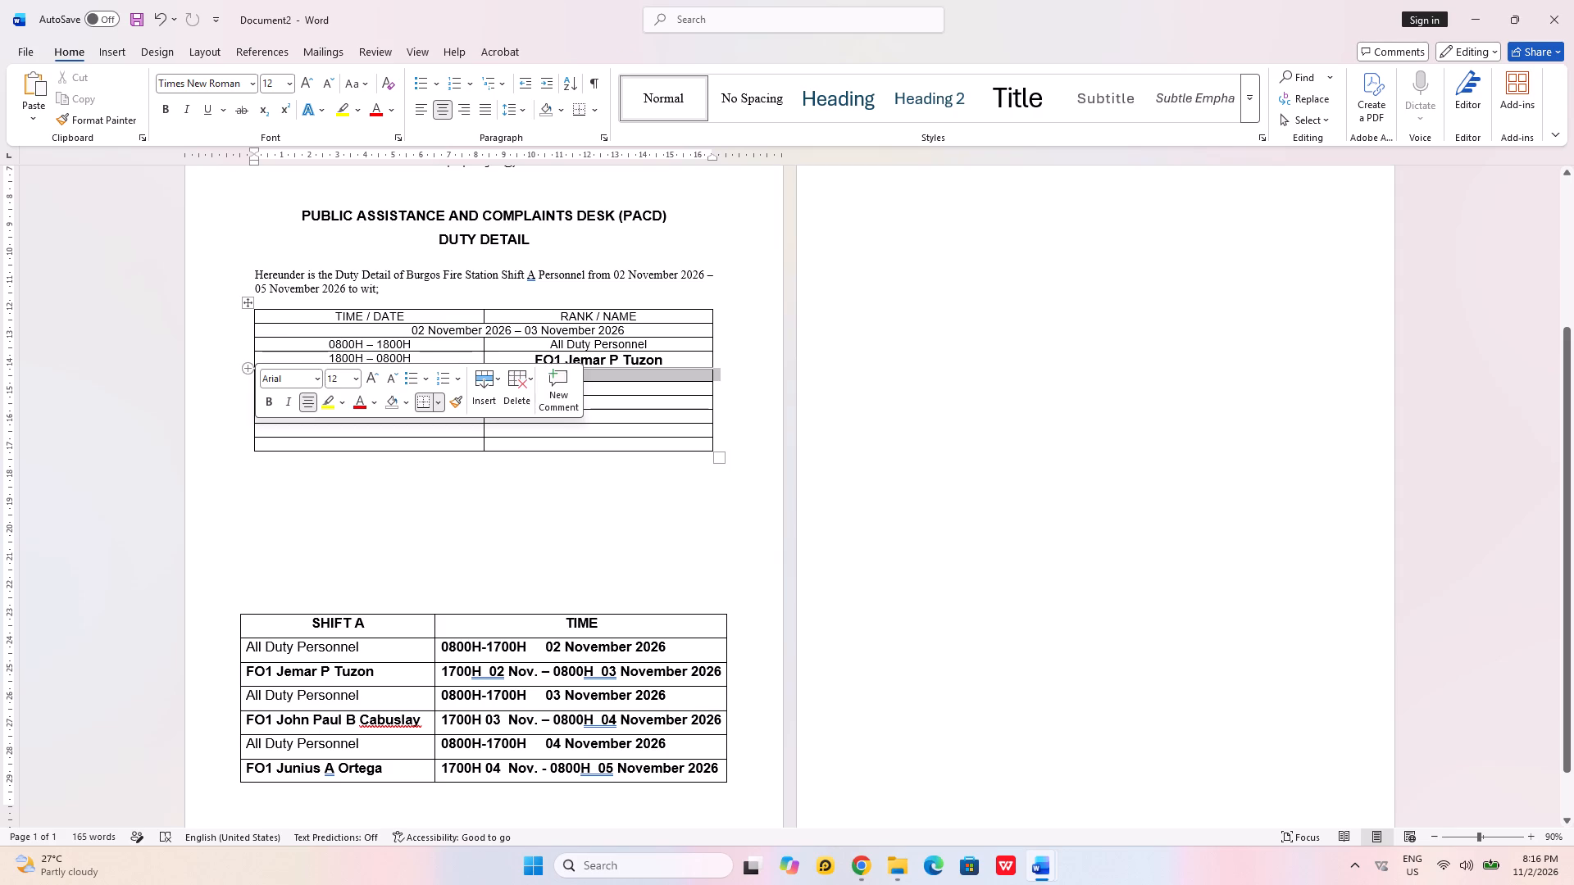
left_click(495, 378)
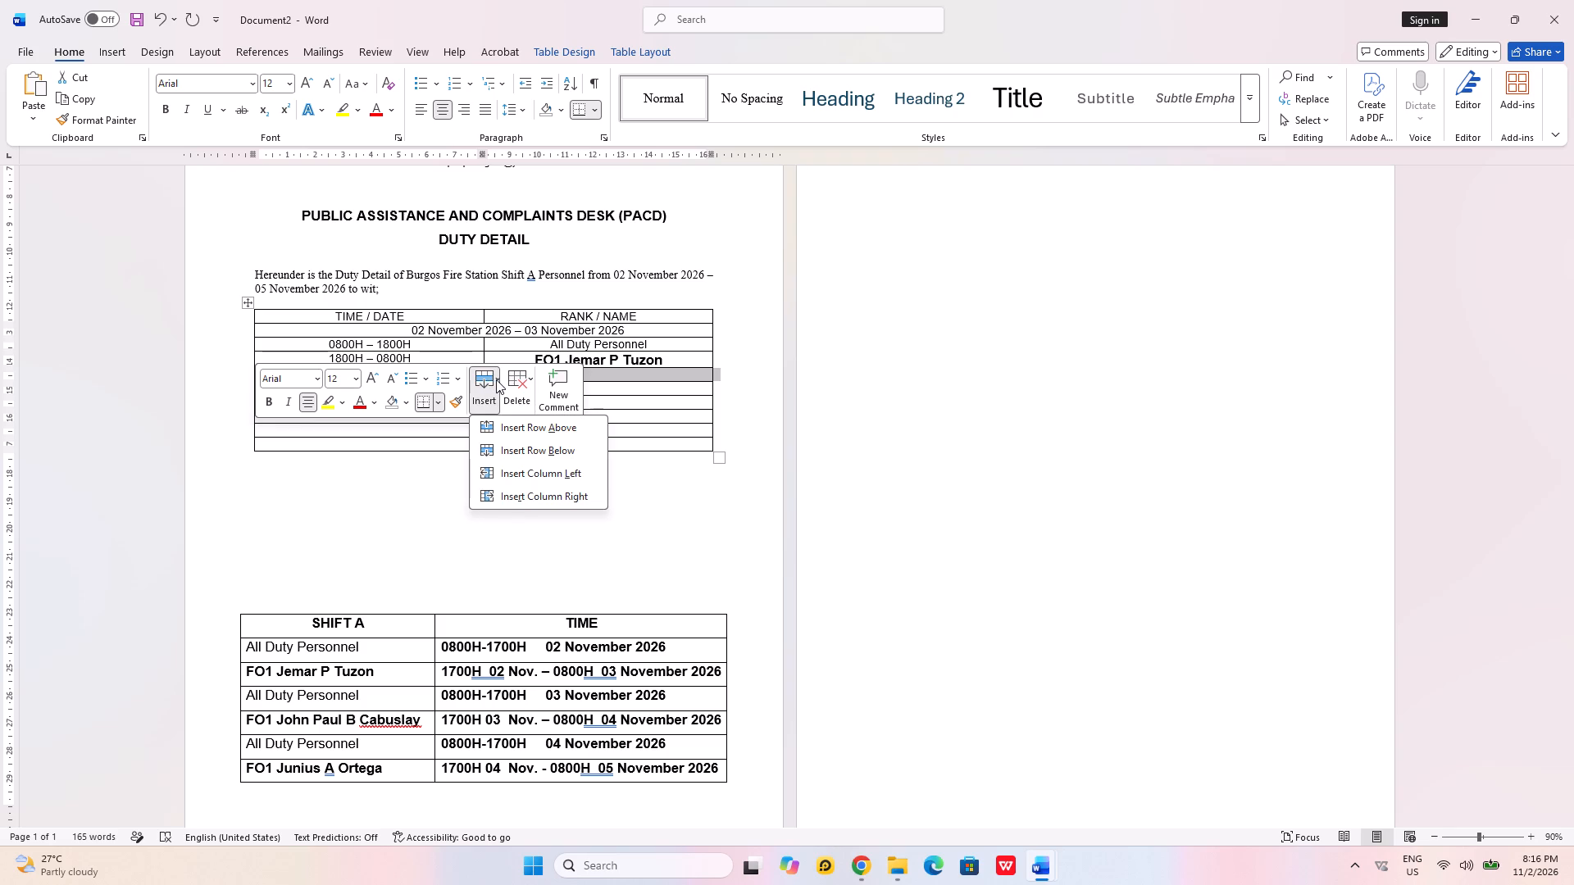
left_click(384, 474)
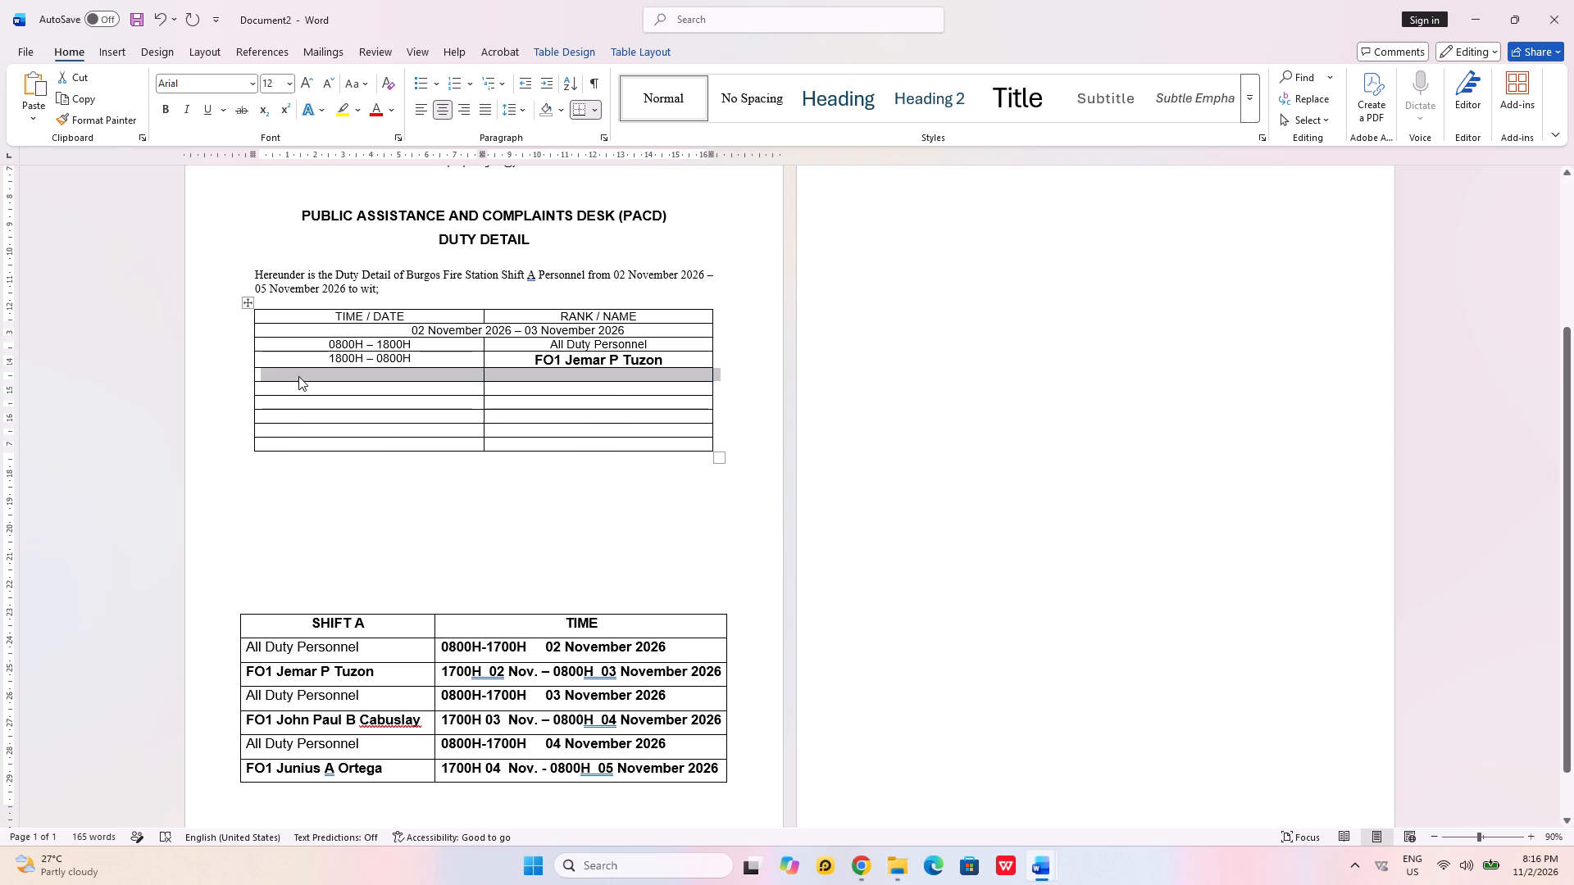
right_click(298, 376)
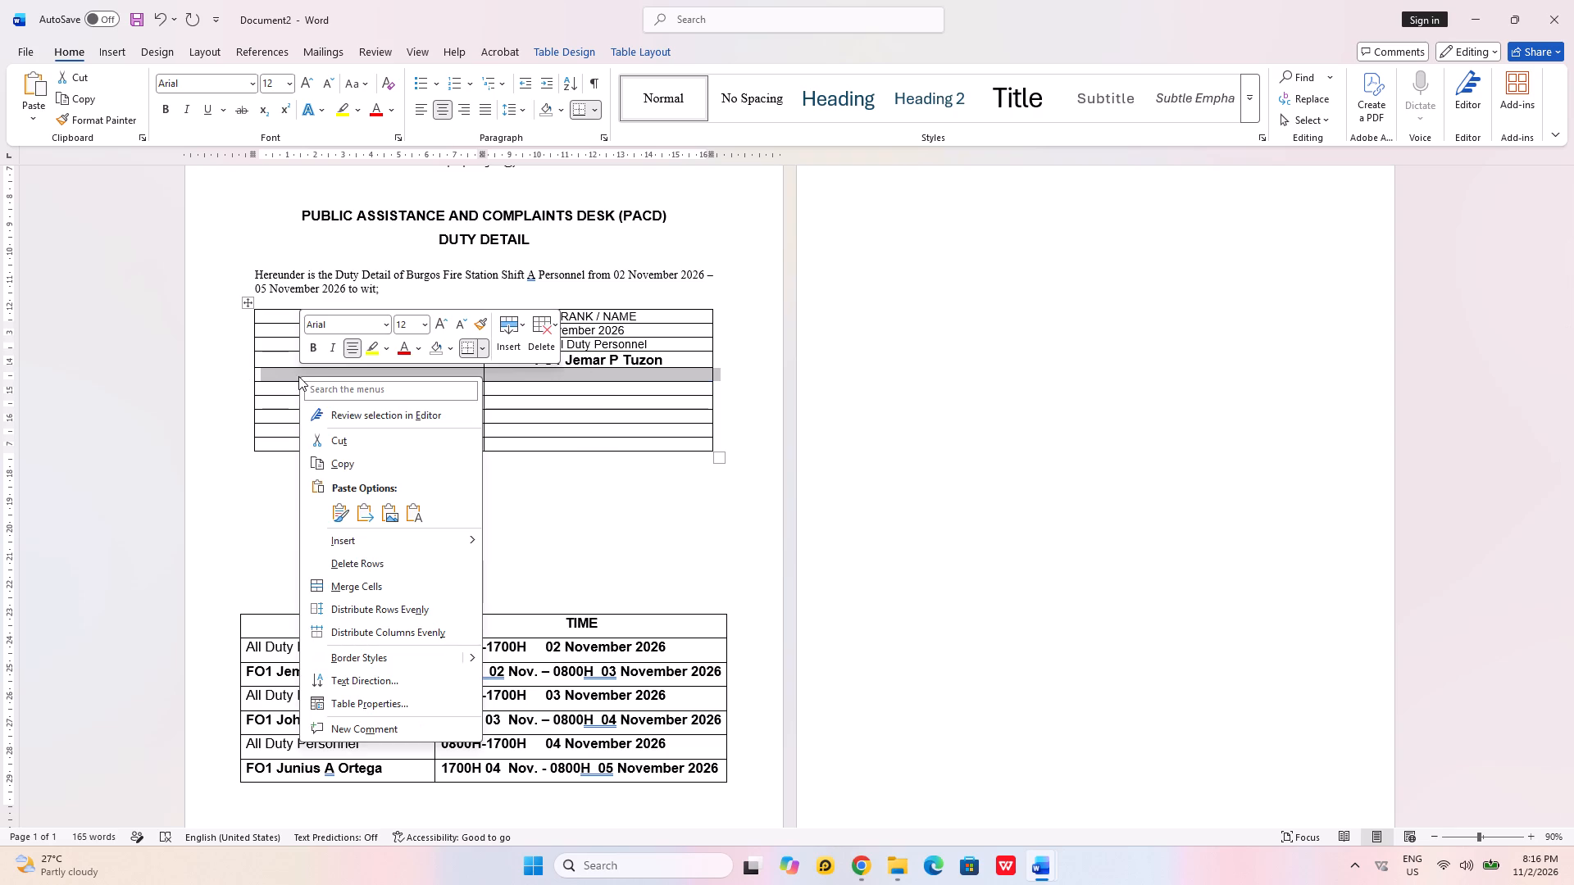
left_click(353, 583)
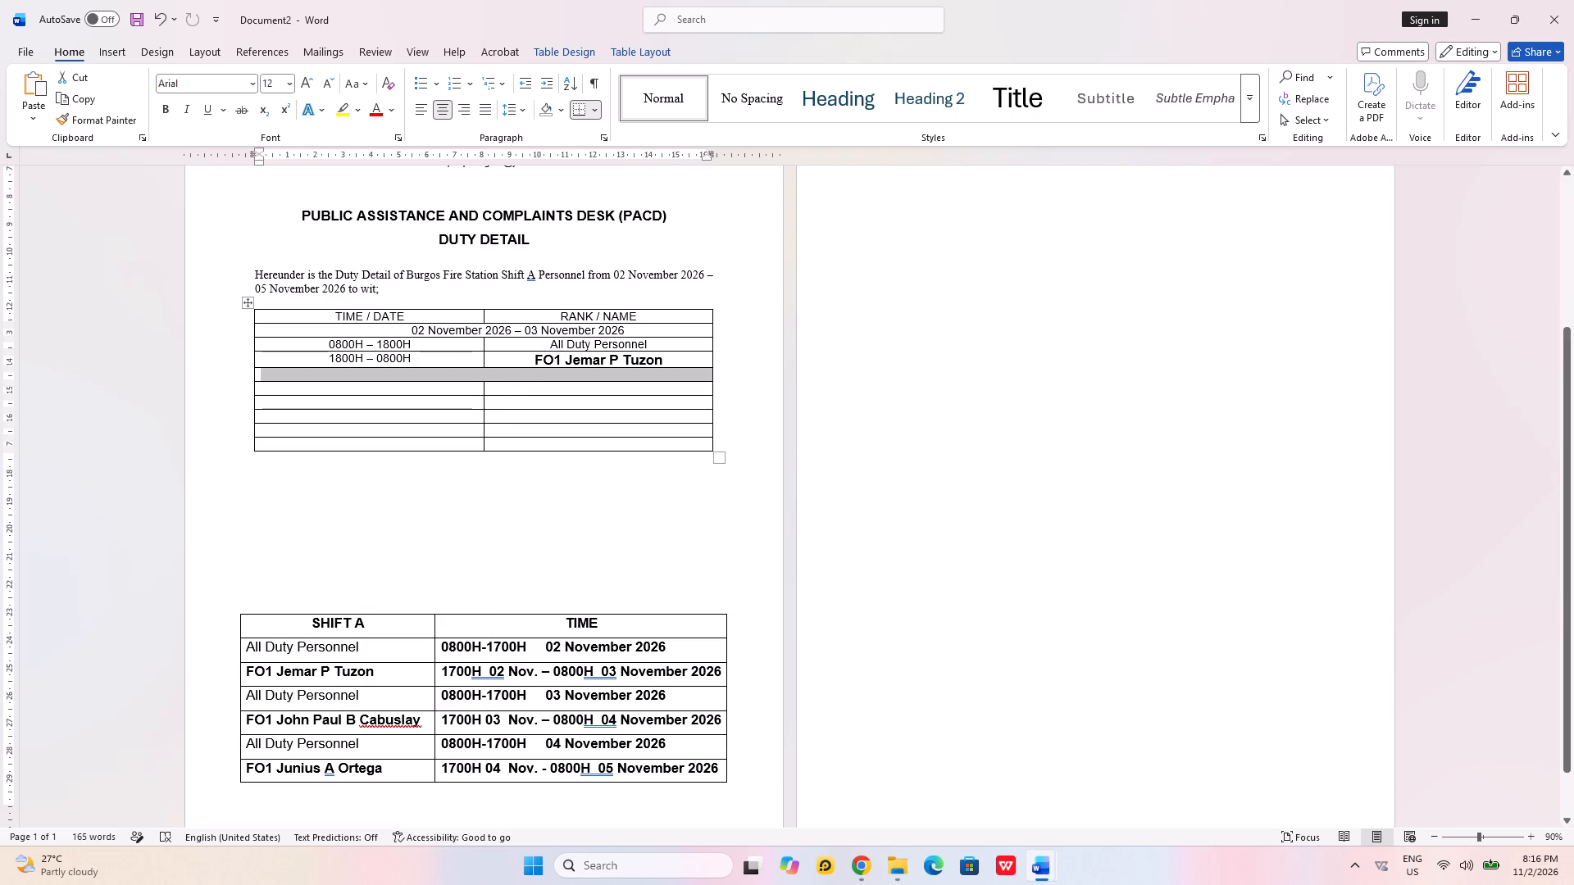
left_click(221, 416)
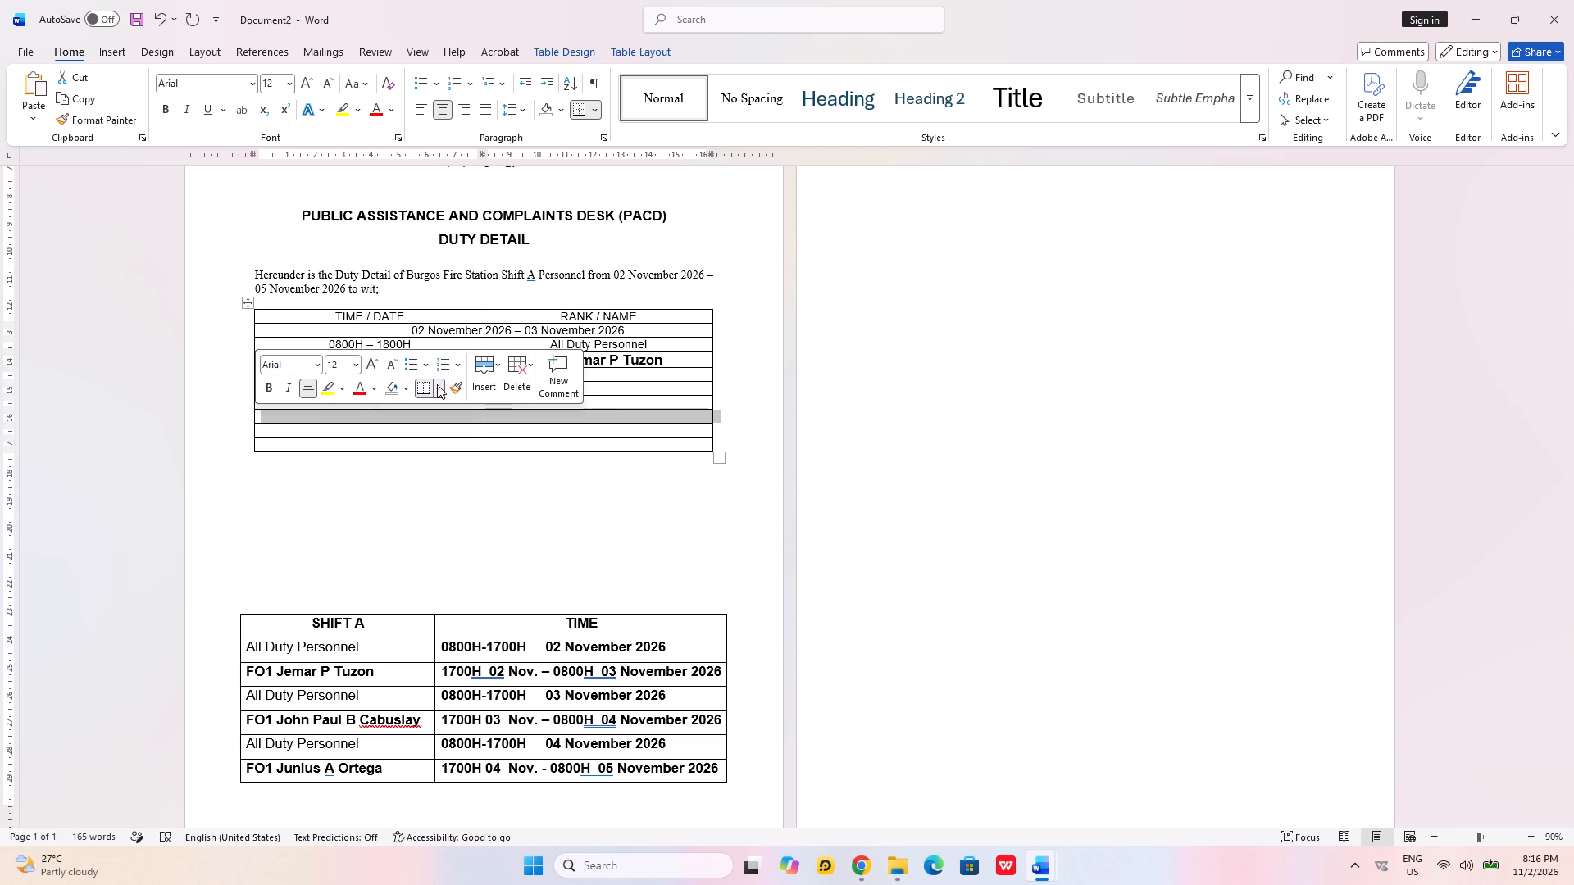
right_click(360, 417)
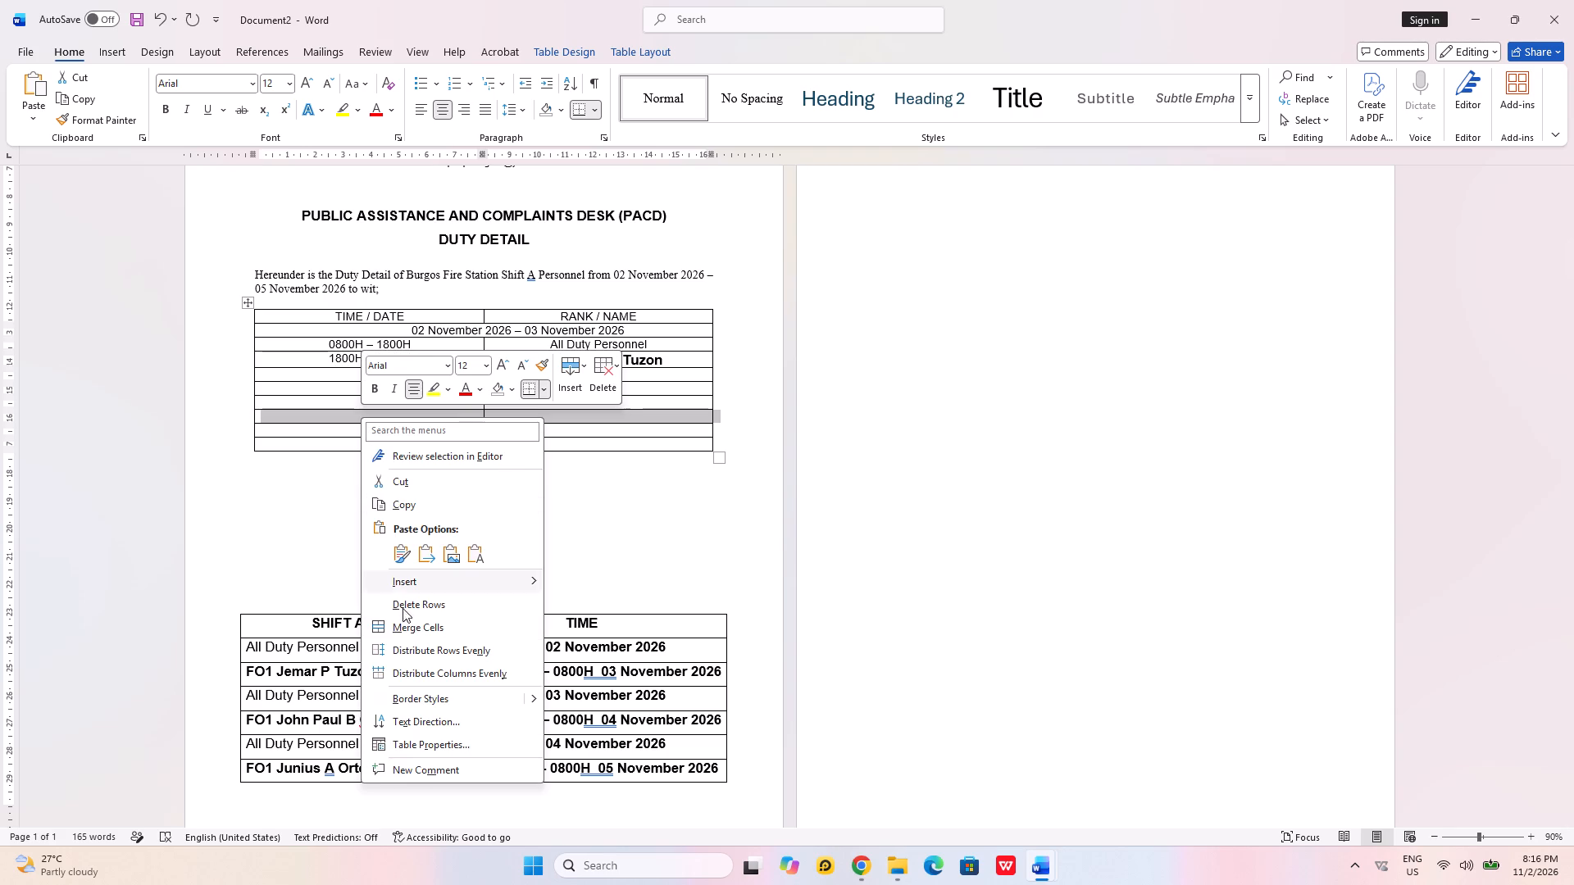
left_click(403, 624)
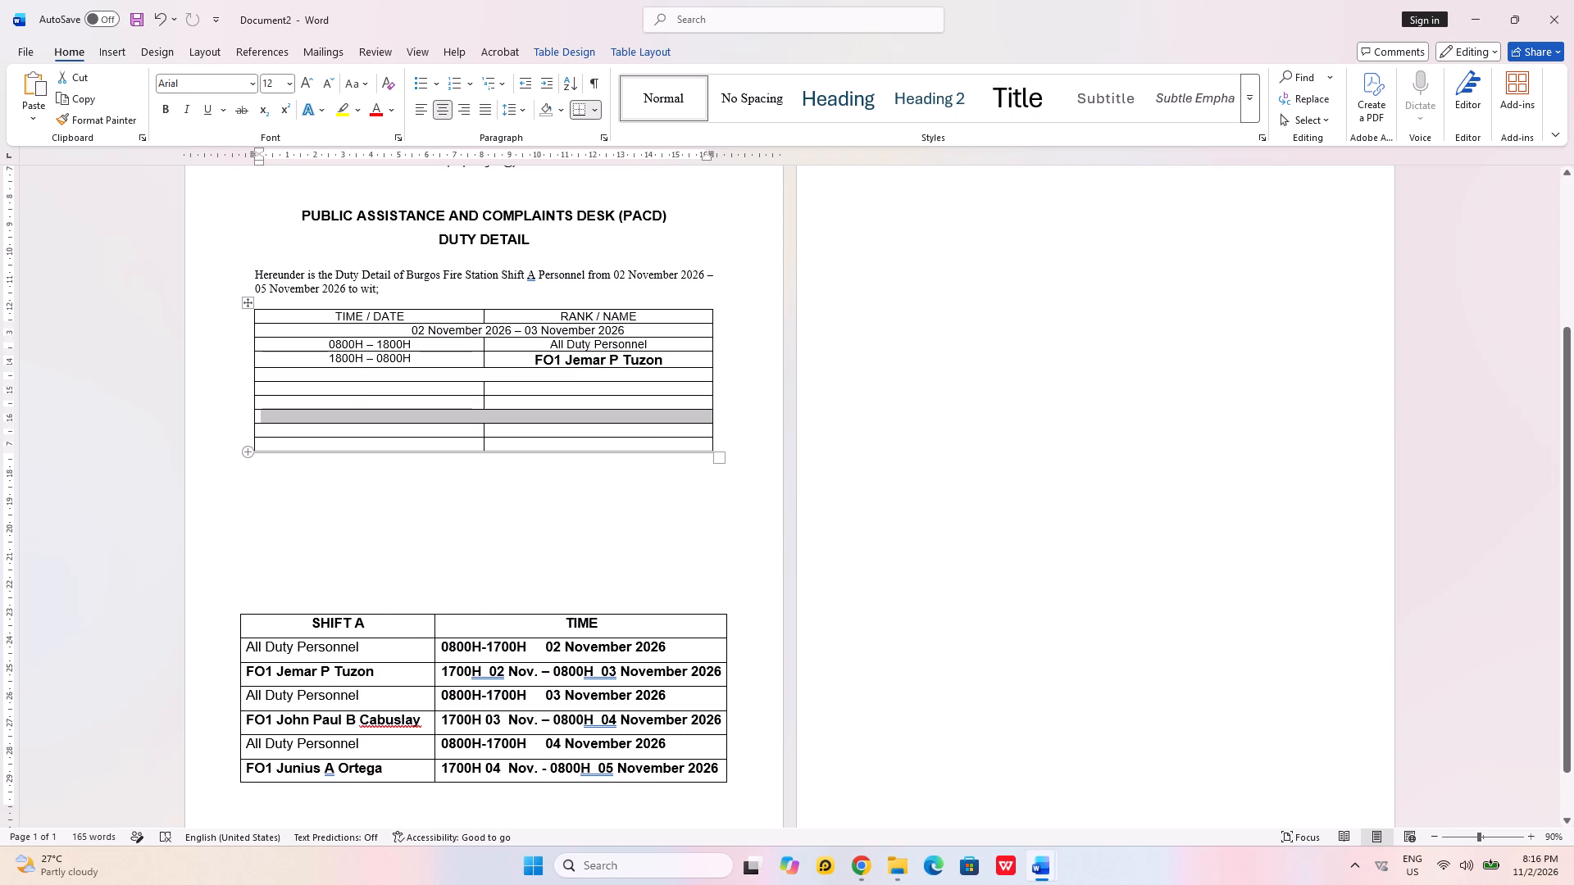
Add four empty rows at the bottom of the TIME / DATE and RANK / NAME table.
double_click(250, 453)
double_click(250, 453)
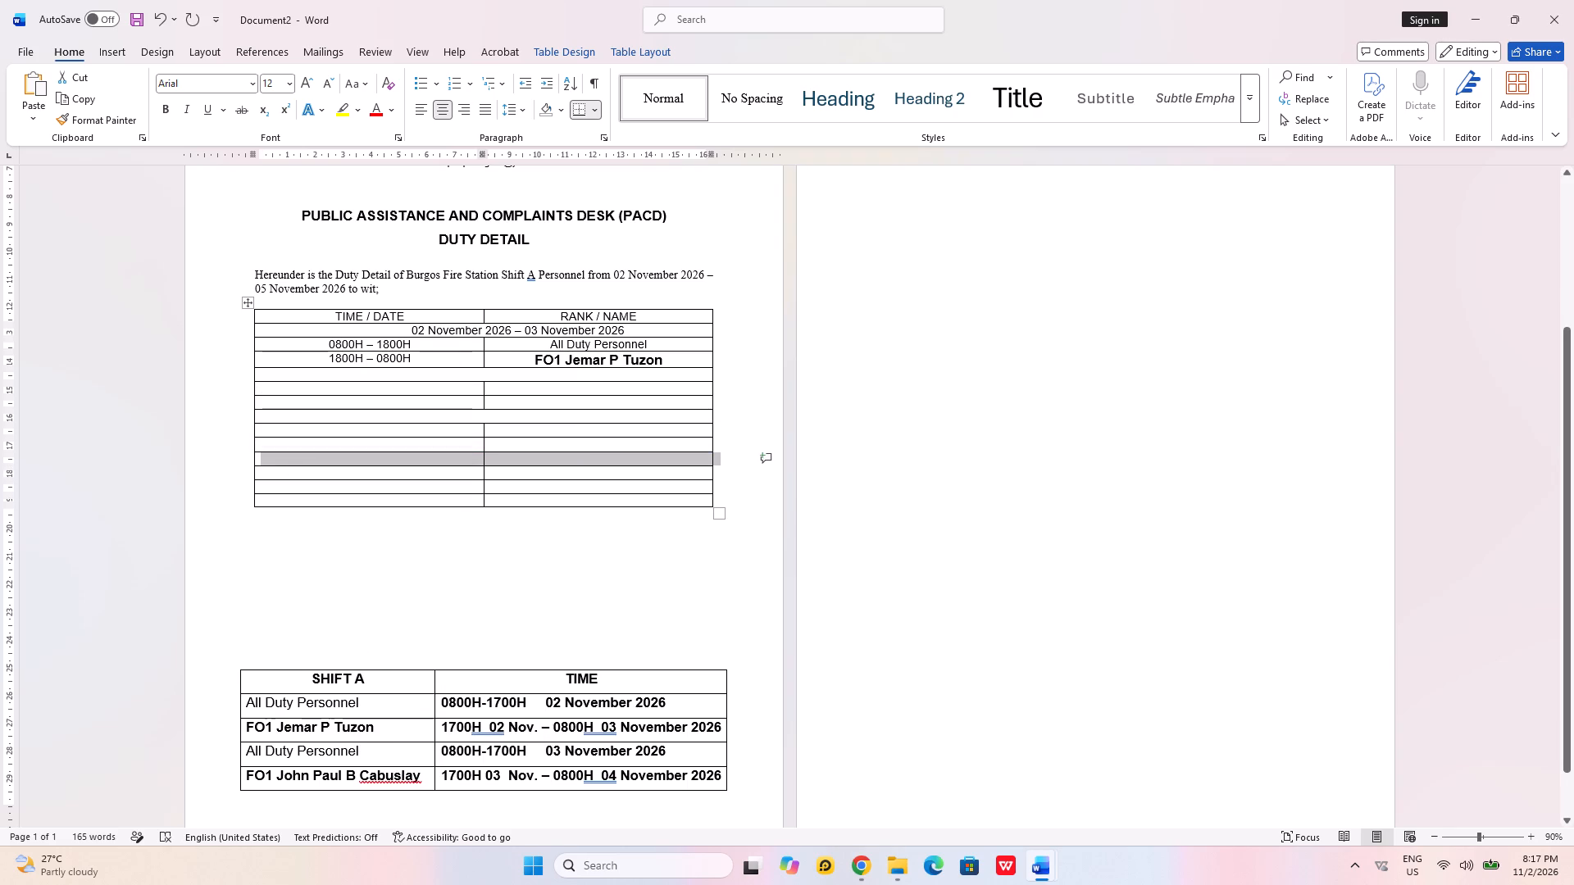
Copy the date range "02 November 2026 – 03 November 2026" into both empty merged rows.
left_click_drag(627, 329, 406, 335)
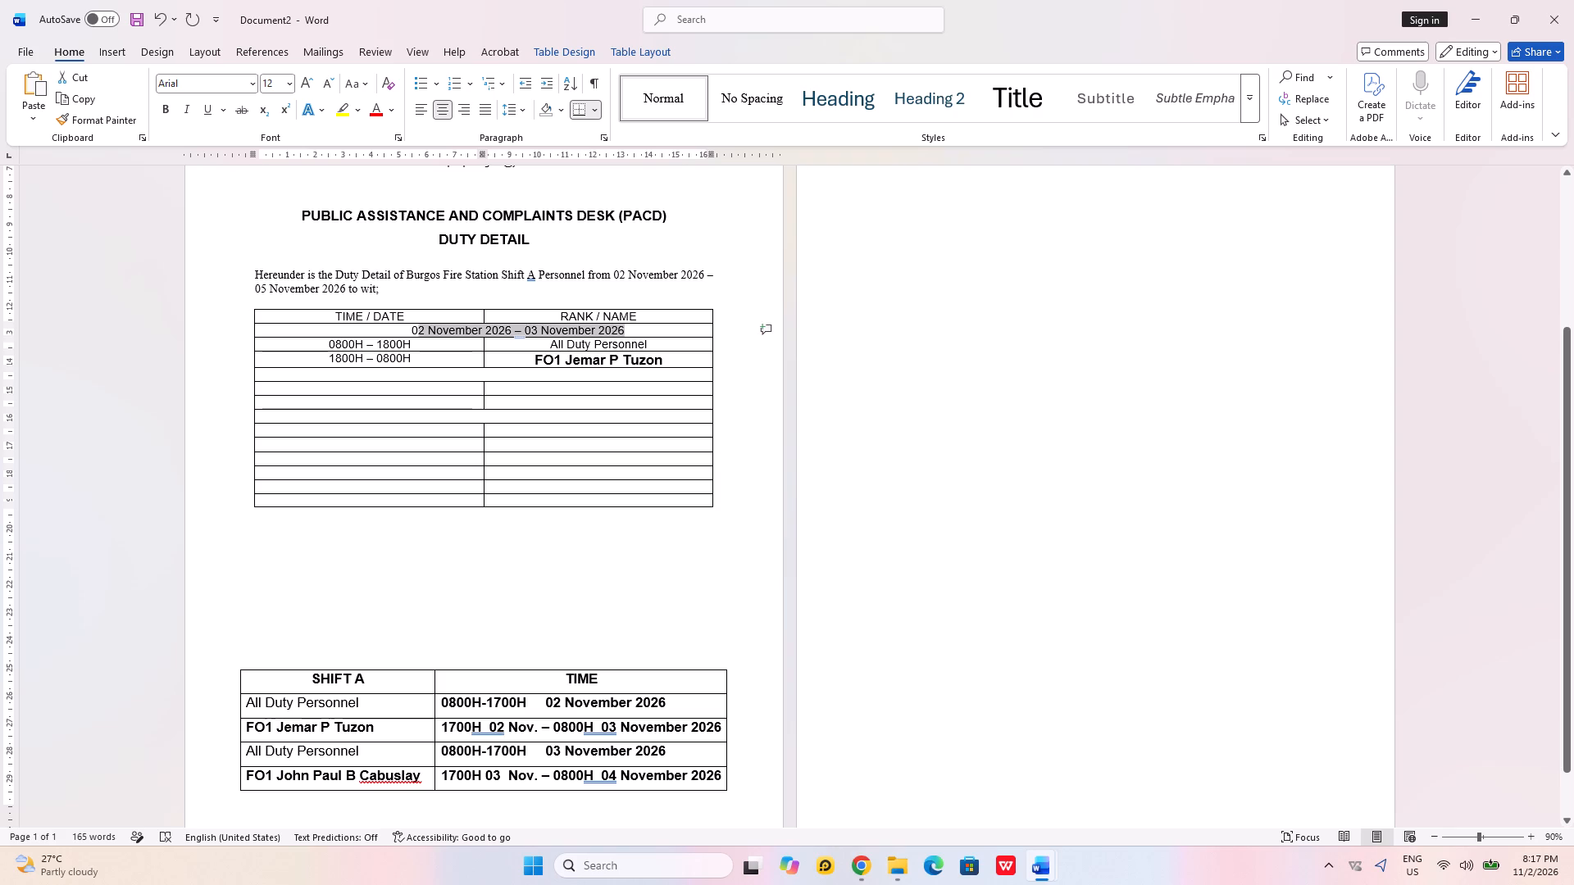
left_click_drag(406, 335, 405, 332)
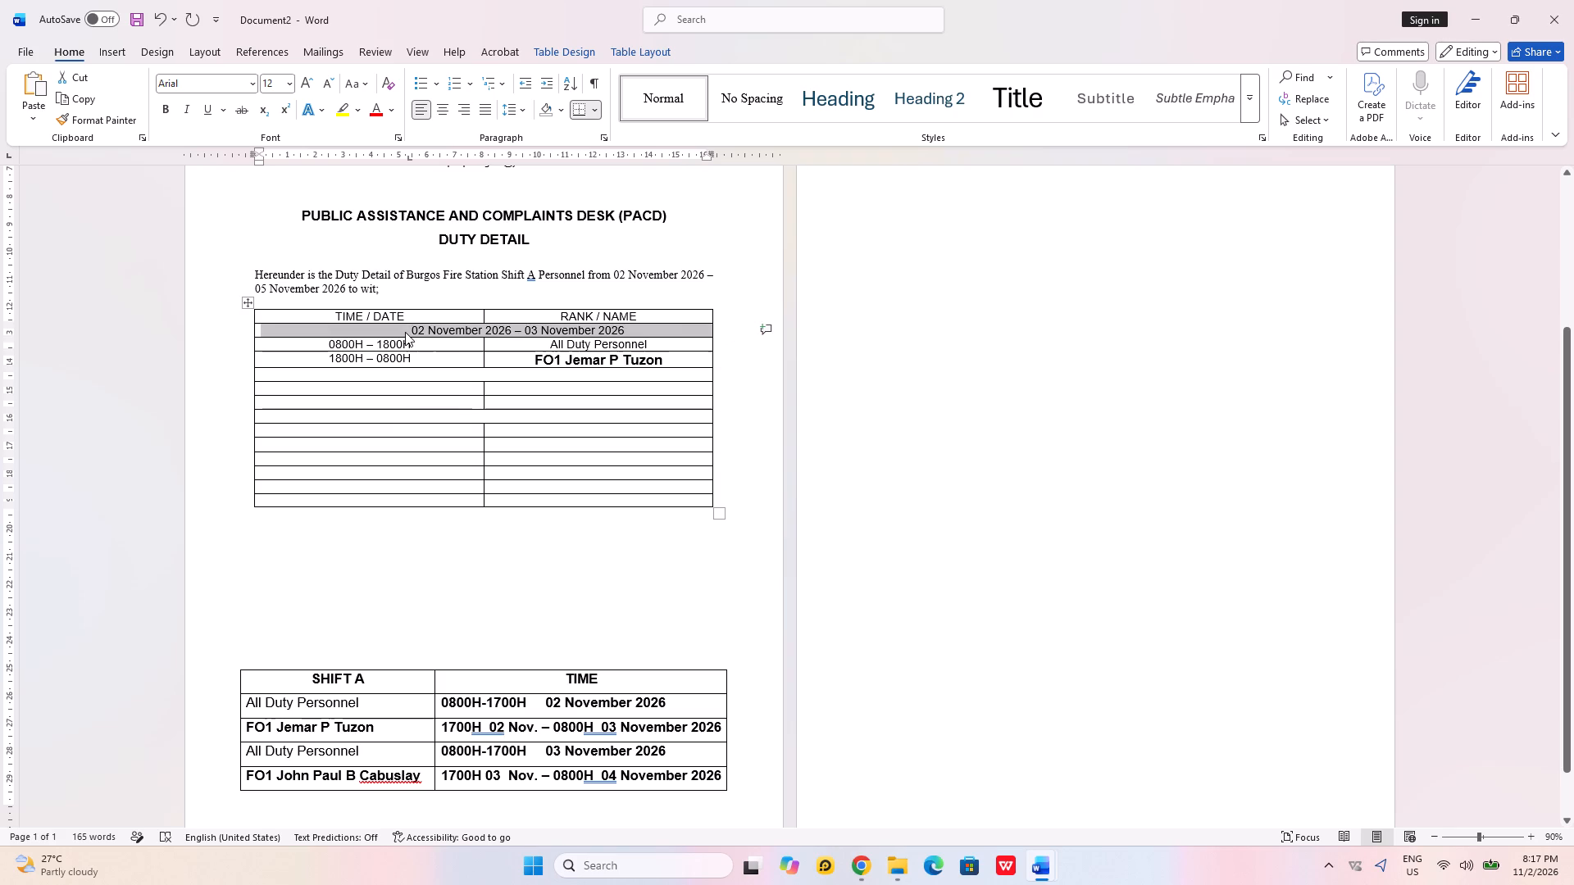
key("ctrl+c")
left_click(470, 374)
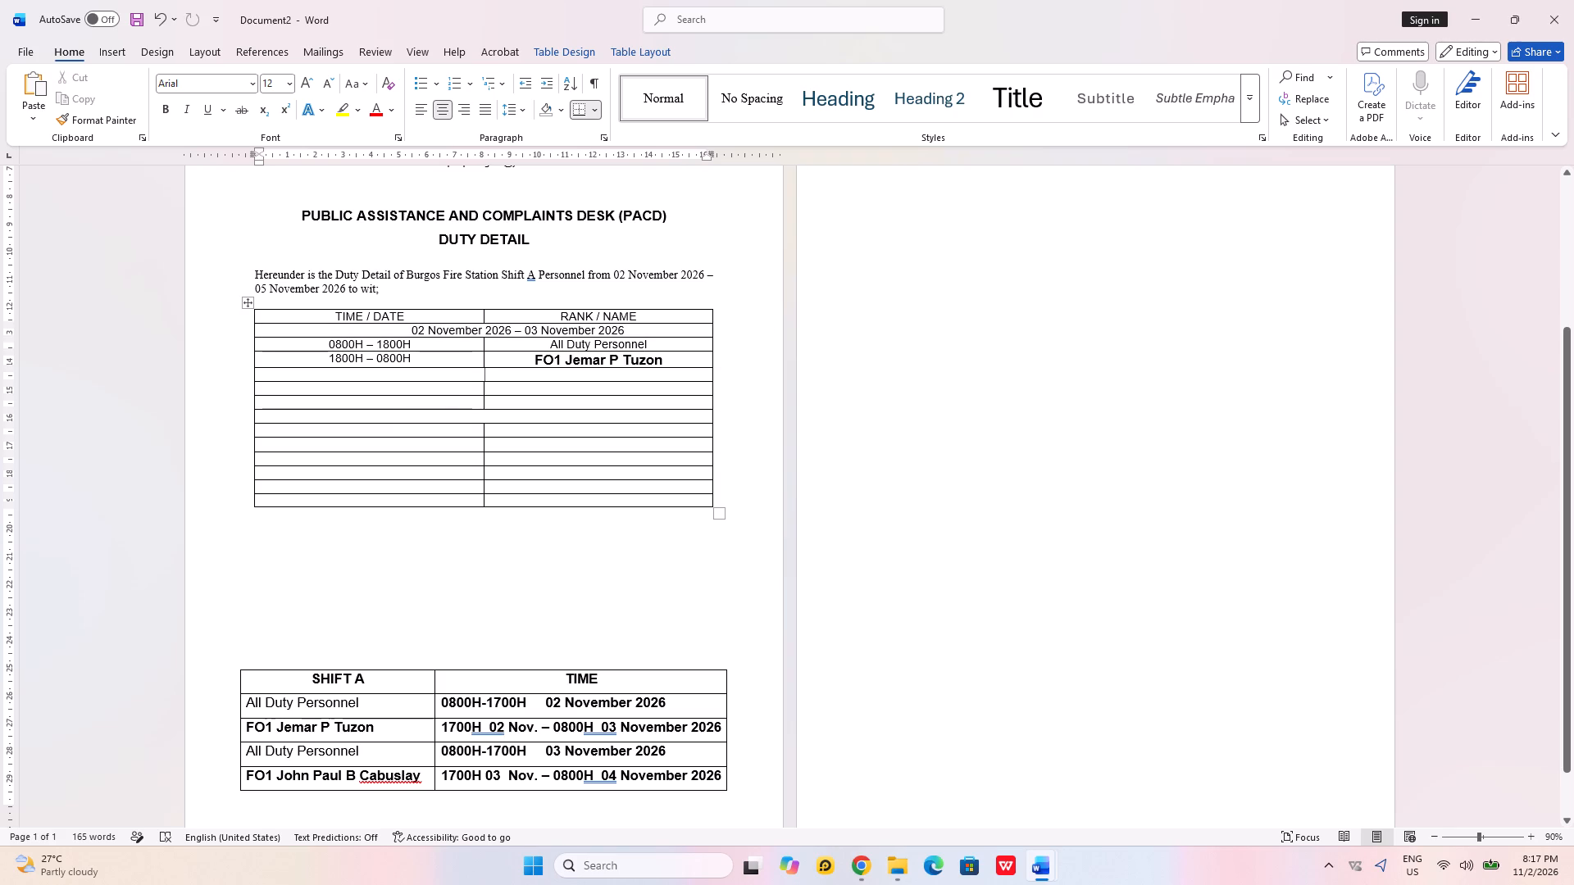
key("ctrl+v")
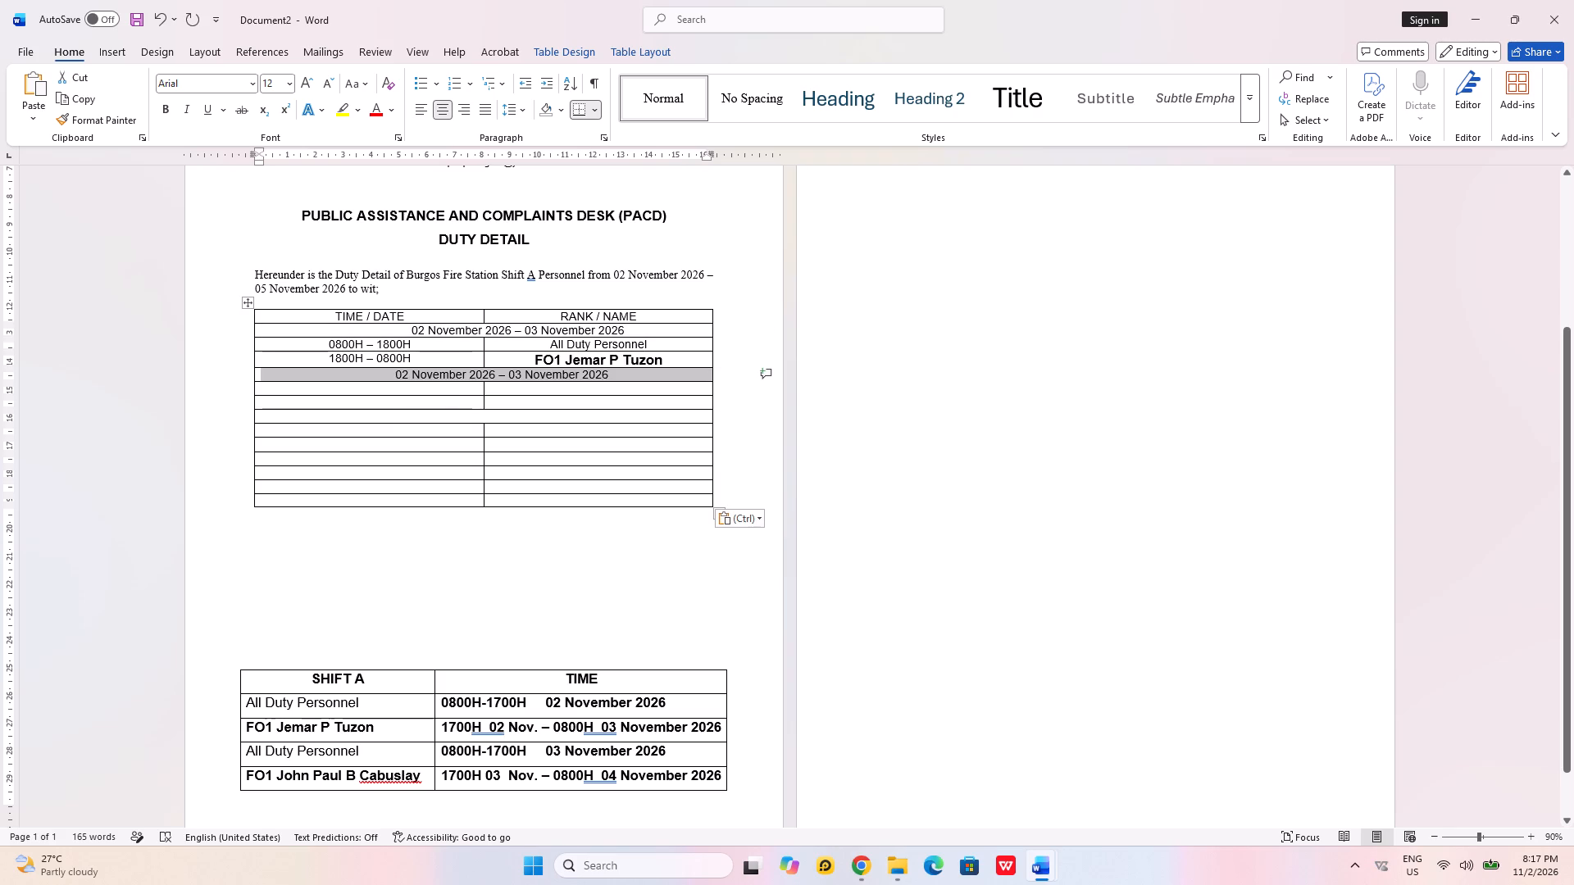
left_click(475, 417)
key("ctrl+v")
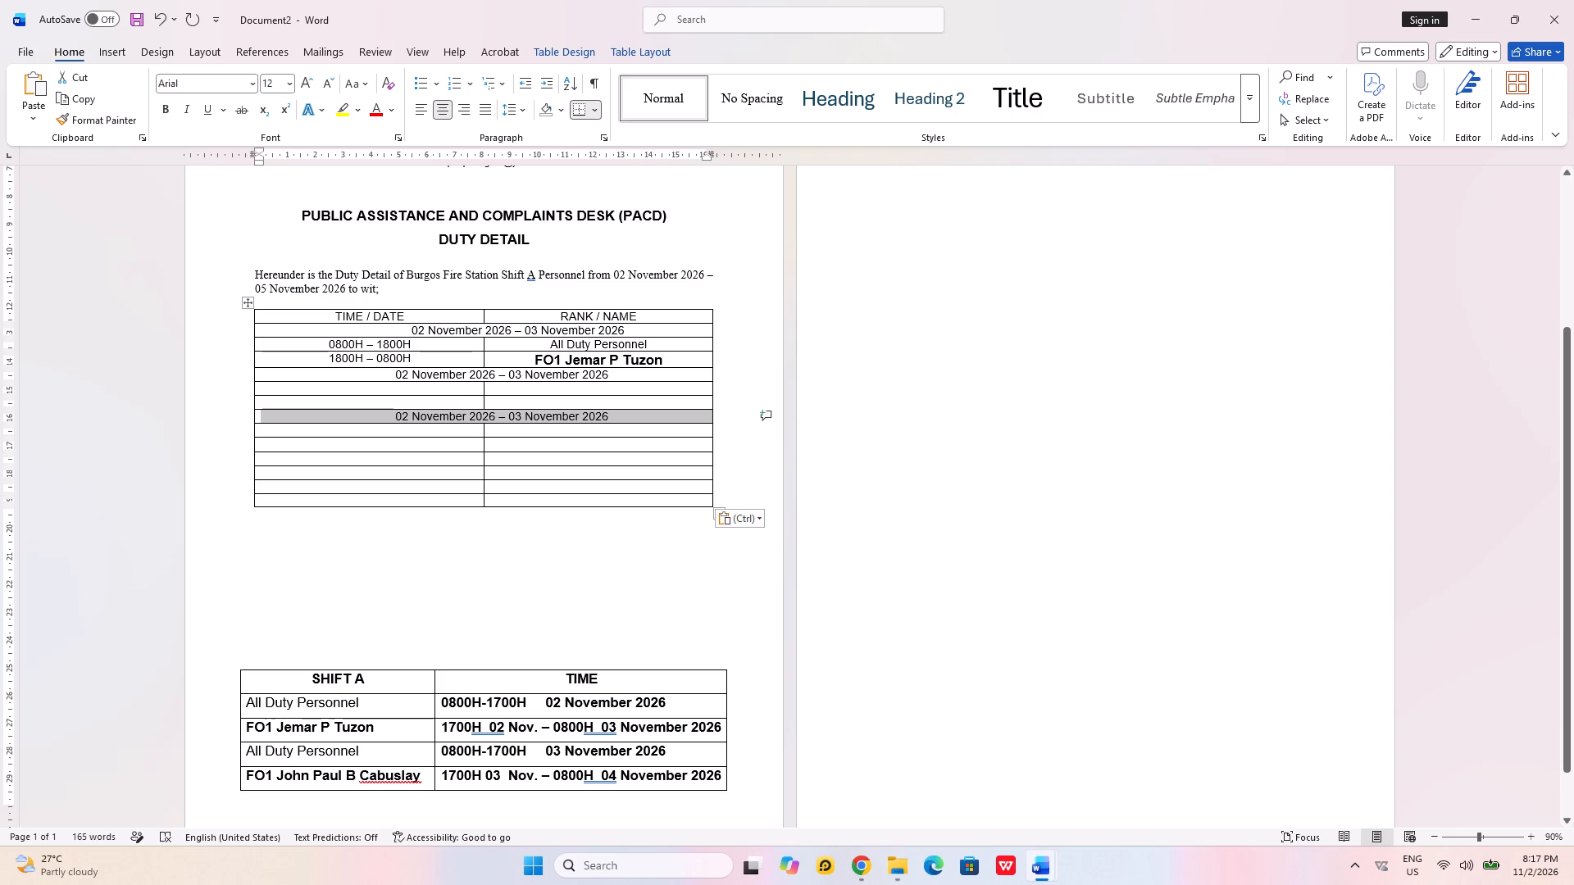
Merge the third row below the last date range and paste the copied 02–03 November 2026 date range into it.
left_click(228, 461)
right_click(228, 461)
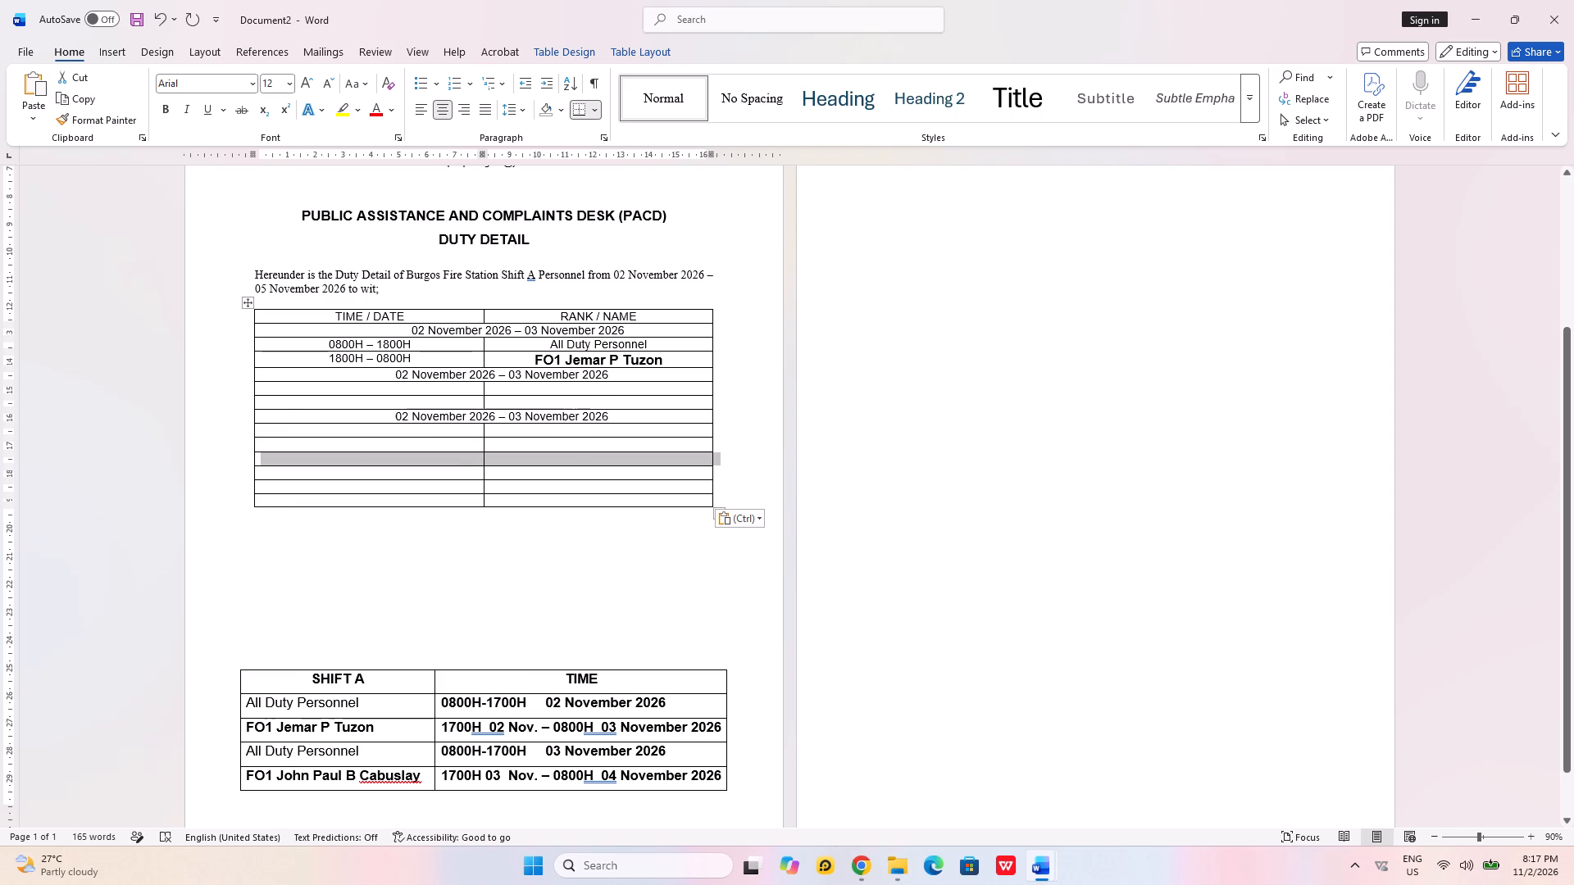
left_click(285, 671)
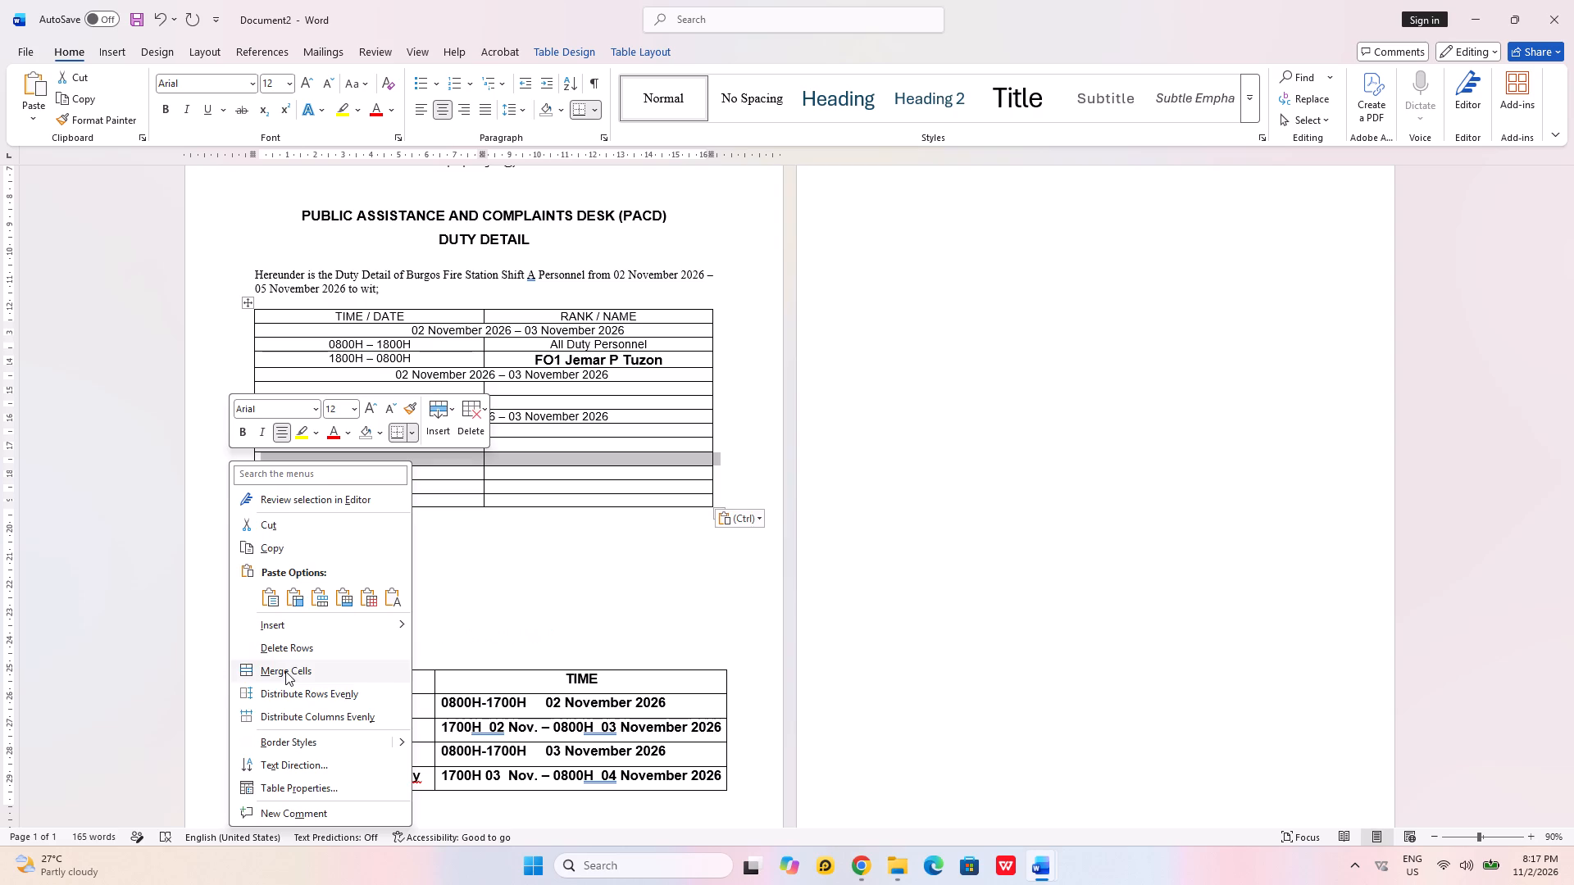
left_click(448, 458)
key("ctrl+v")
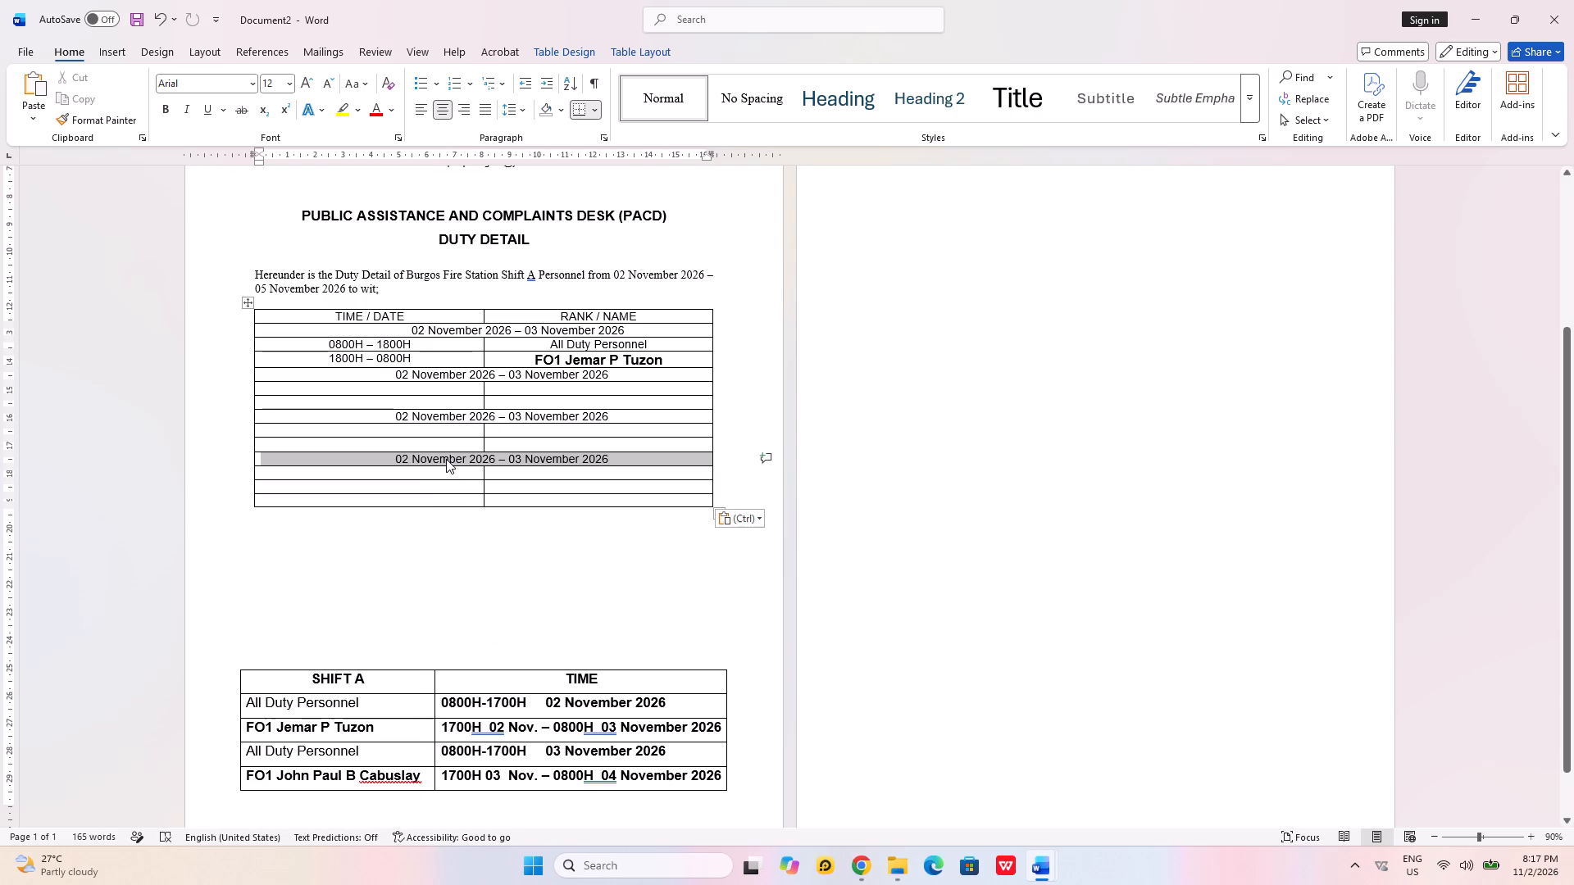
Change the second date range row to "03 November 2026 – 04 November 2026".
left_click(408, 377)
key("BackSpace")
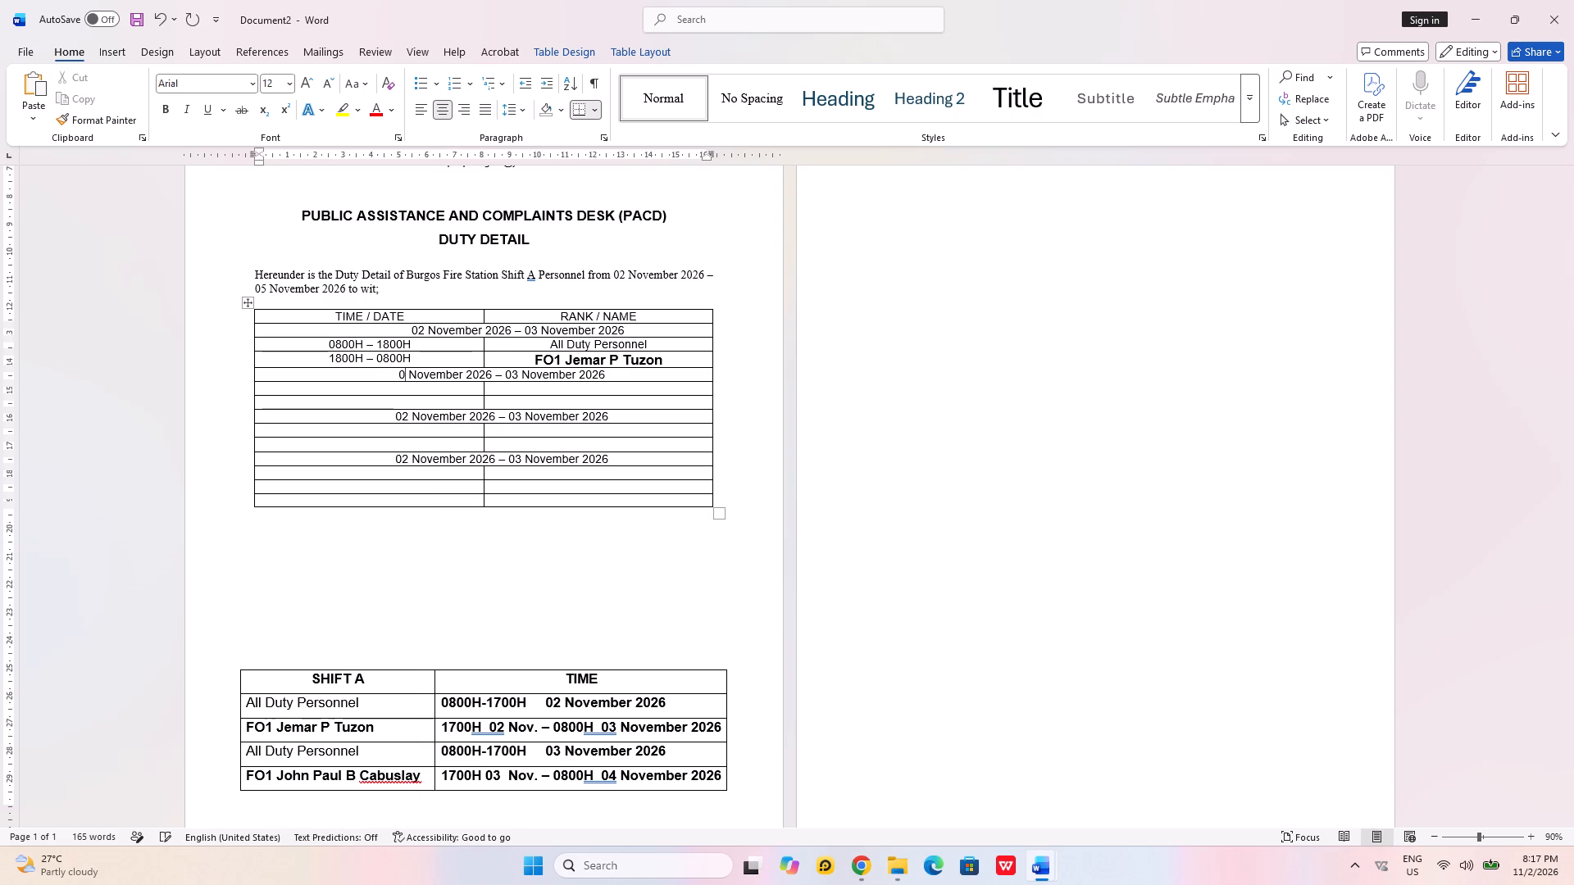
key("3")
left_click(521, 377)
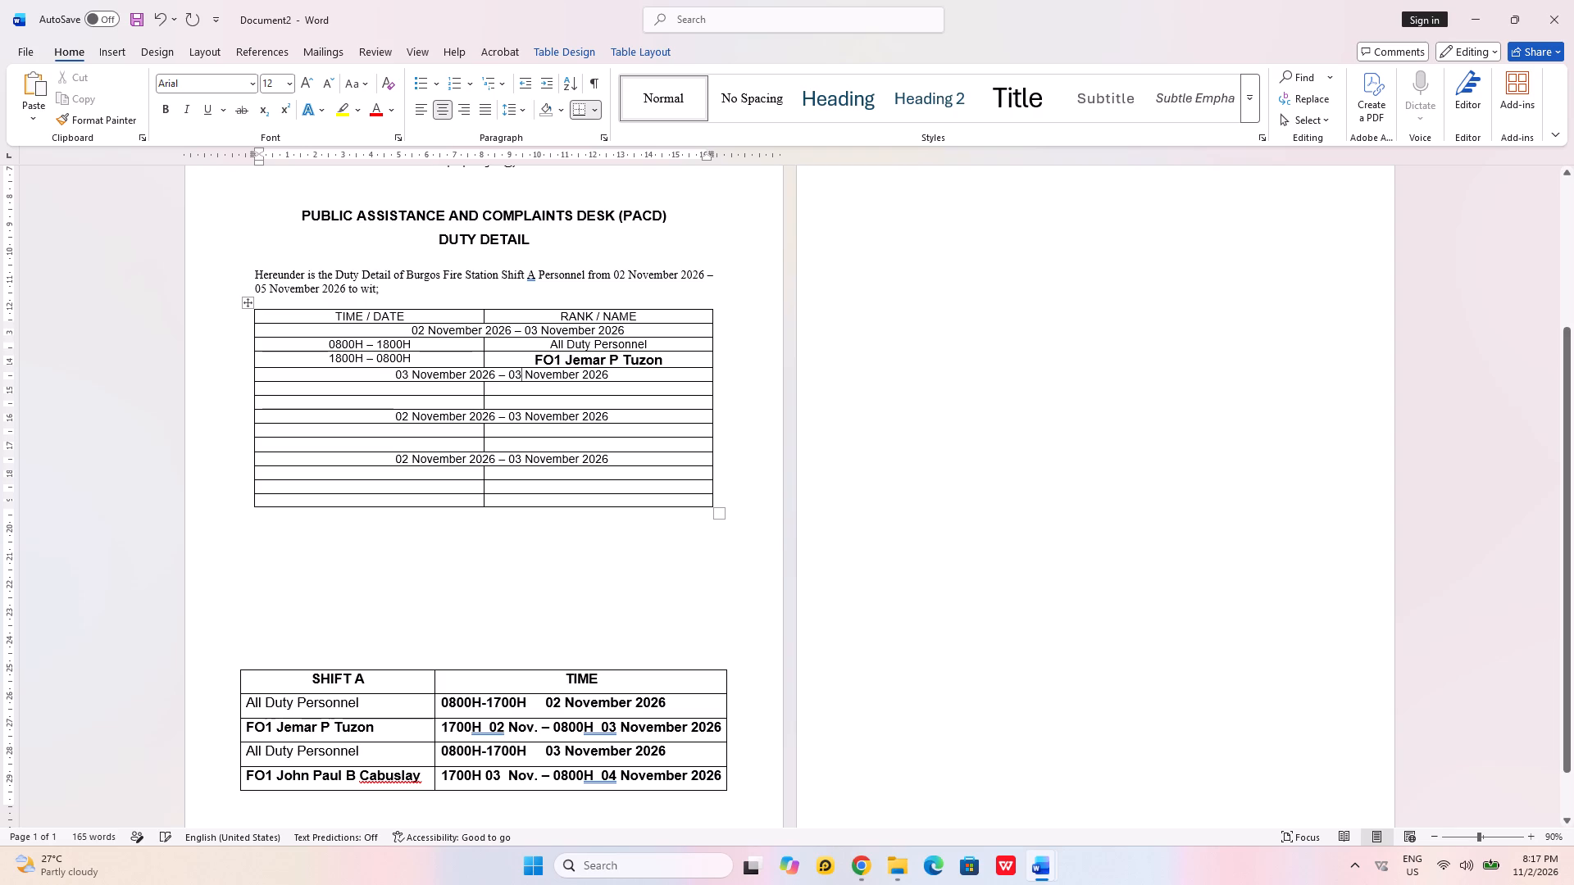
key("BackSpace")
key("4")
Change the third date range row to "04 November 2026 – 05 November 2026".
left_click(407, 418)
key("BackSpace")
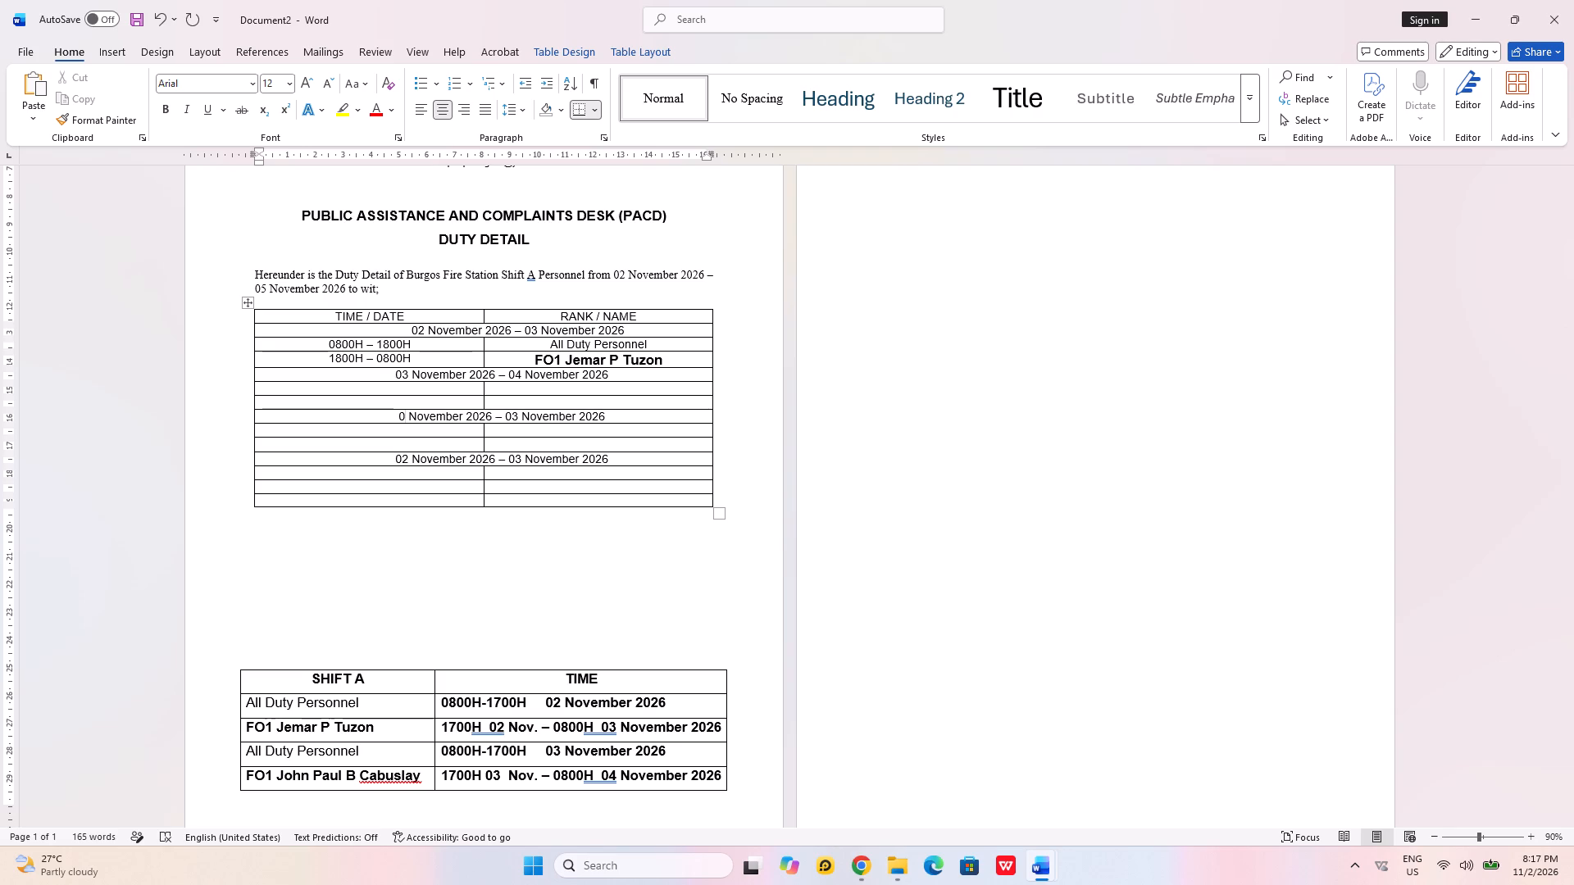
key("4")
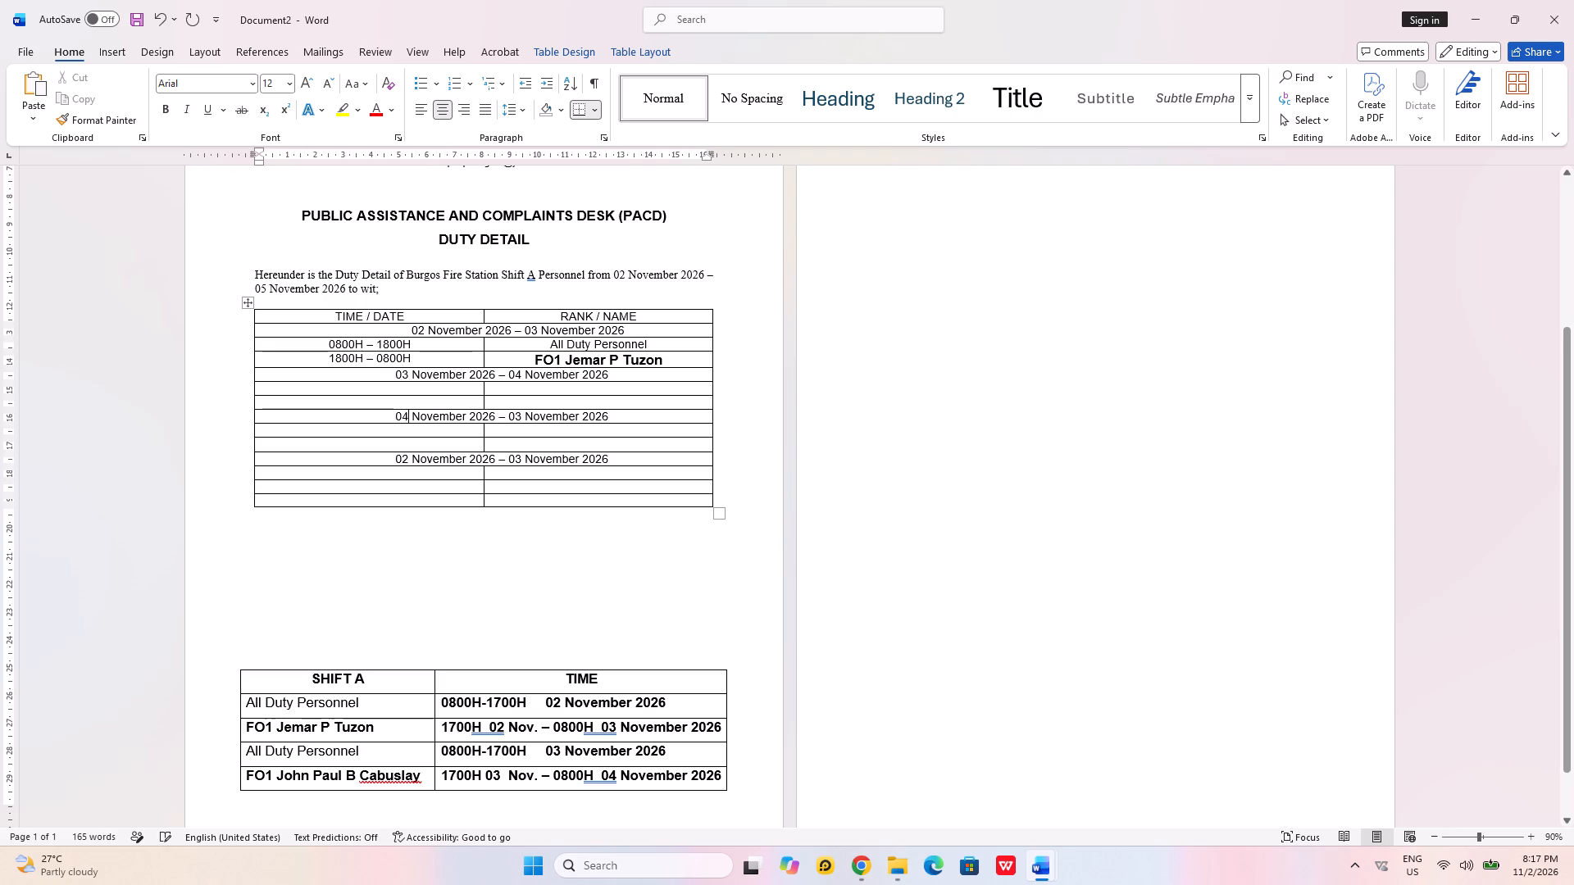
left_click(518, 415)
key("BackSpace")
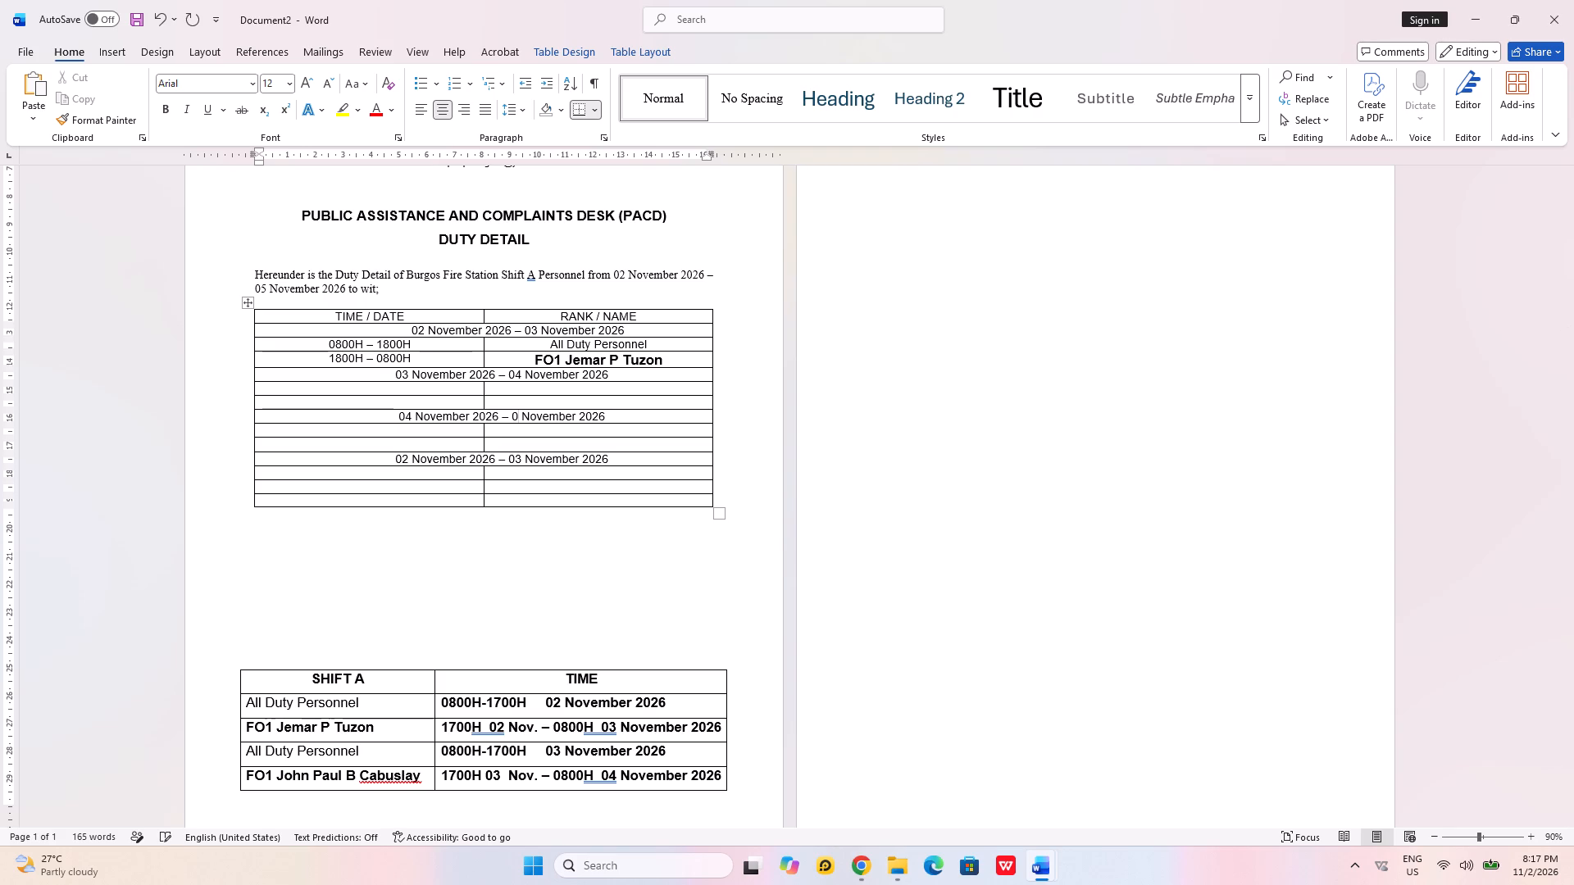
key("5")
Change the last date range row to "05 November 2026 – 06 November 2026".
left_click(407, 457)
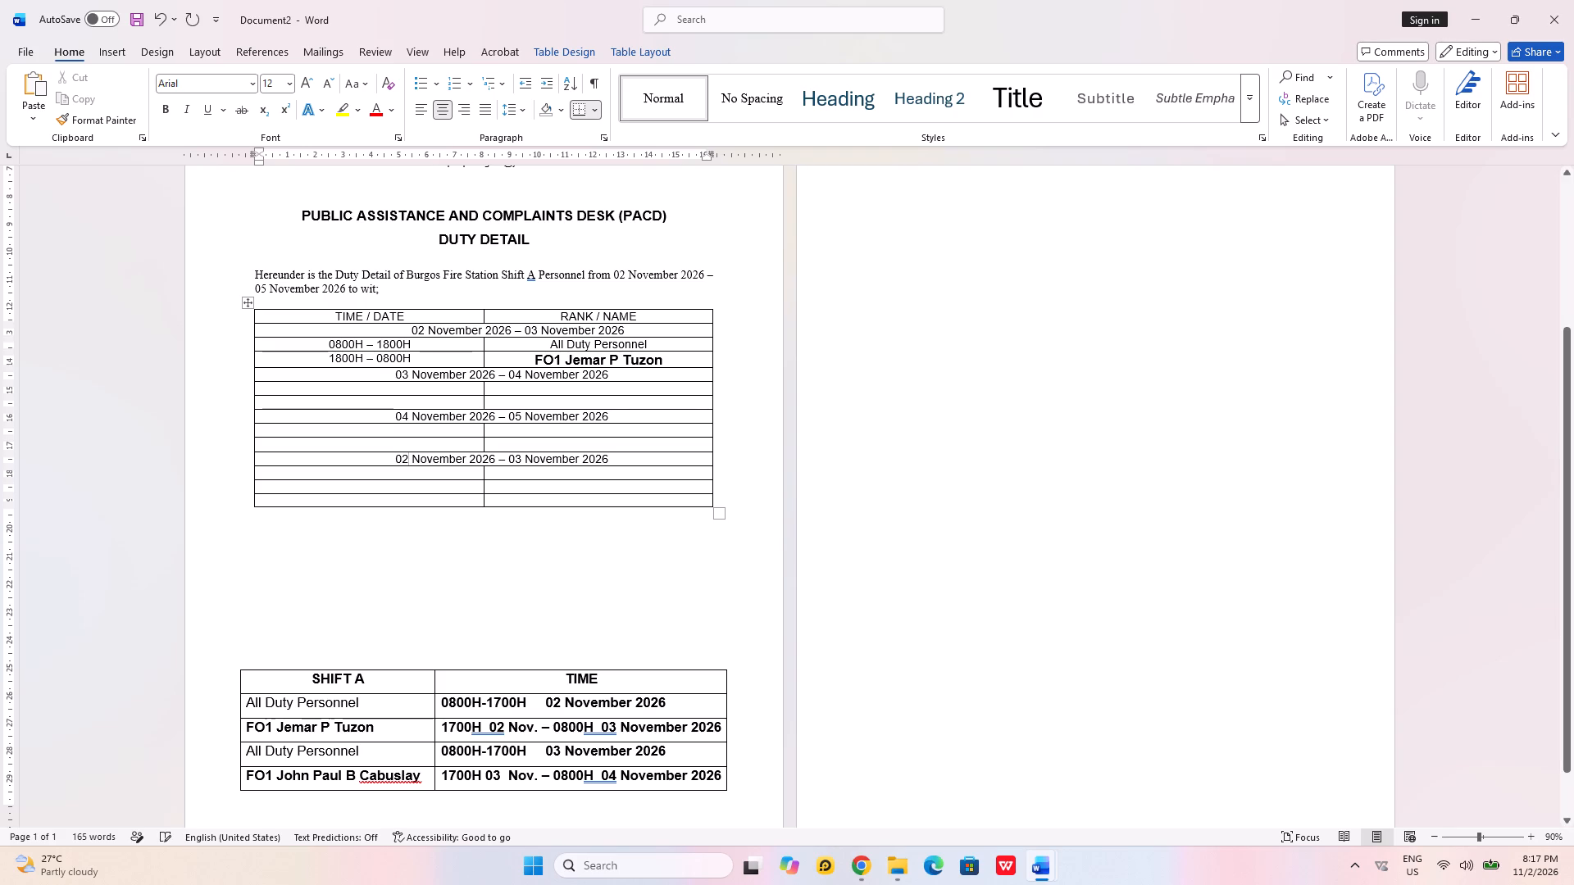
key("BackSpace")
key("5")
left_click(519, 456)
key("BackSpace")
key("6")
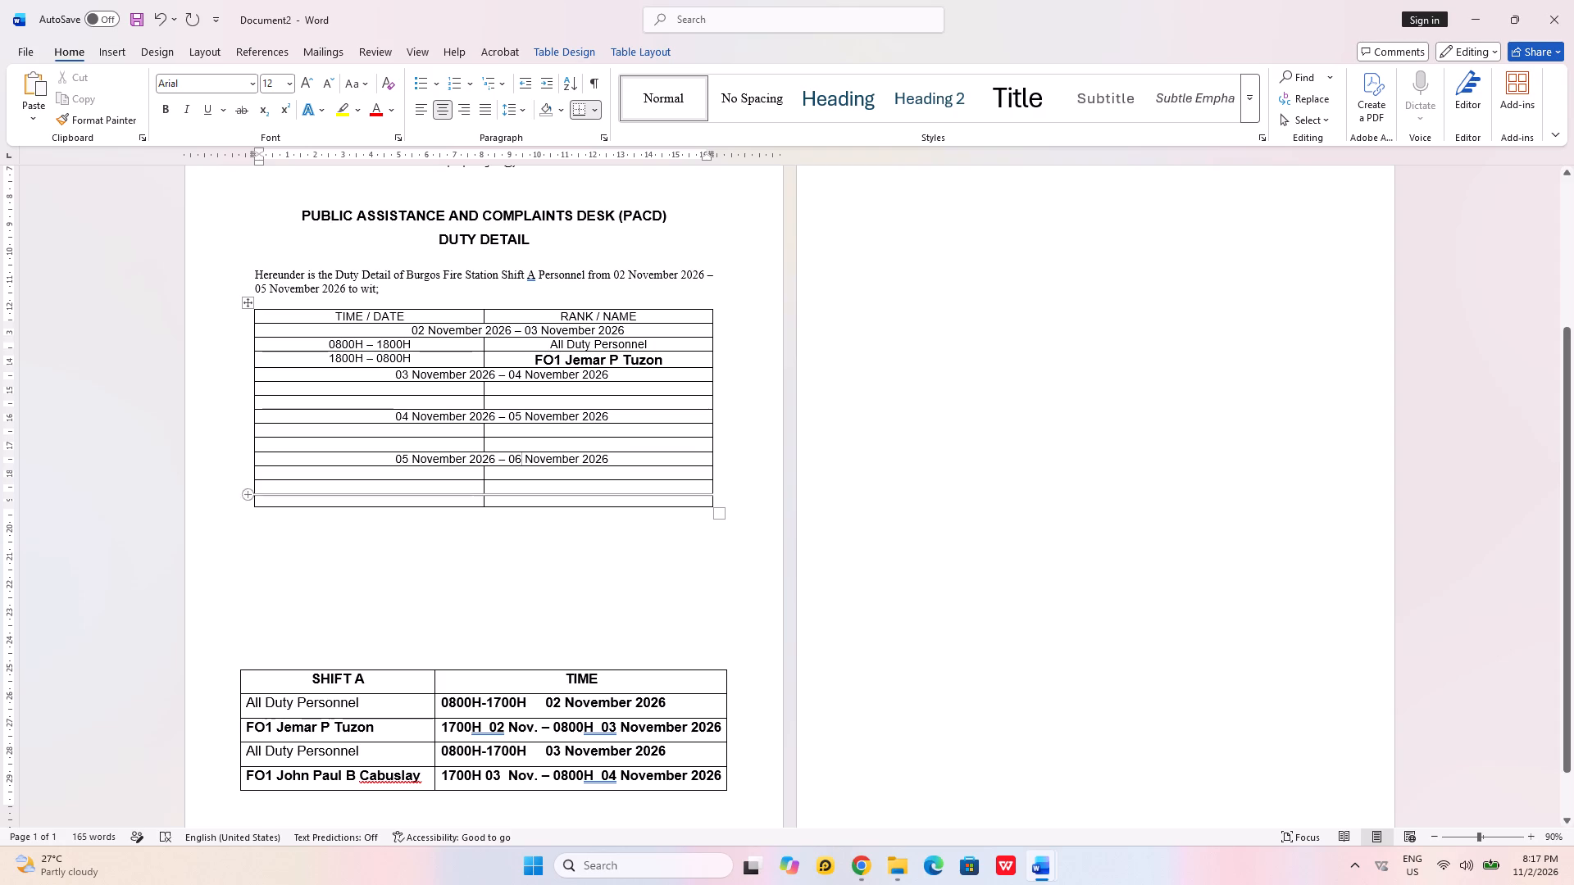
Delete the surplus empty row at the bottom of the TIME / DATE and RANK / NAME table.
left_click(225, 500)
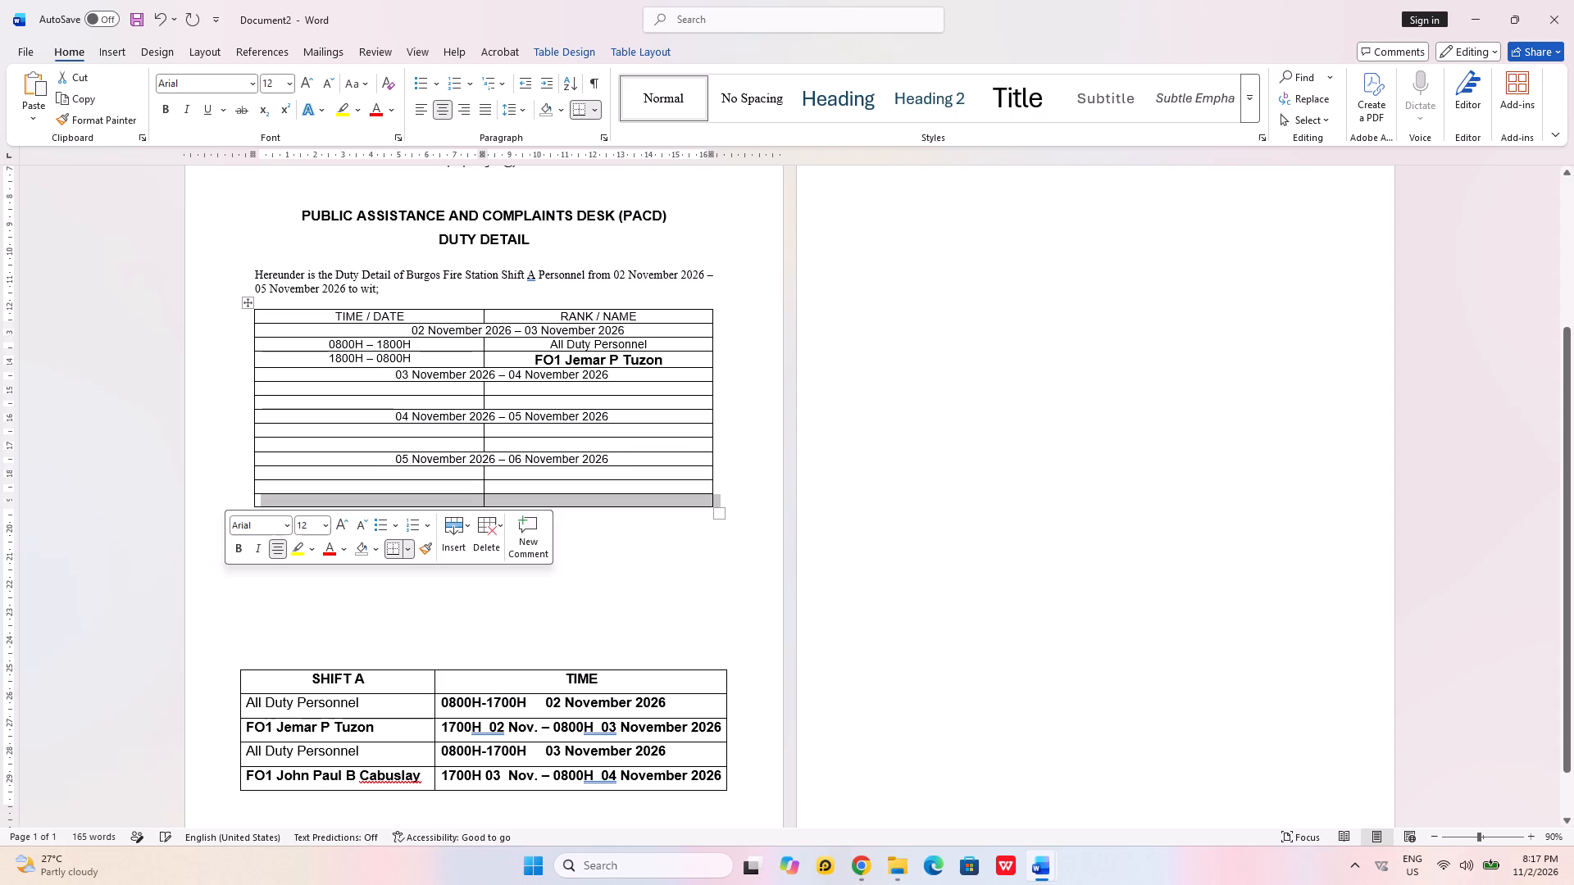
key("BackSpace")
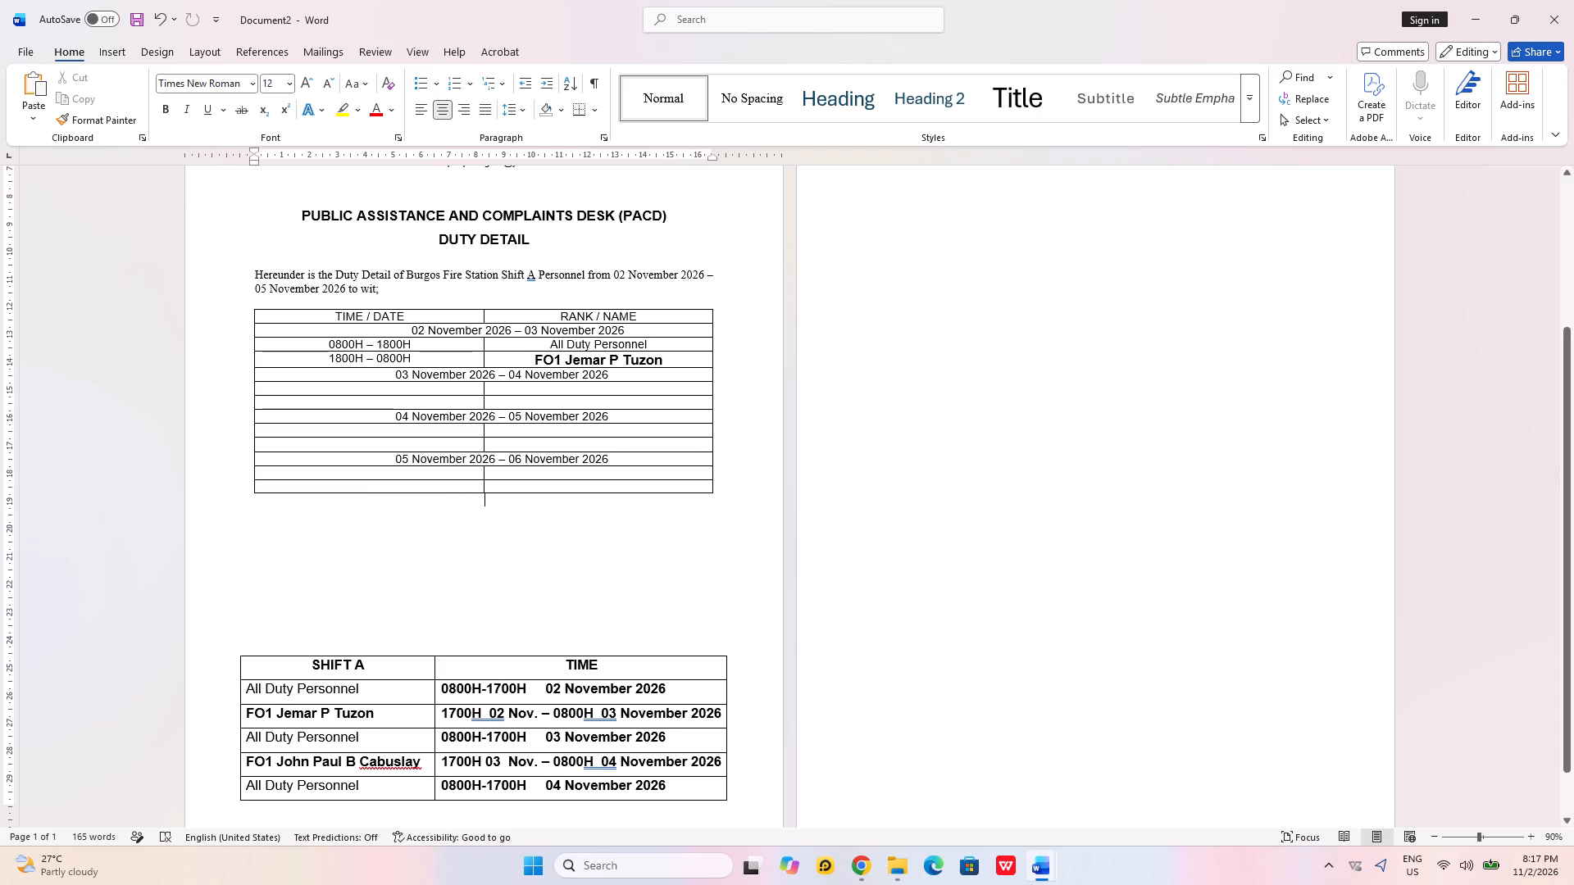
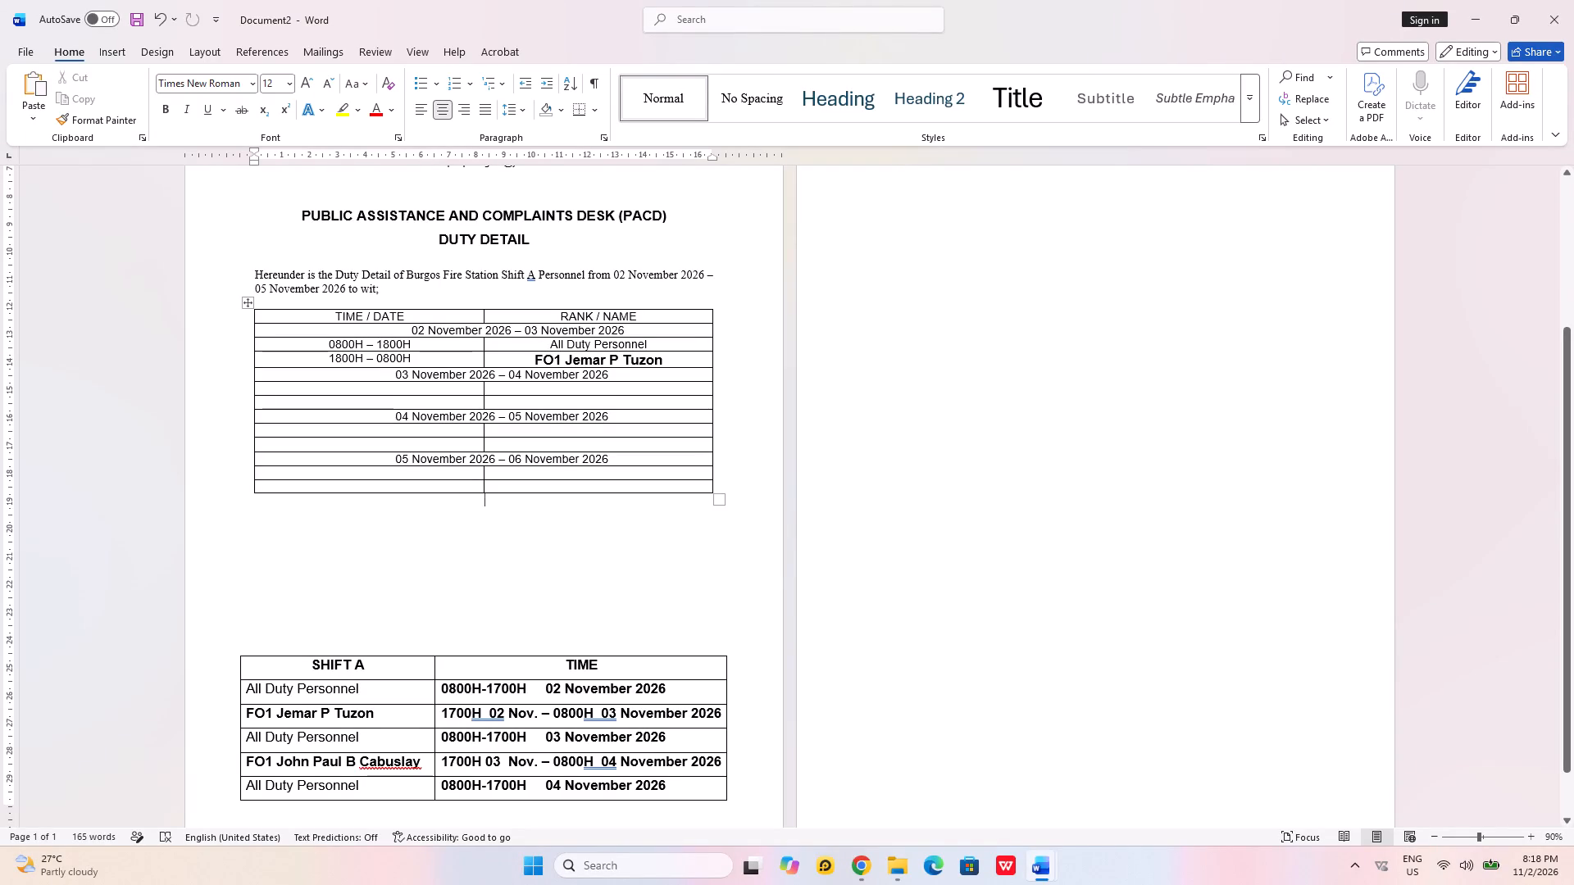
Copy the "0800H – 1800H" time into the first time cell under each of the three remaining November date ranges.
left_click_drag(412, 344, 326, 344)
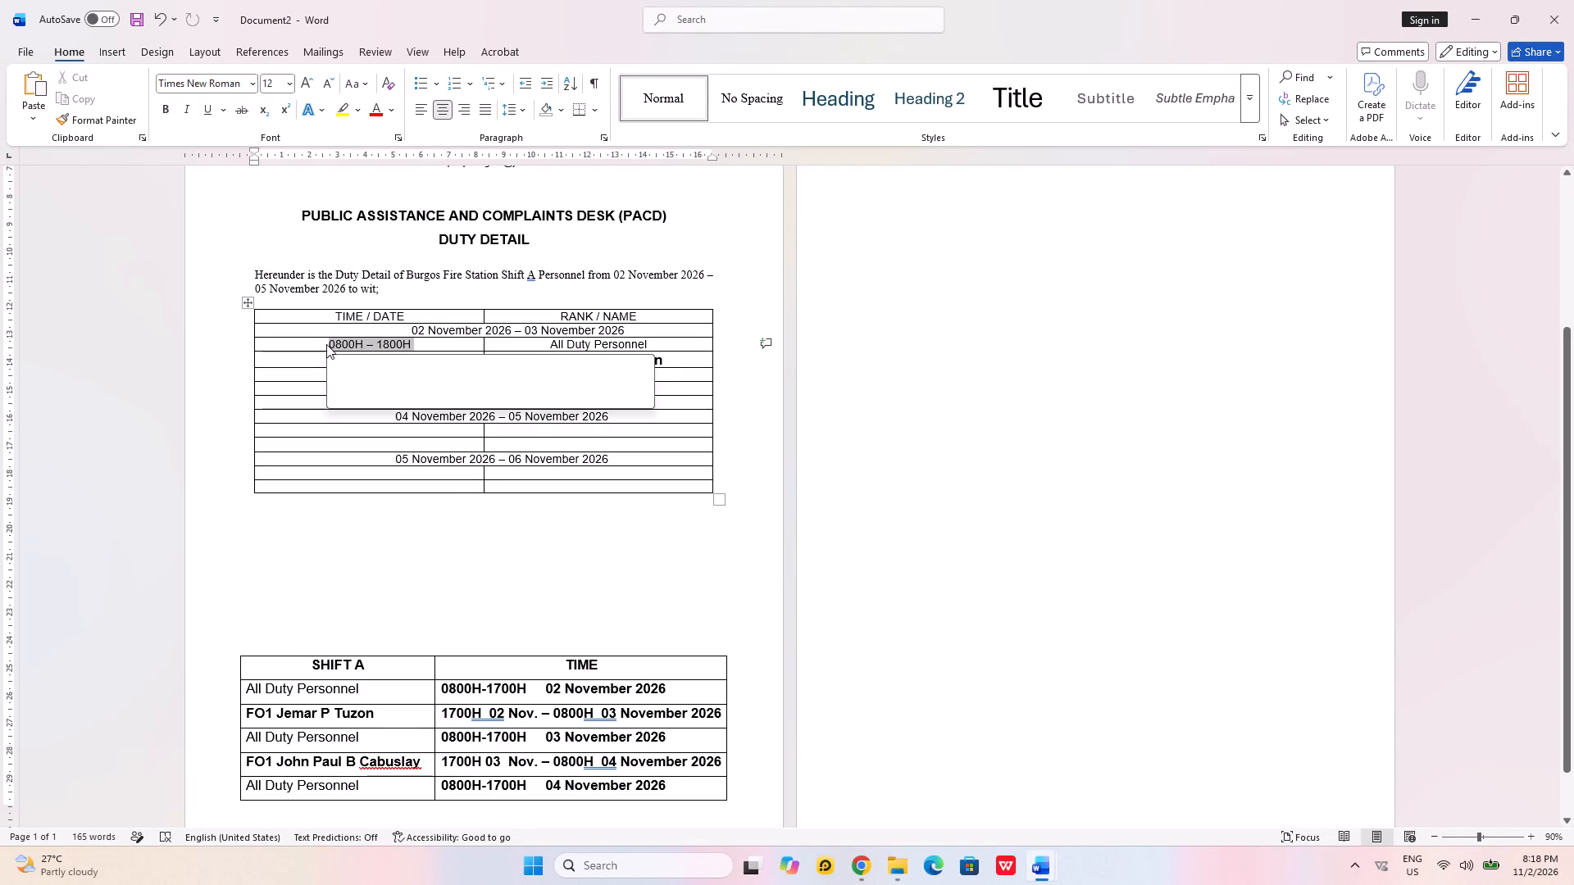
key("ctrl+c")
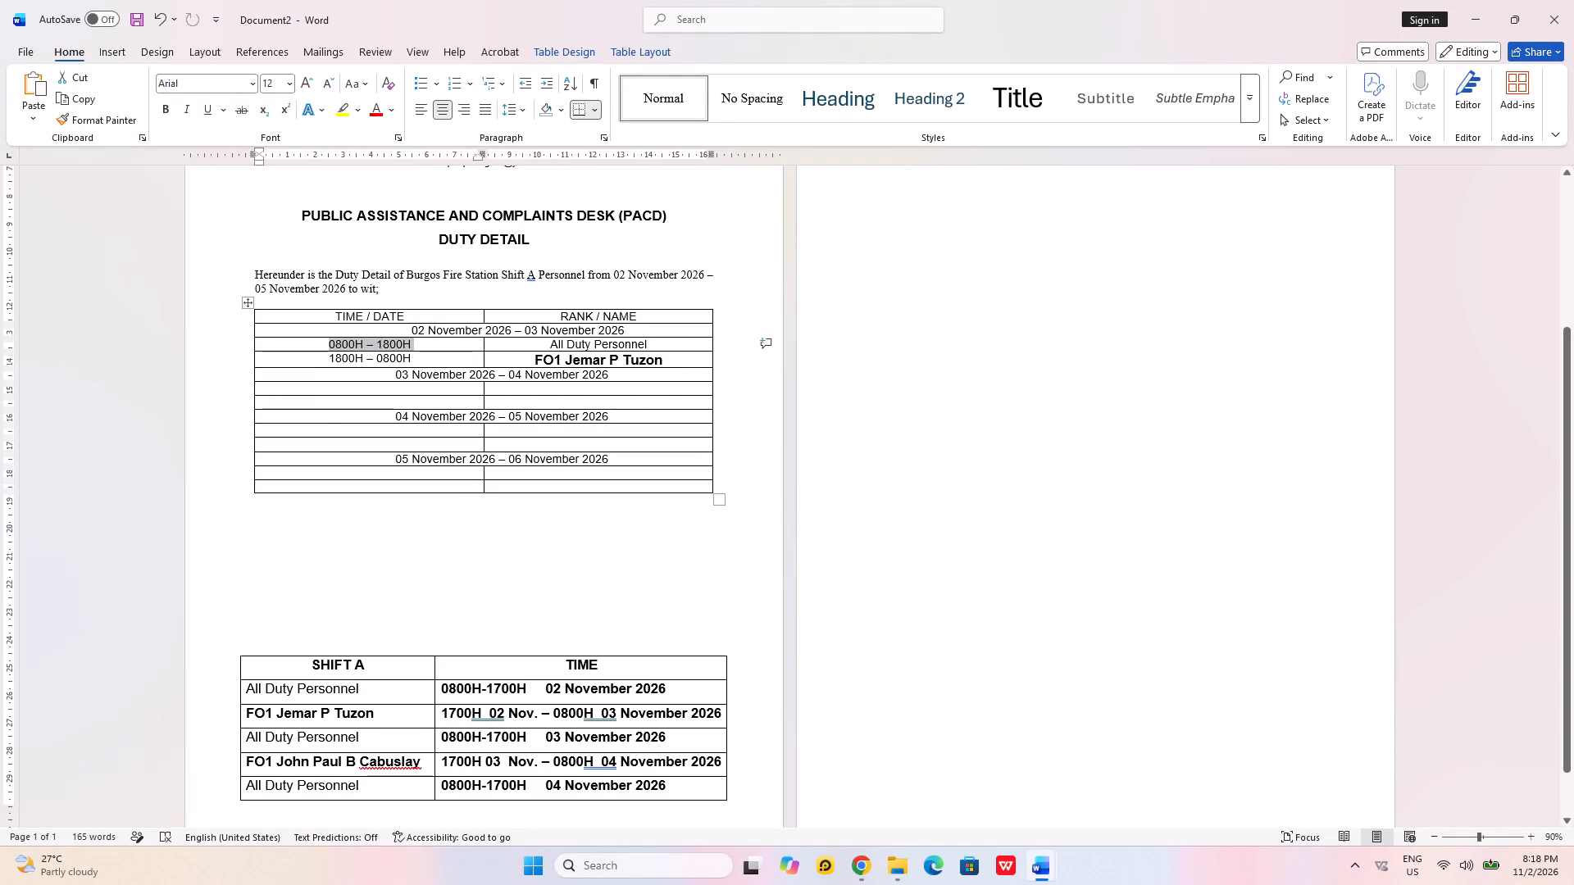
left_click(350, 388)
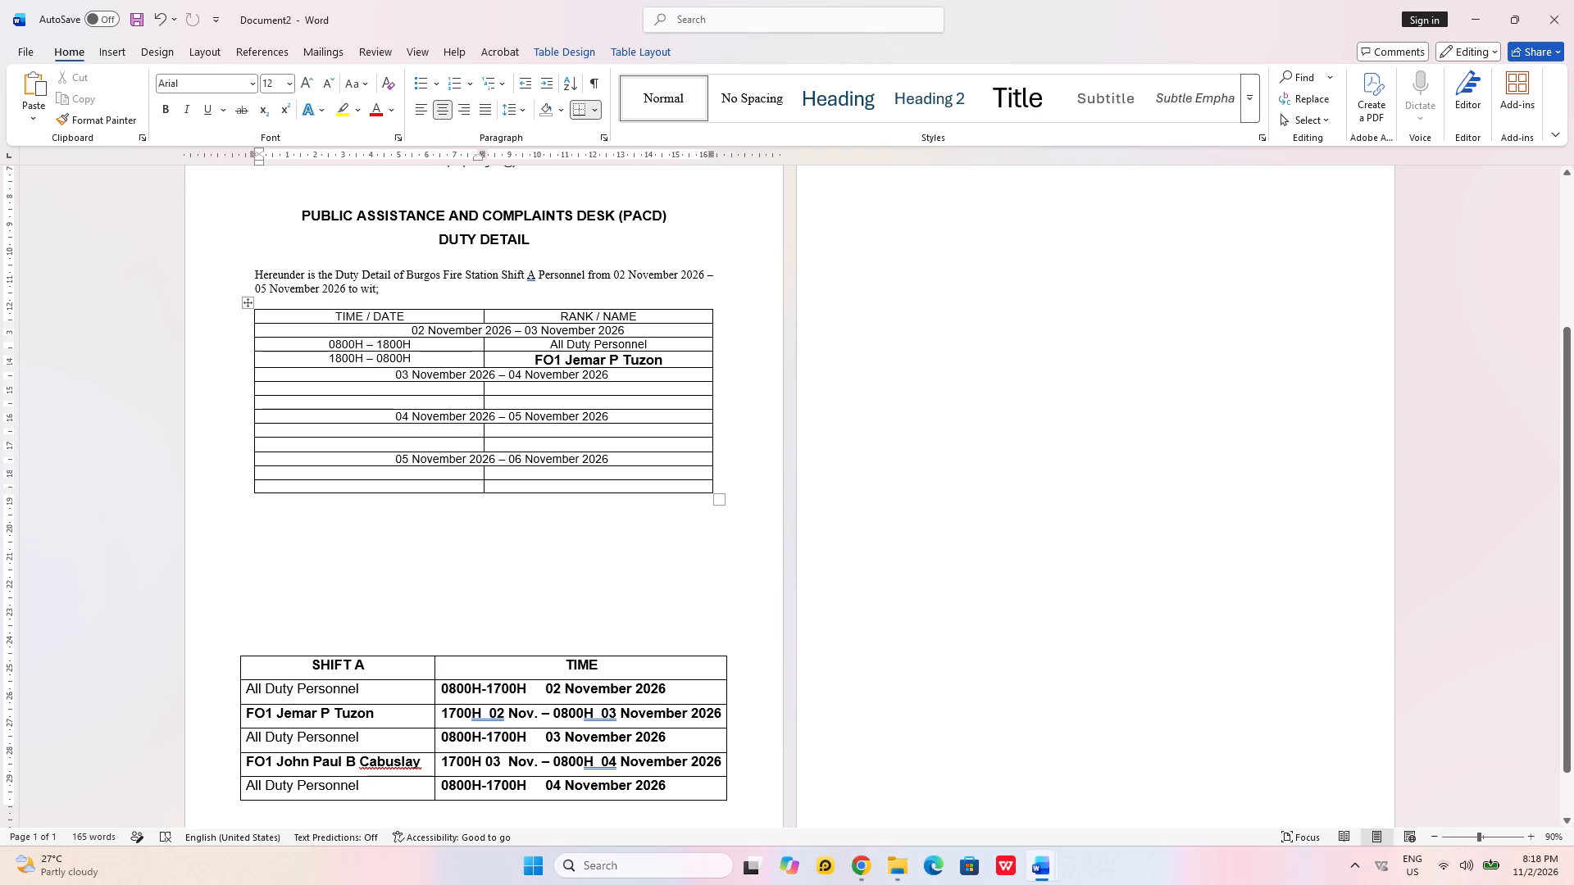
key("ctrl+v")
left_click(348, 431)
key("ctrl+v")
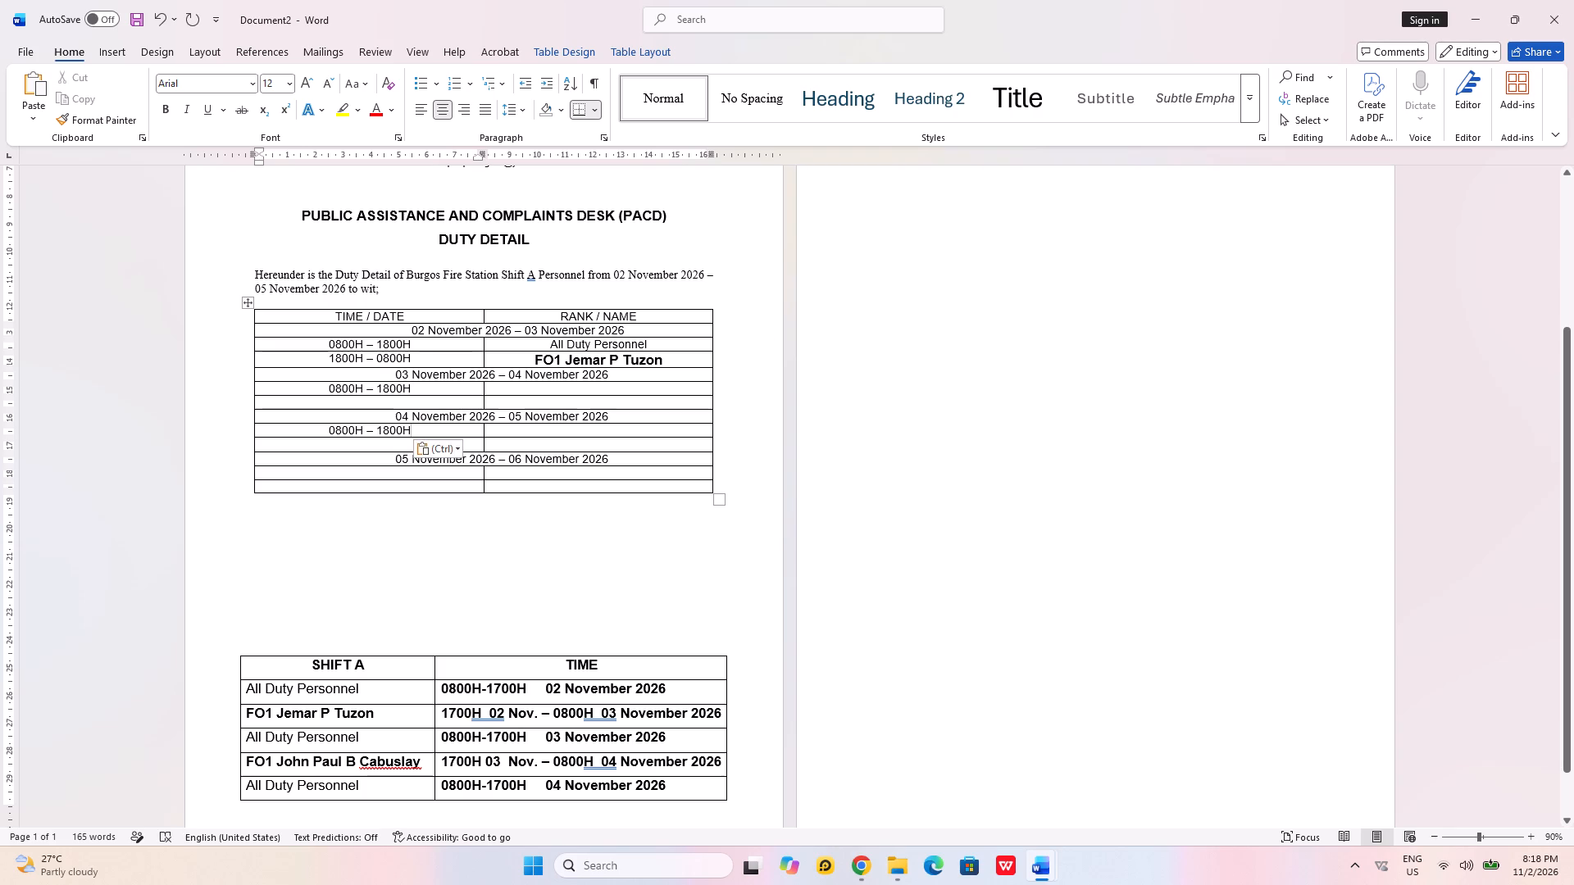
left_click(348, 471)
key("ctrl+v")
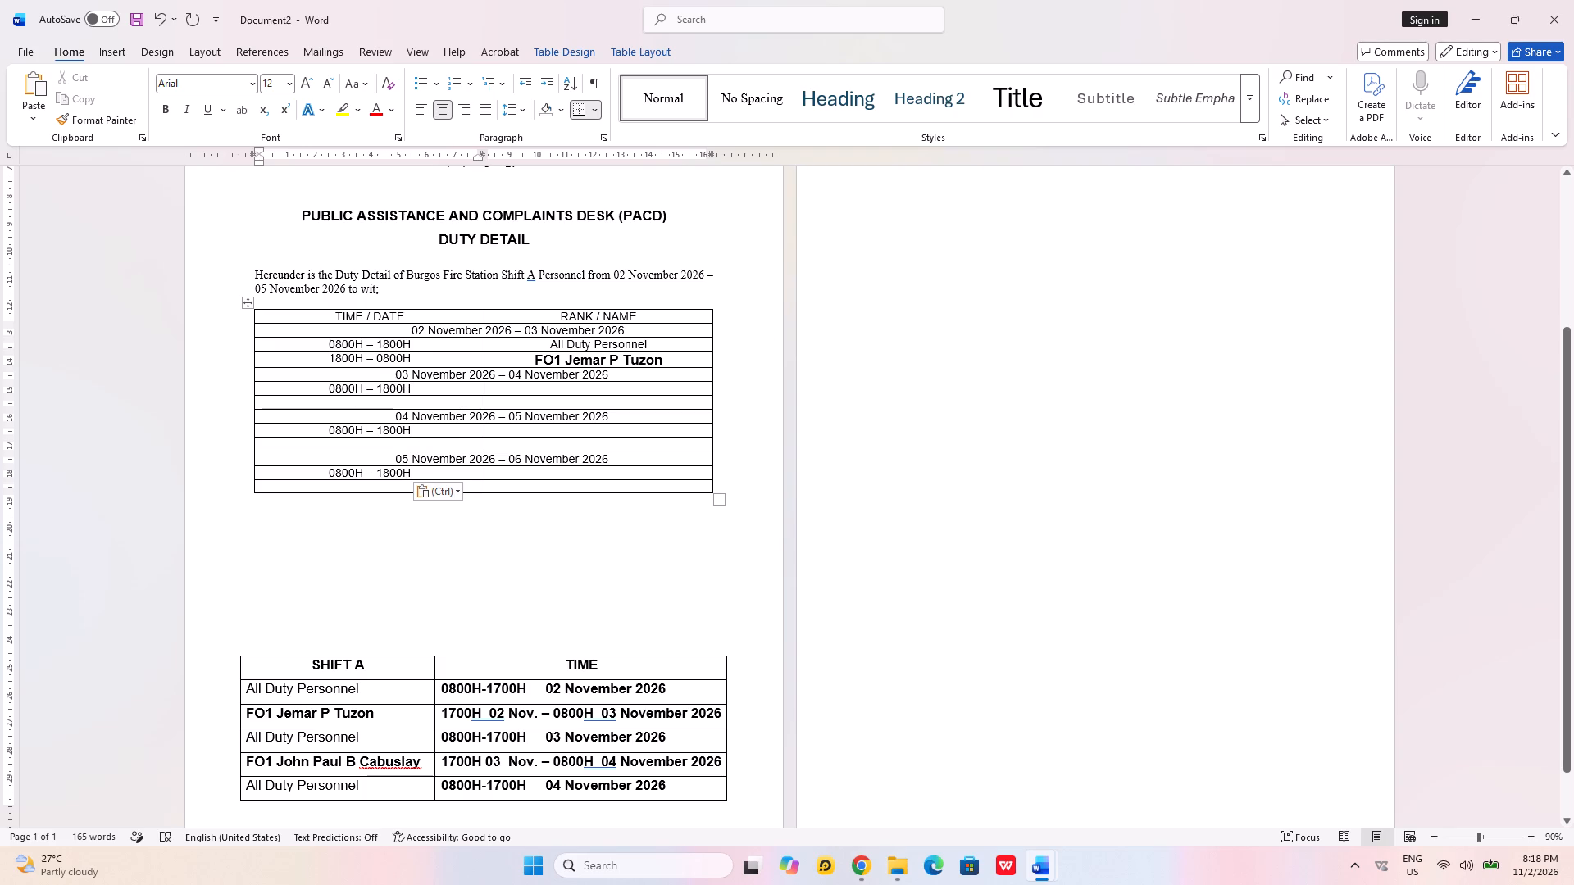
Copy "All Duty Personnel" into the RANK / NAME cell beside each of the three new 0800H – 1800H entries.
left_click_drag(653, 344, 544, 347)
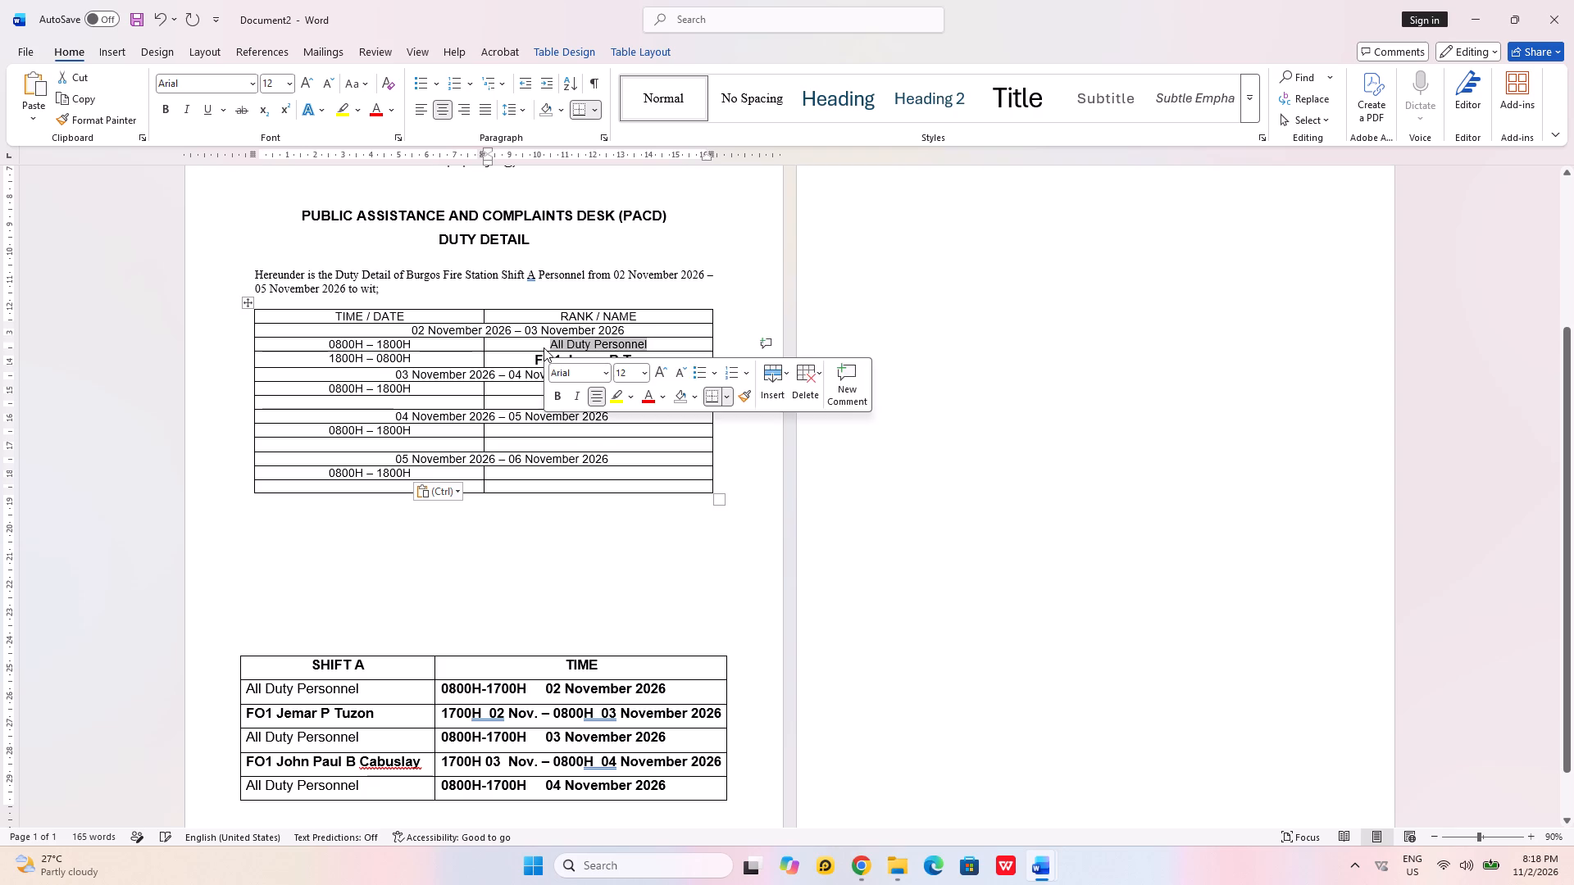
key("ctrl+c")
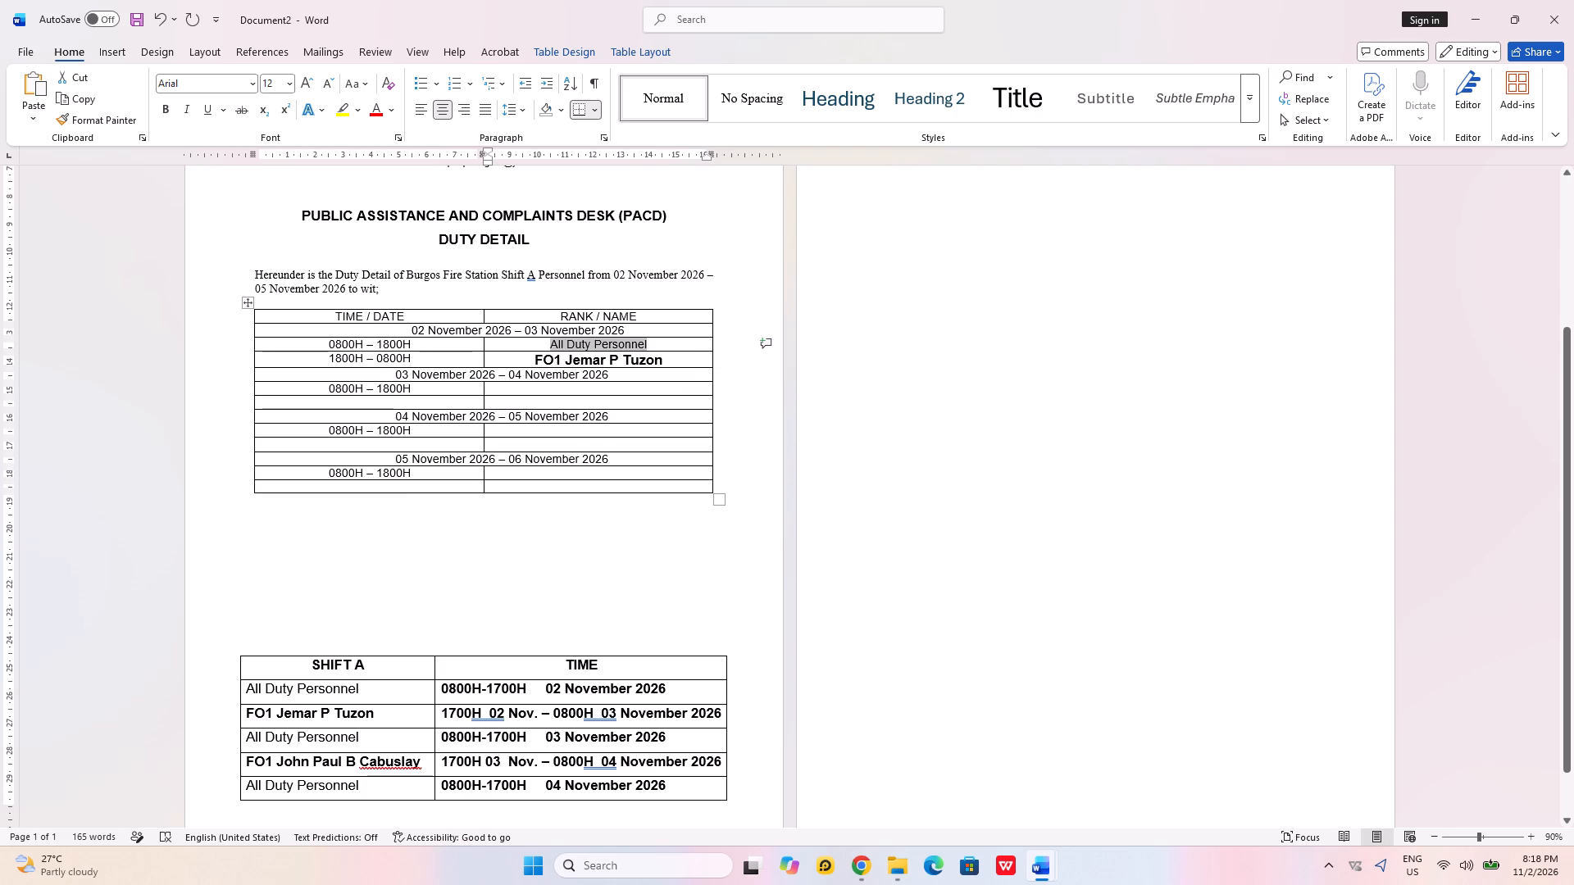
left_click(571, 386)
key("ctrl+v")
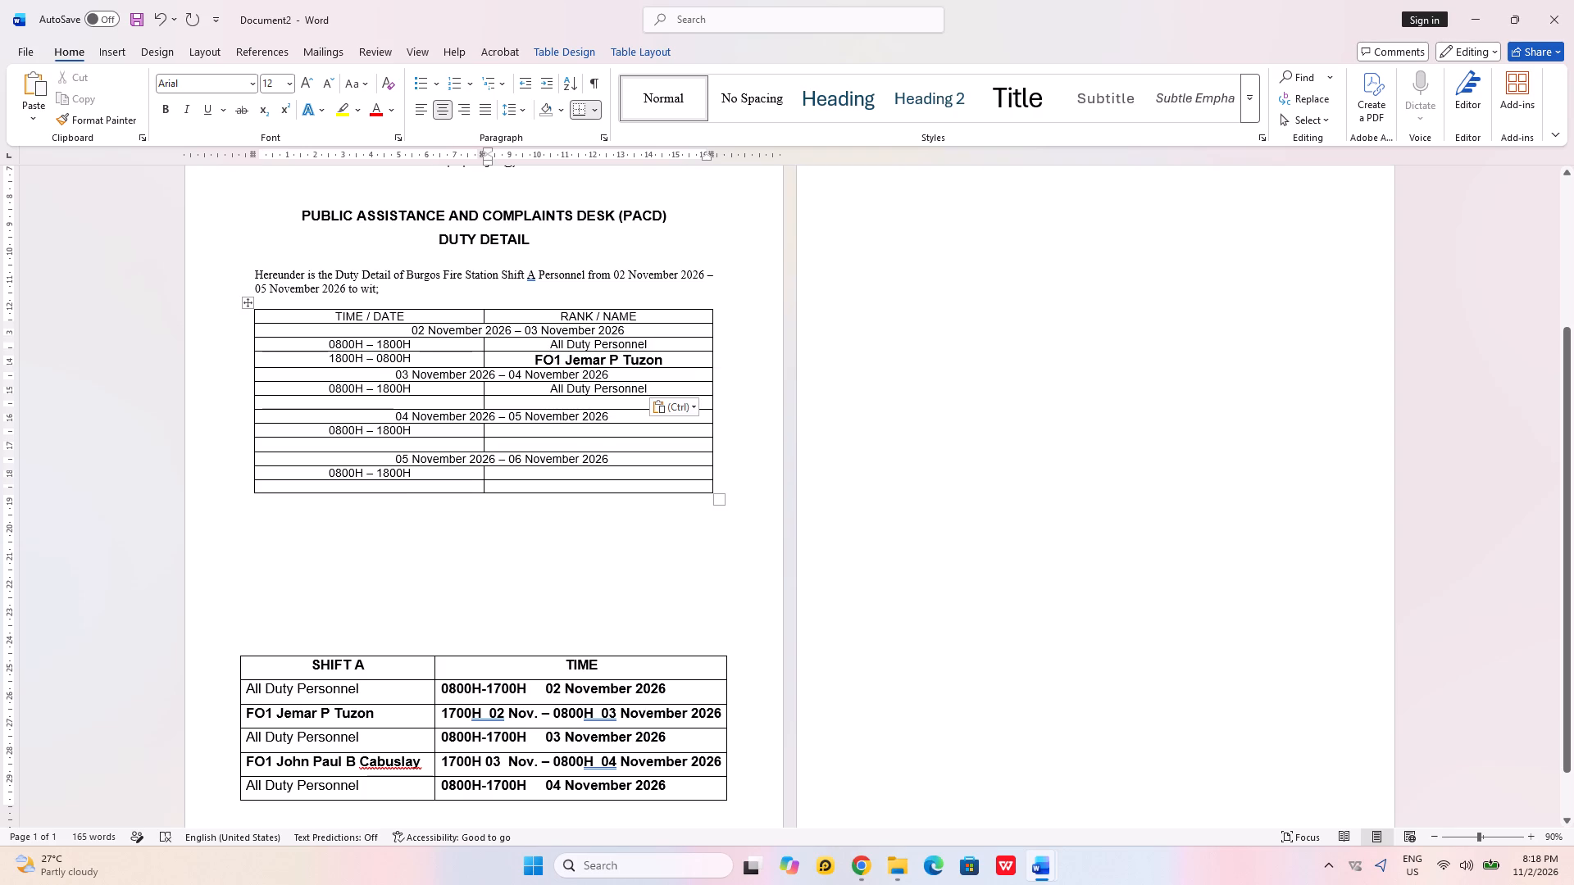
left_click(588, 429)
key("ctrl+v")
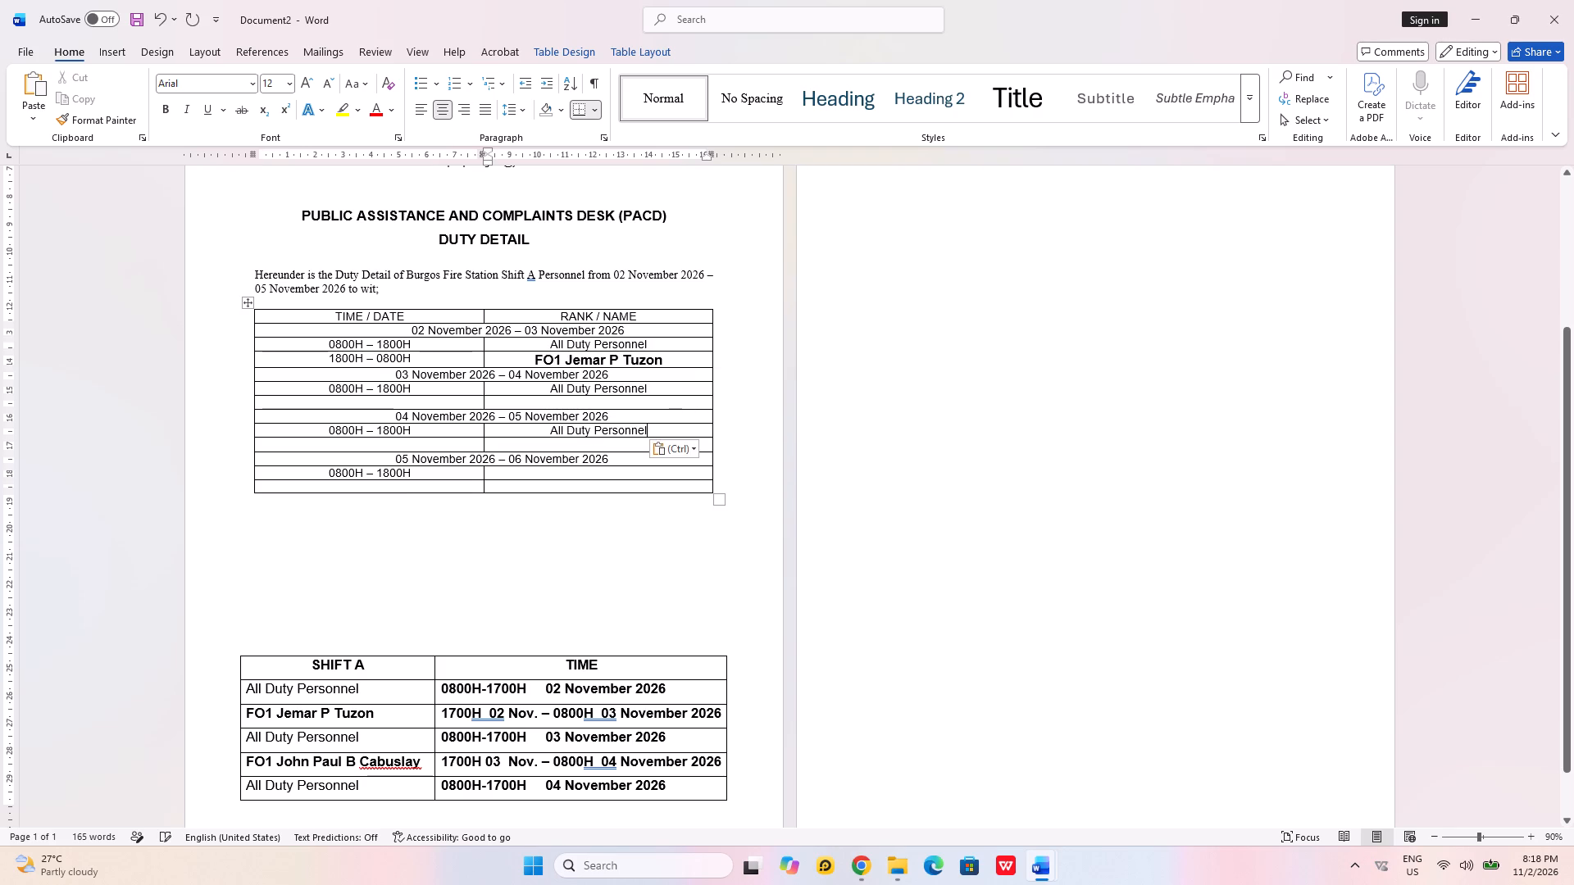
left_click(590, 473)
key("ctrl+v")
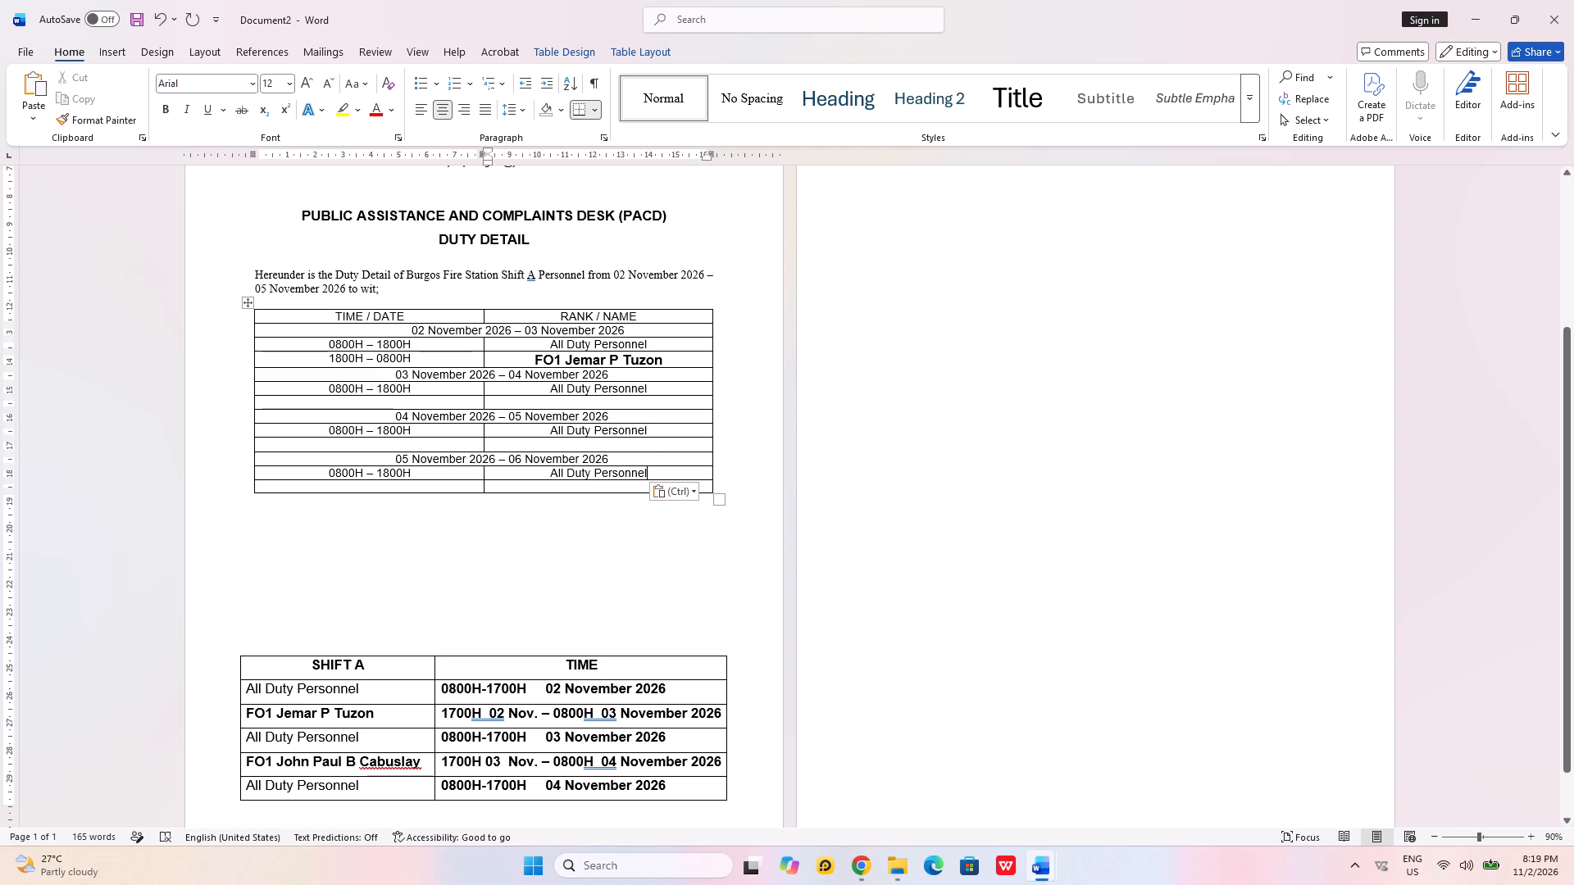
Copy the FO1 listed for the 03–04 November night shift in the SHIFT A table into the empty RANK / NAME cell under that date range.
scroll(603, 410, "down", 1)
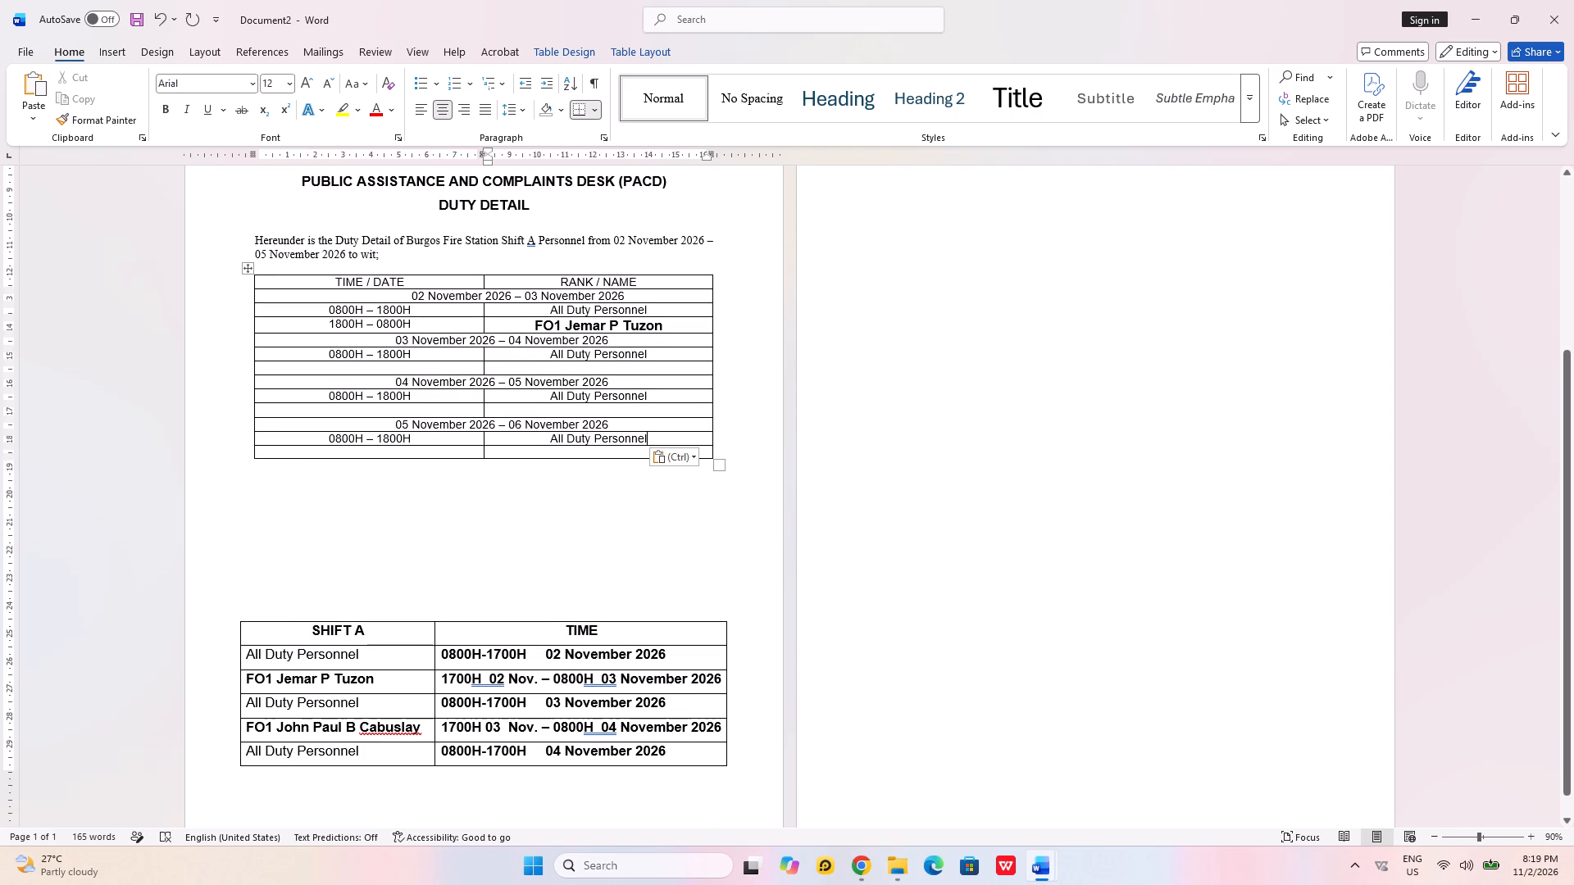
left_click_drag(426, 728, 249, 729)
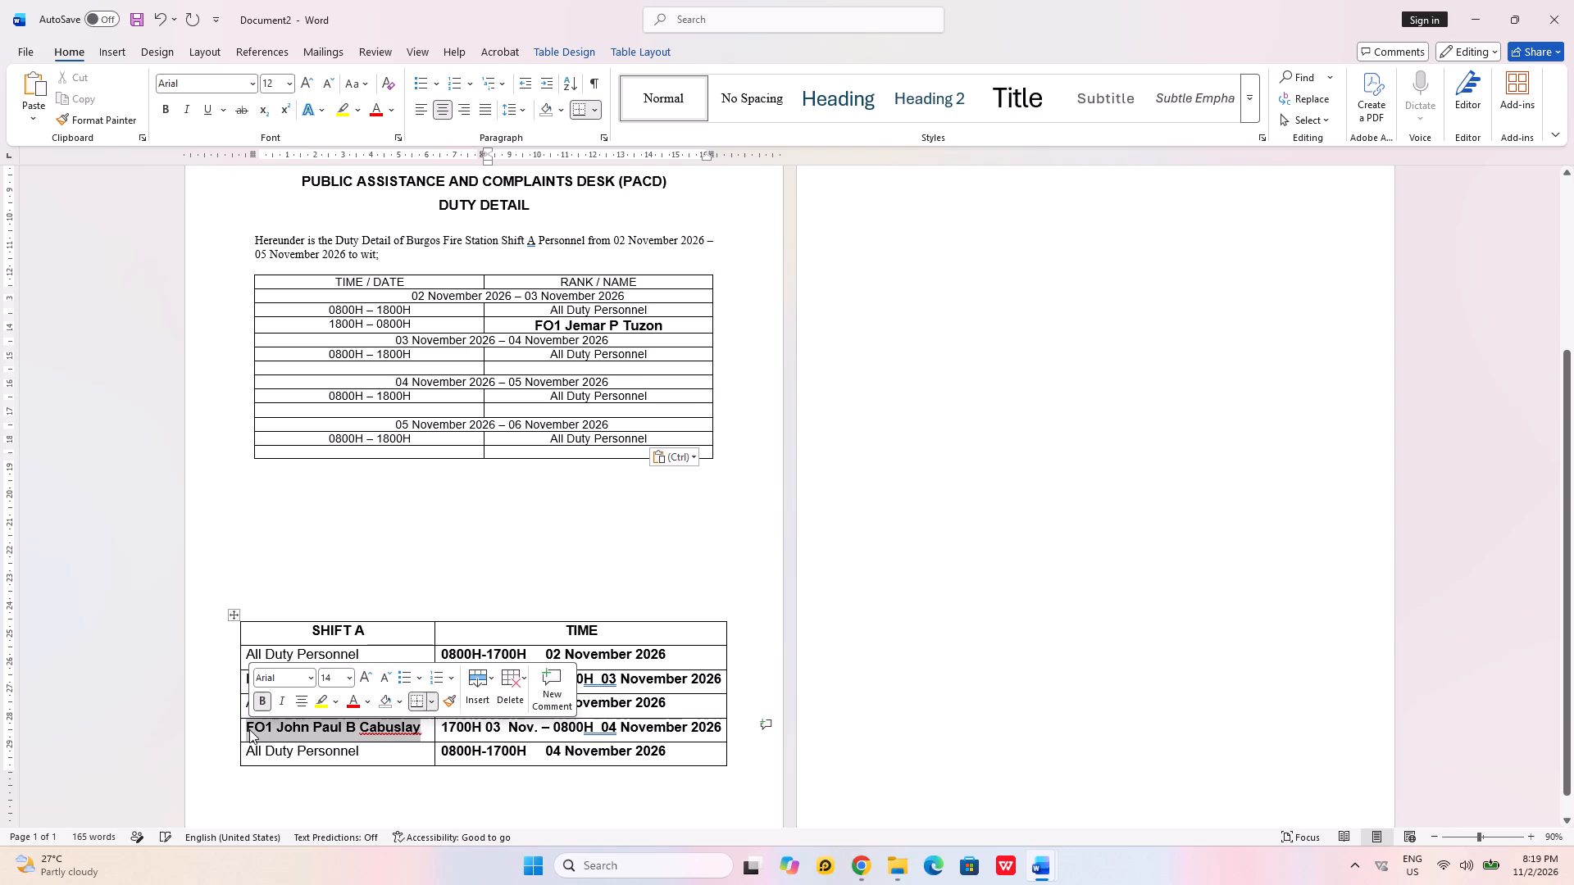
key("ctrl+c")
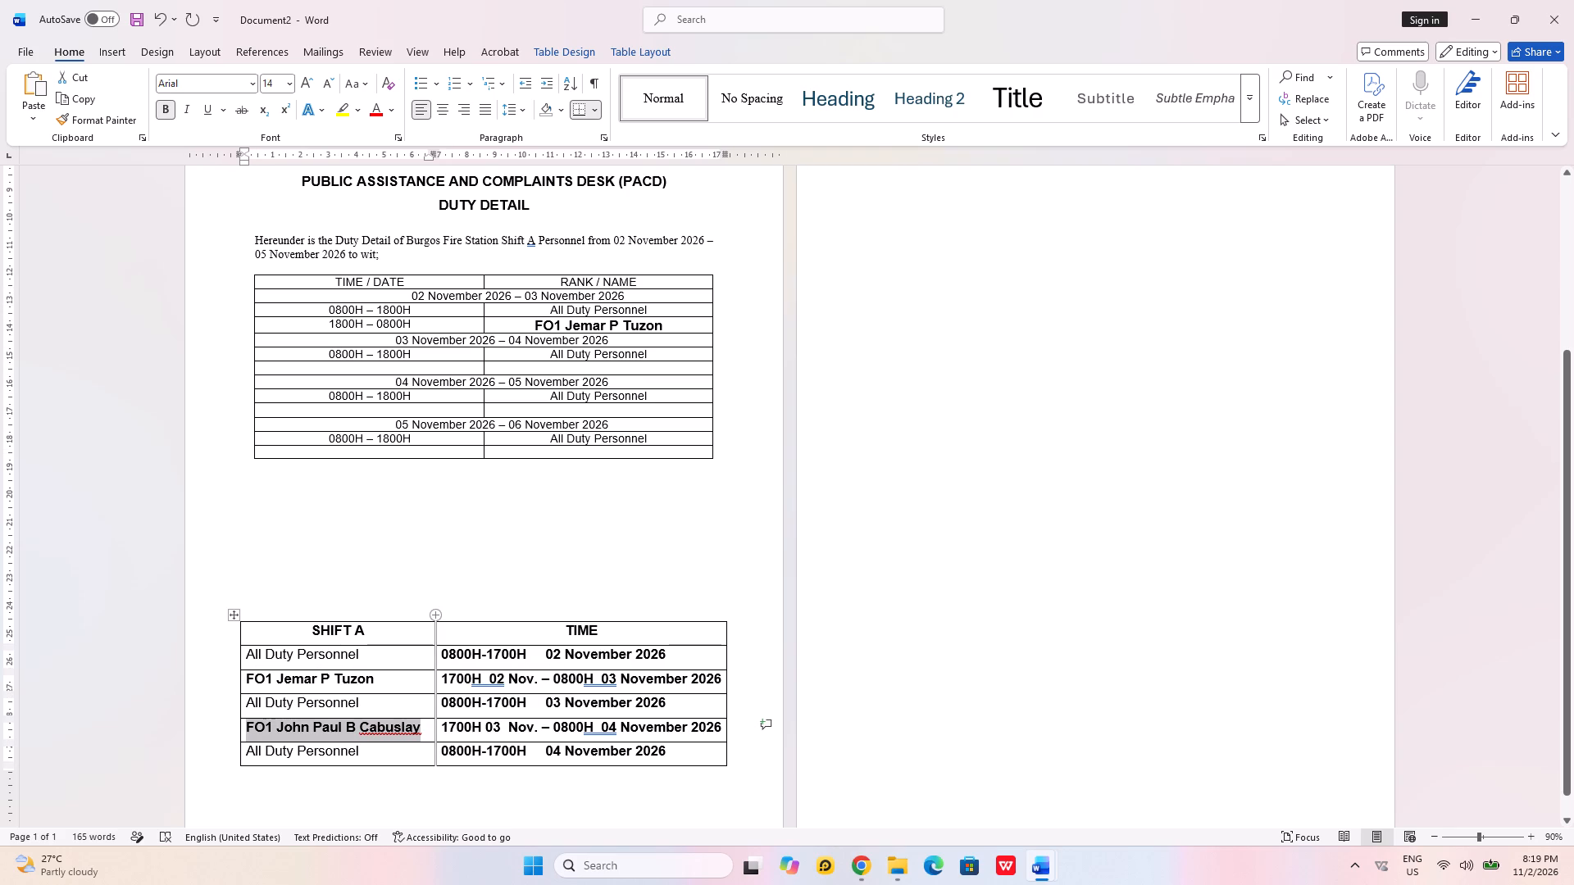
left_click(596, 368)
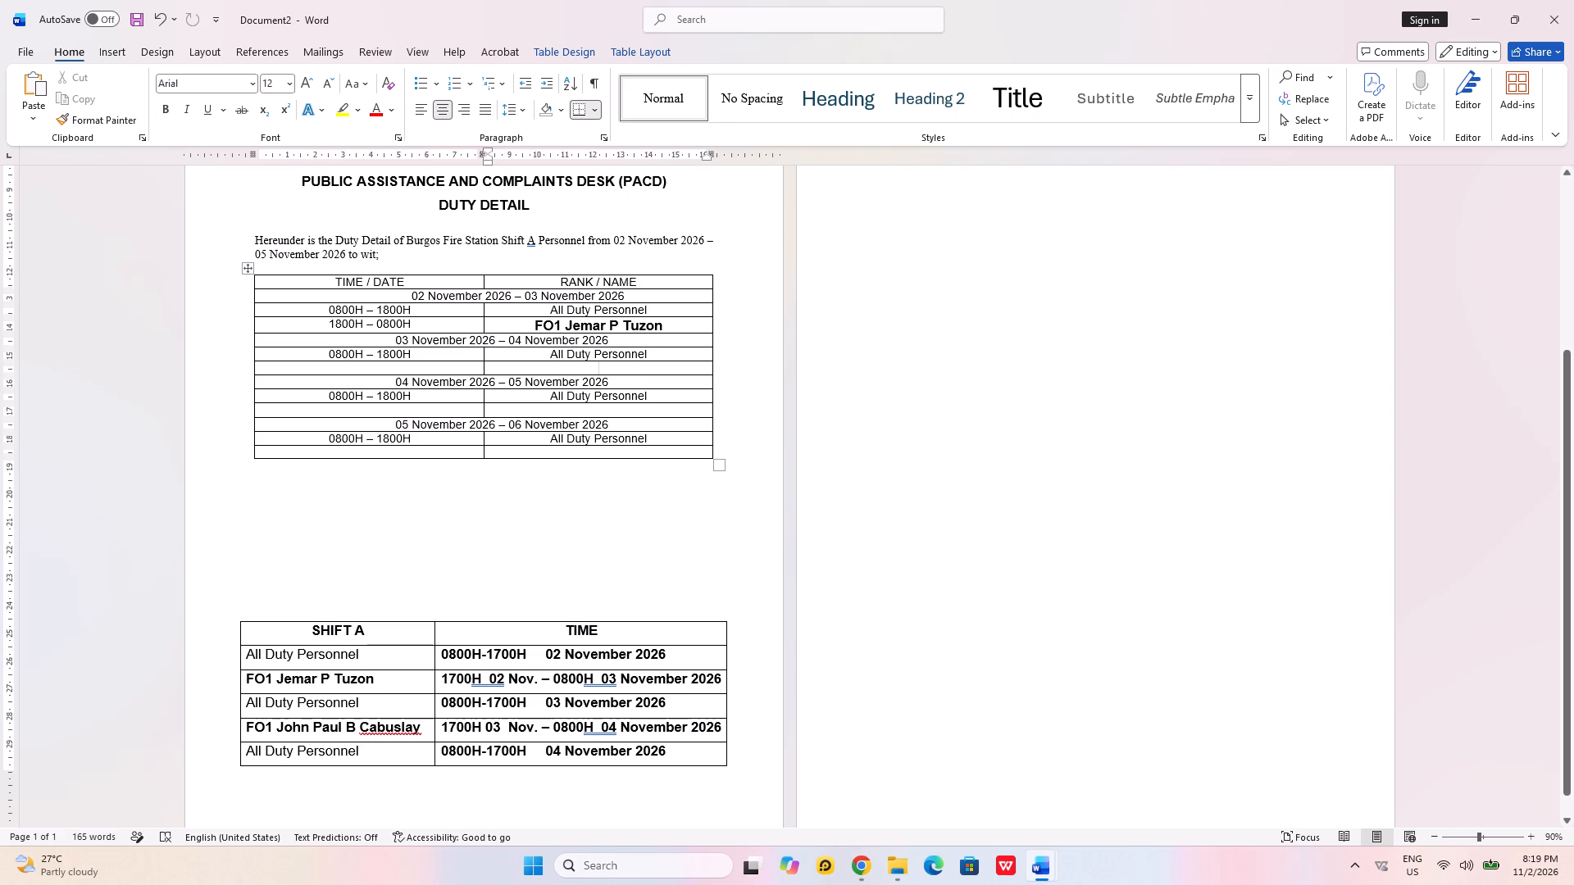
key("ctrl+v")
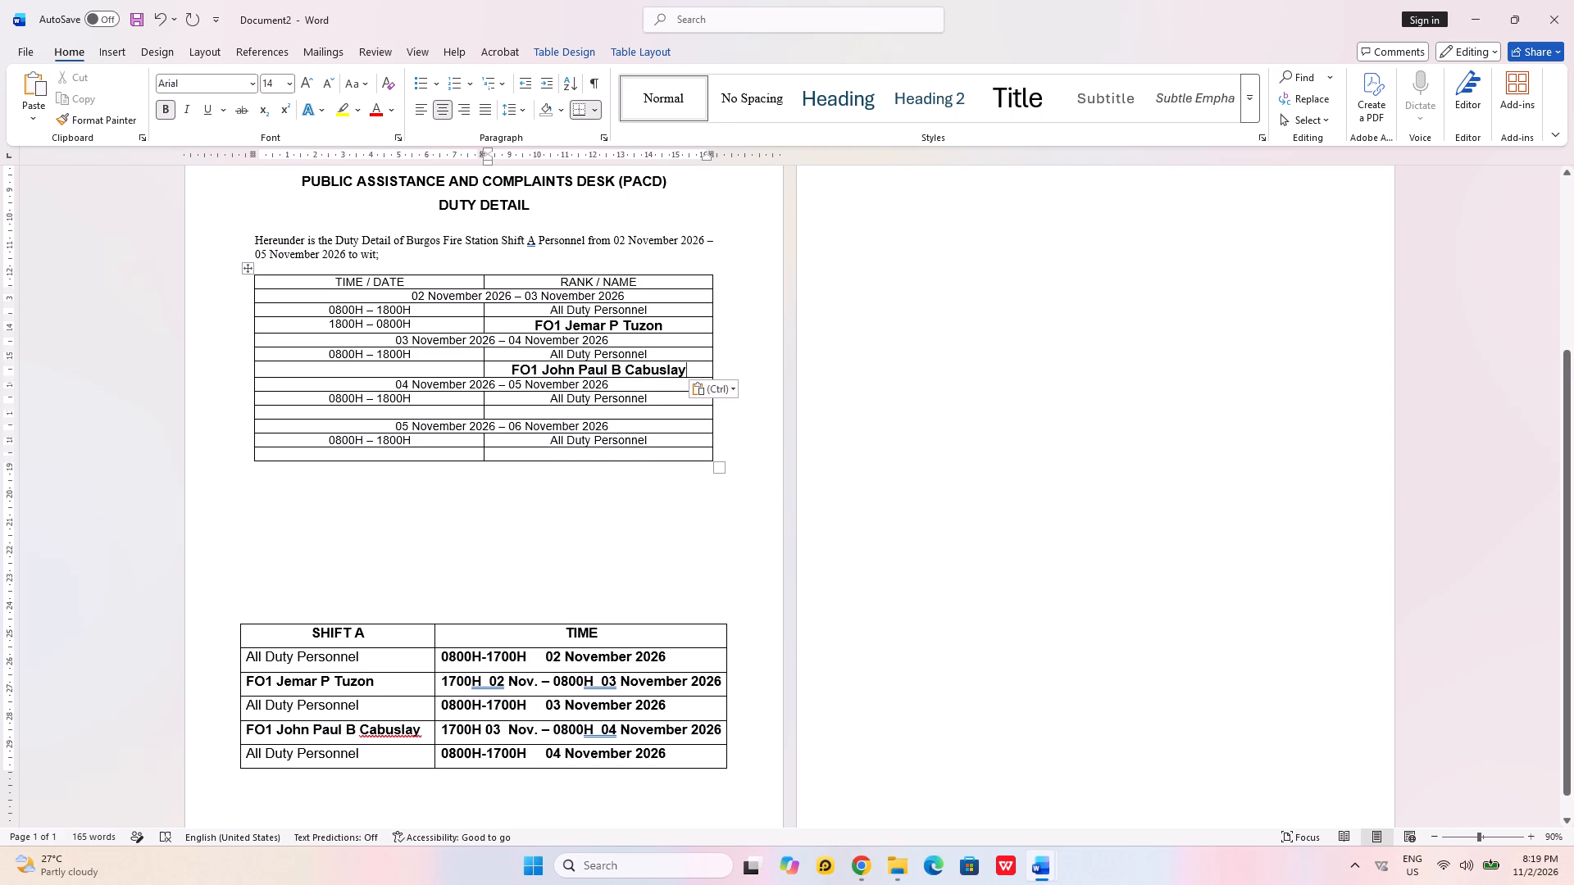
Delete the surplus blank lines between the duty detail table and the SHIFT A table, bringing the remaining SHIFT A rows onto the page.
scroll(543, 388, "down", 1)
scroll(543, 388, "up", 1)
scroll(543, 388, "down", 2)
scroll(543, 388, "up", 1)
scroll(543, 388, "down", 1)
scroll(543, 388, "up", 1)
scroll(543, 388, "down", 1)
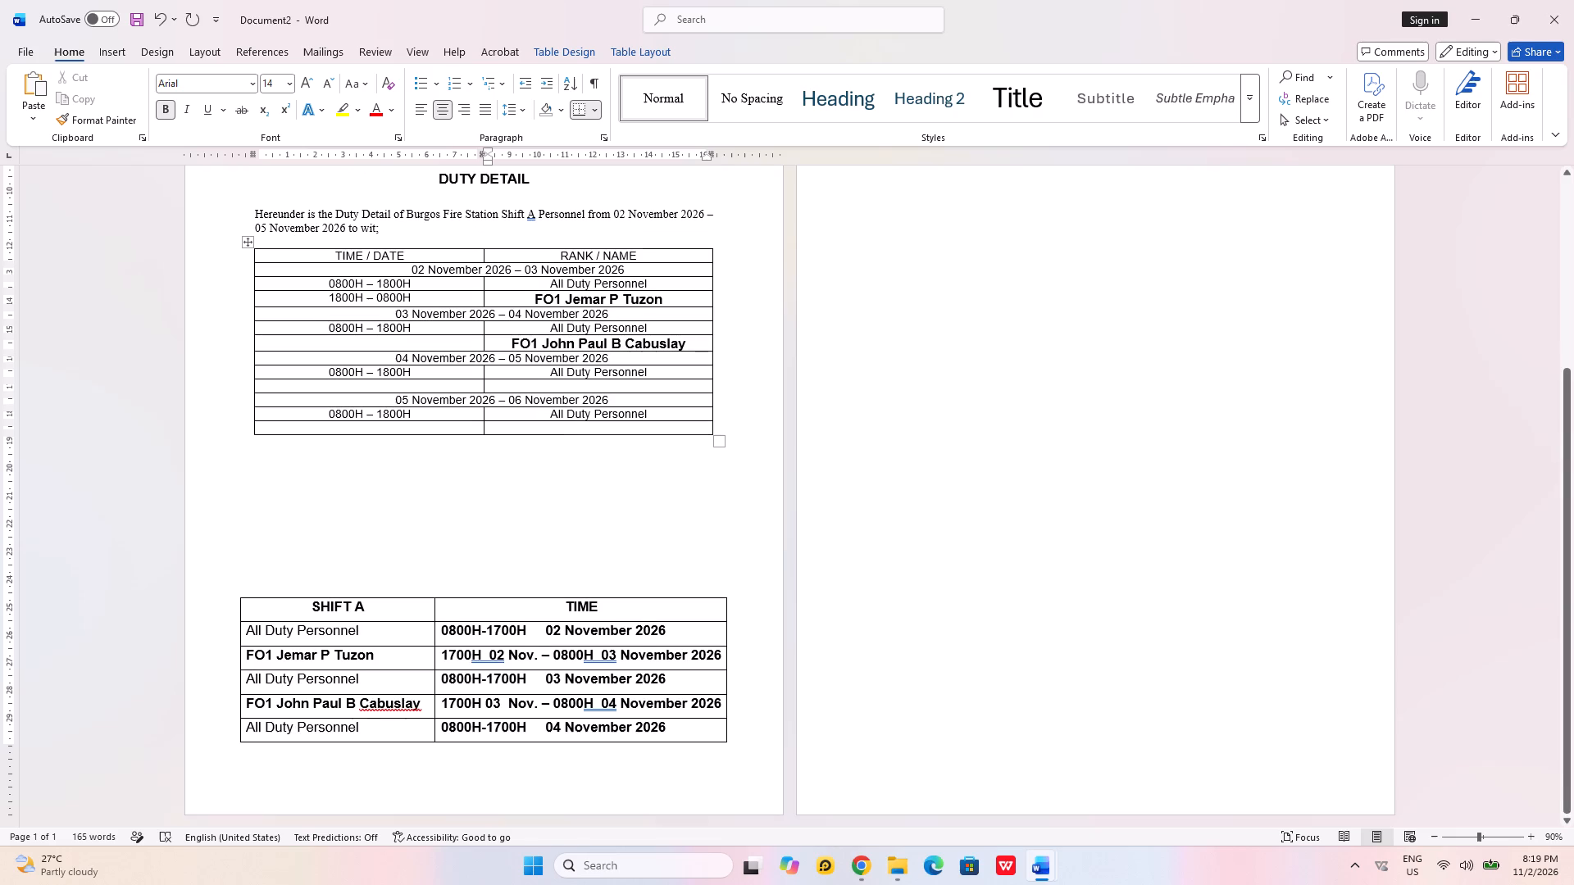
scroll(1081, 427, "down", 2)
scroll(1081, 429, "up", 1)
scroll(1082, 429, "down", 1)
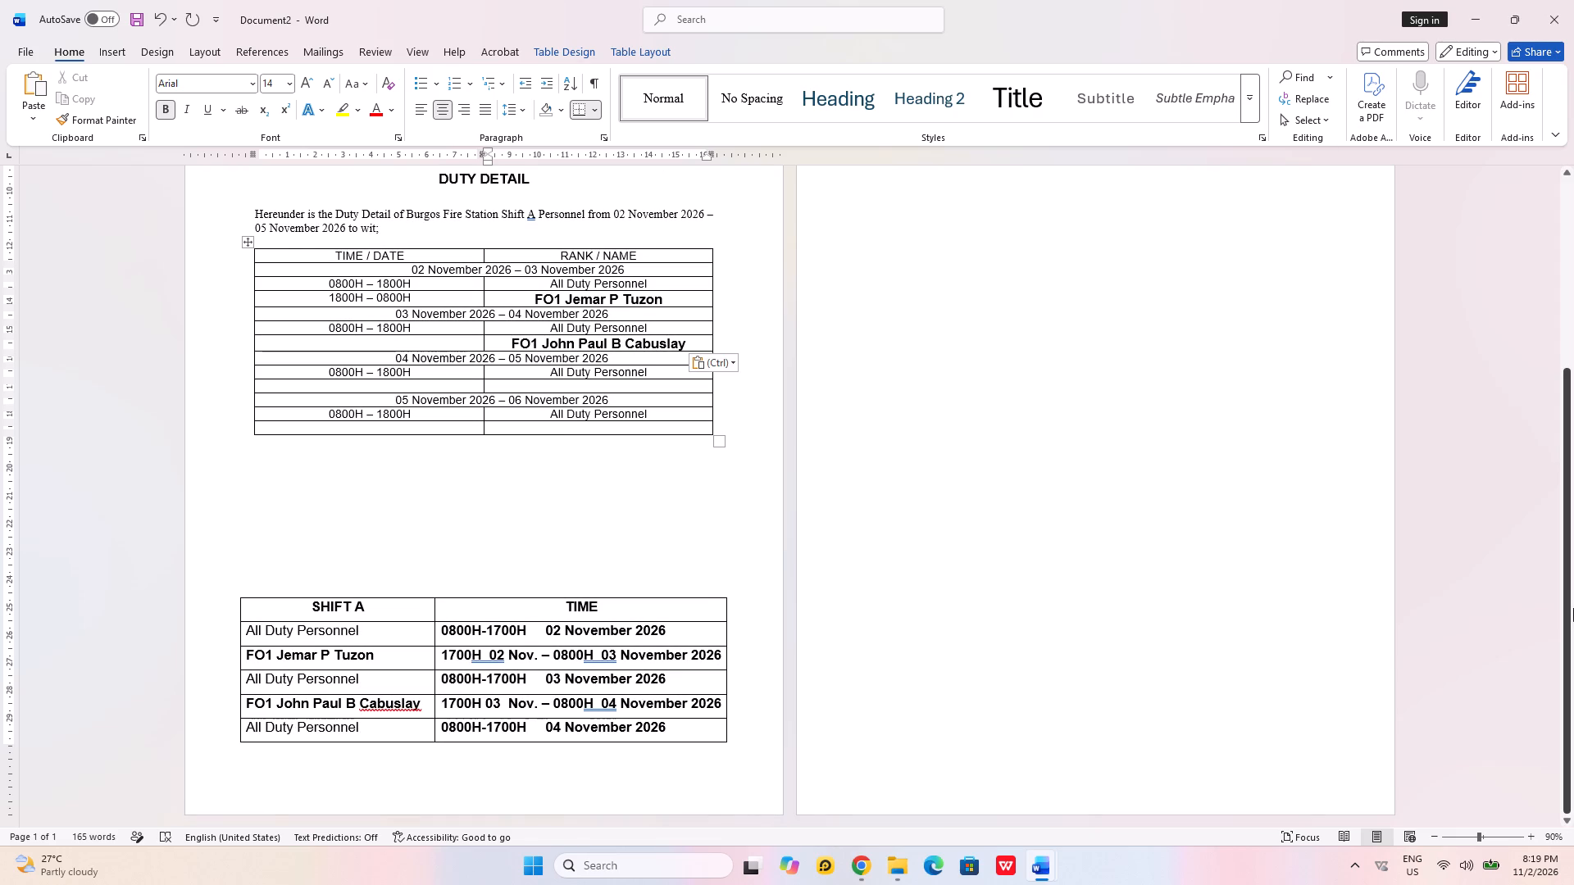
left_click(1565, 610)
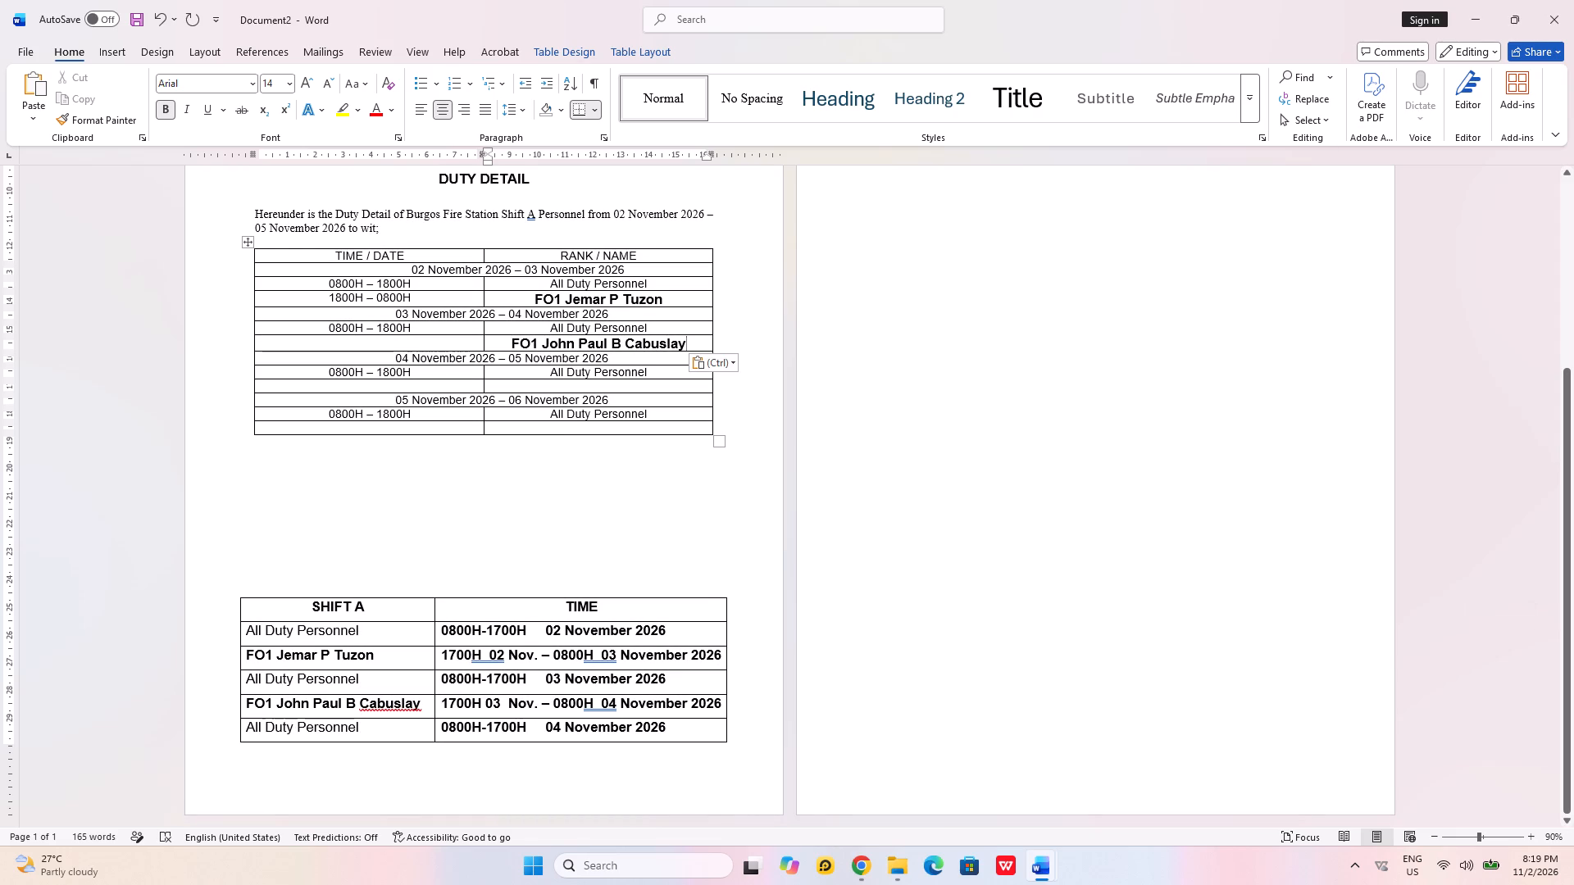
left_click(297, 552)
key("BackSpace")
key("BackSpace")
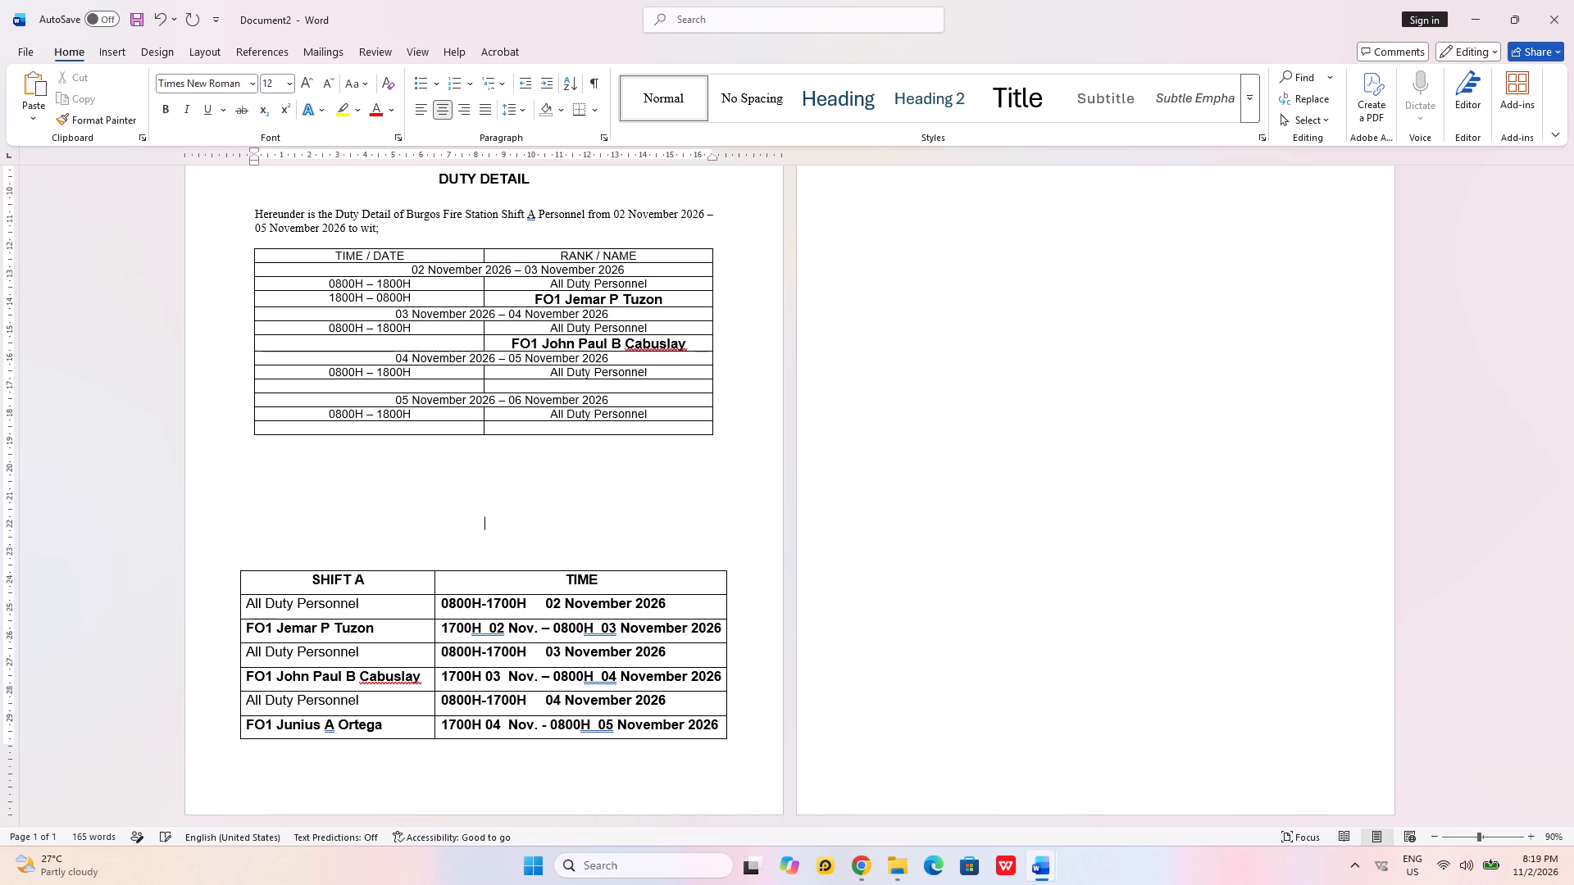
key("BackSpace")
key("BackSpace")
key("BackSpace")
key("BackSpace")
key("BackSpace")
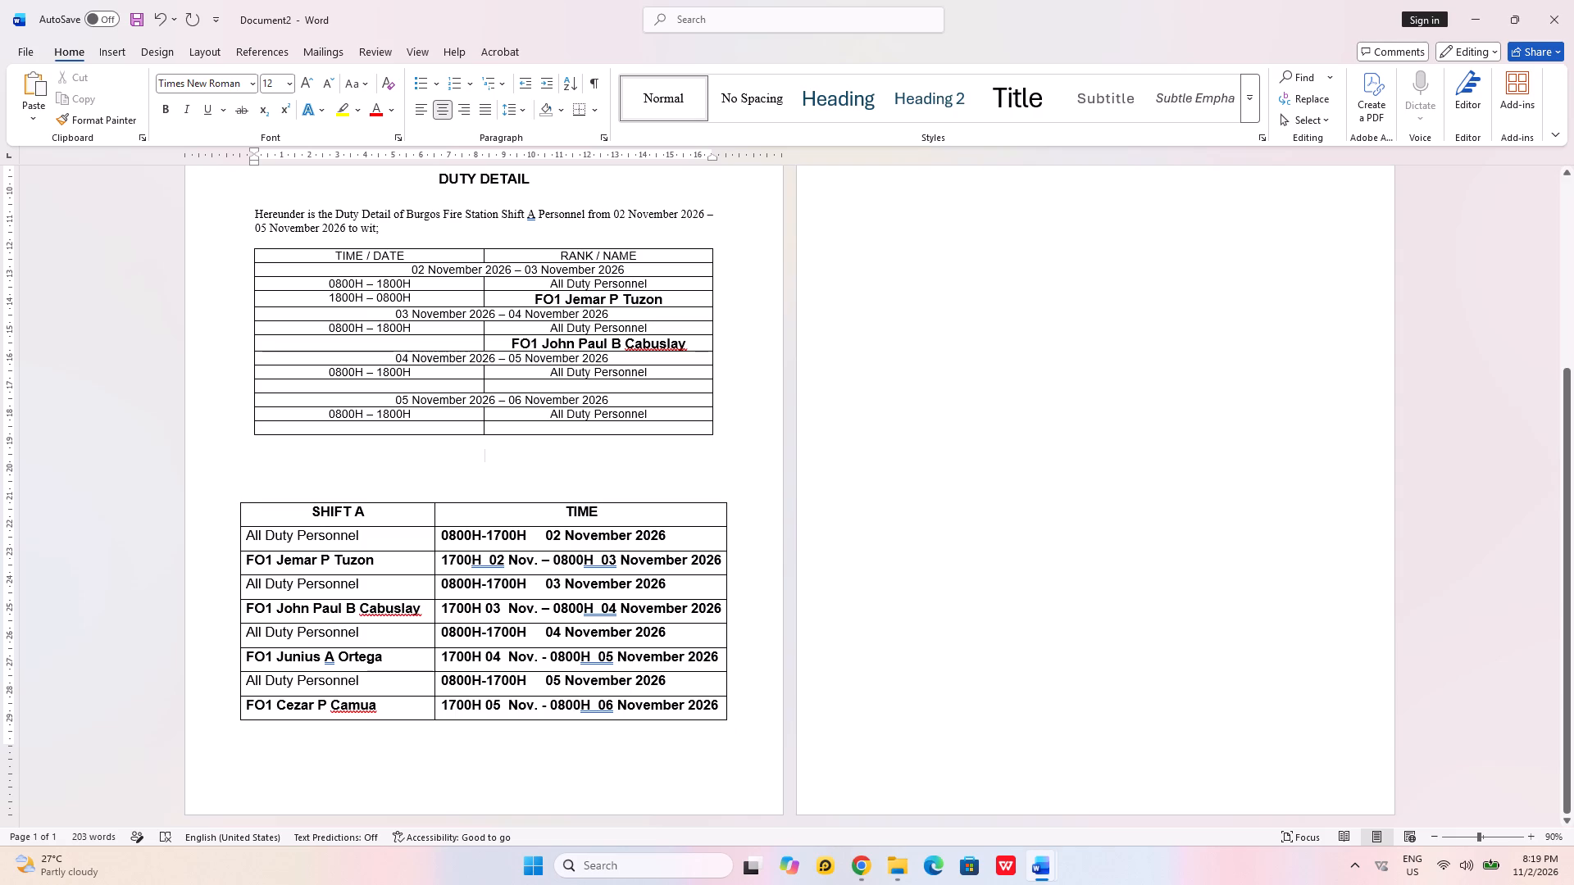
Copy the FO1 listed for the 04–05 November night shift into the empty RANK / NAME cell under that date range.
left_click_drag(387, 656, 248, 662)
key("ctrl+c")
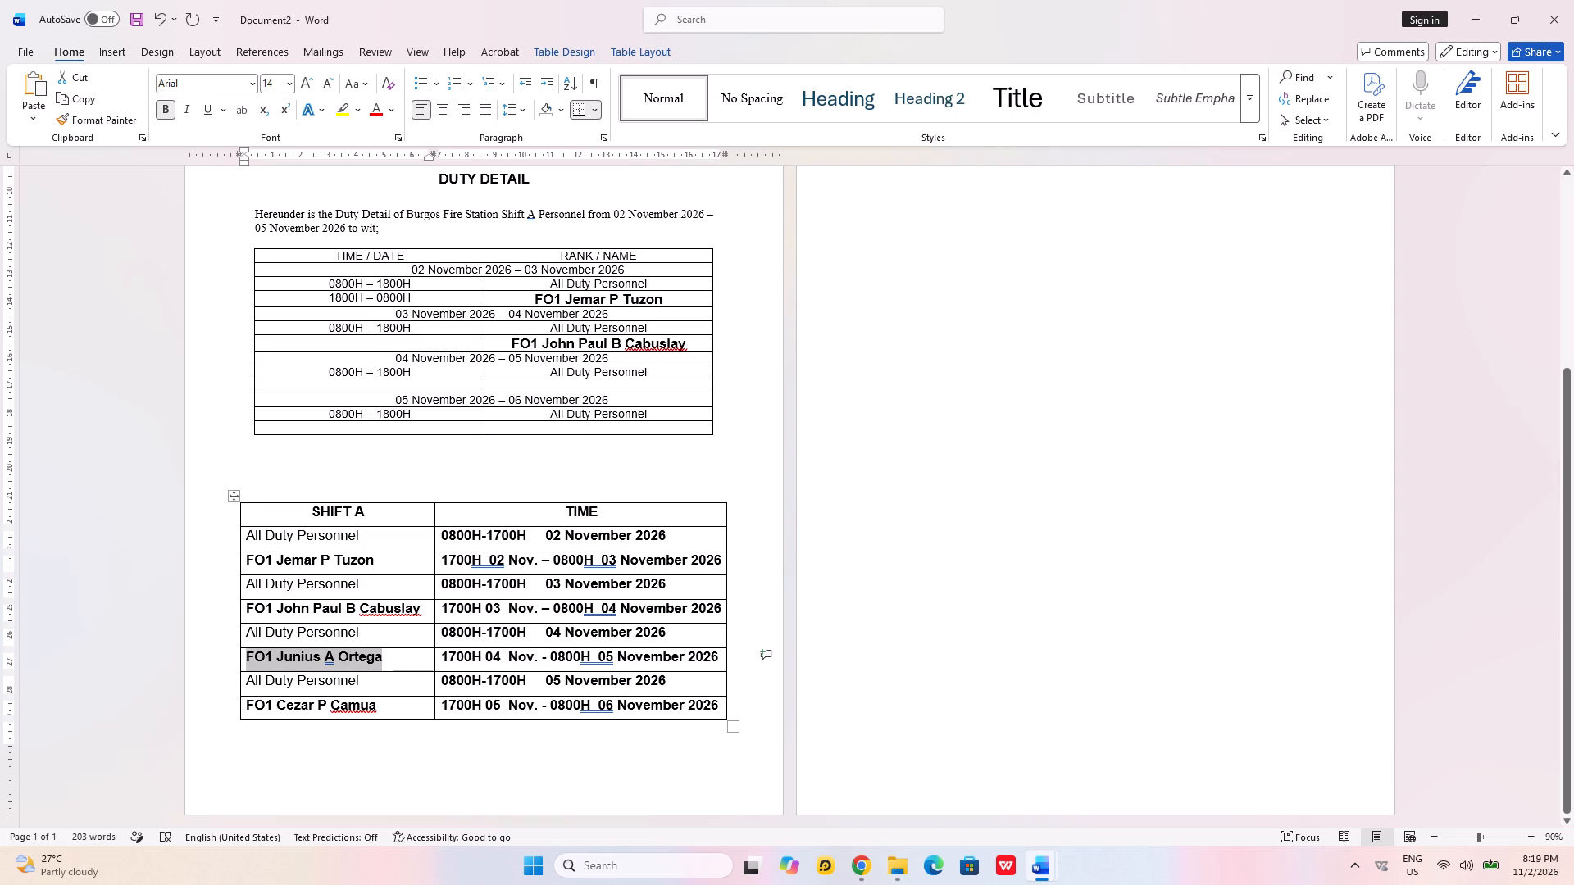
left_click(566, 387)
key("ctrl+v")
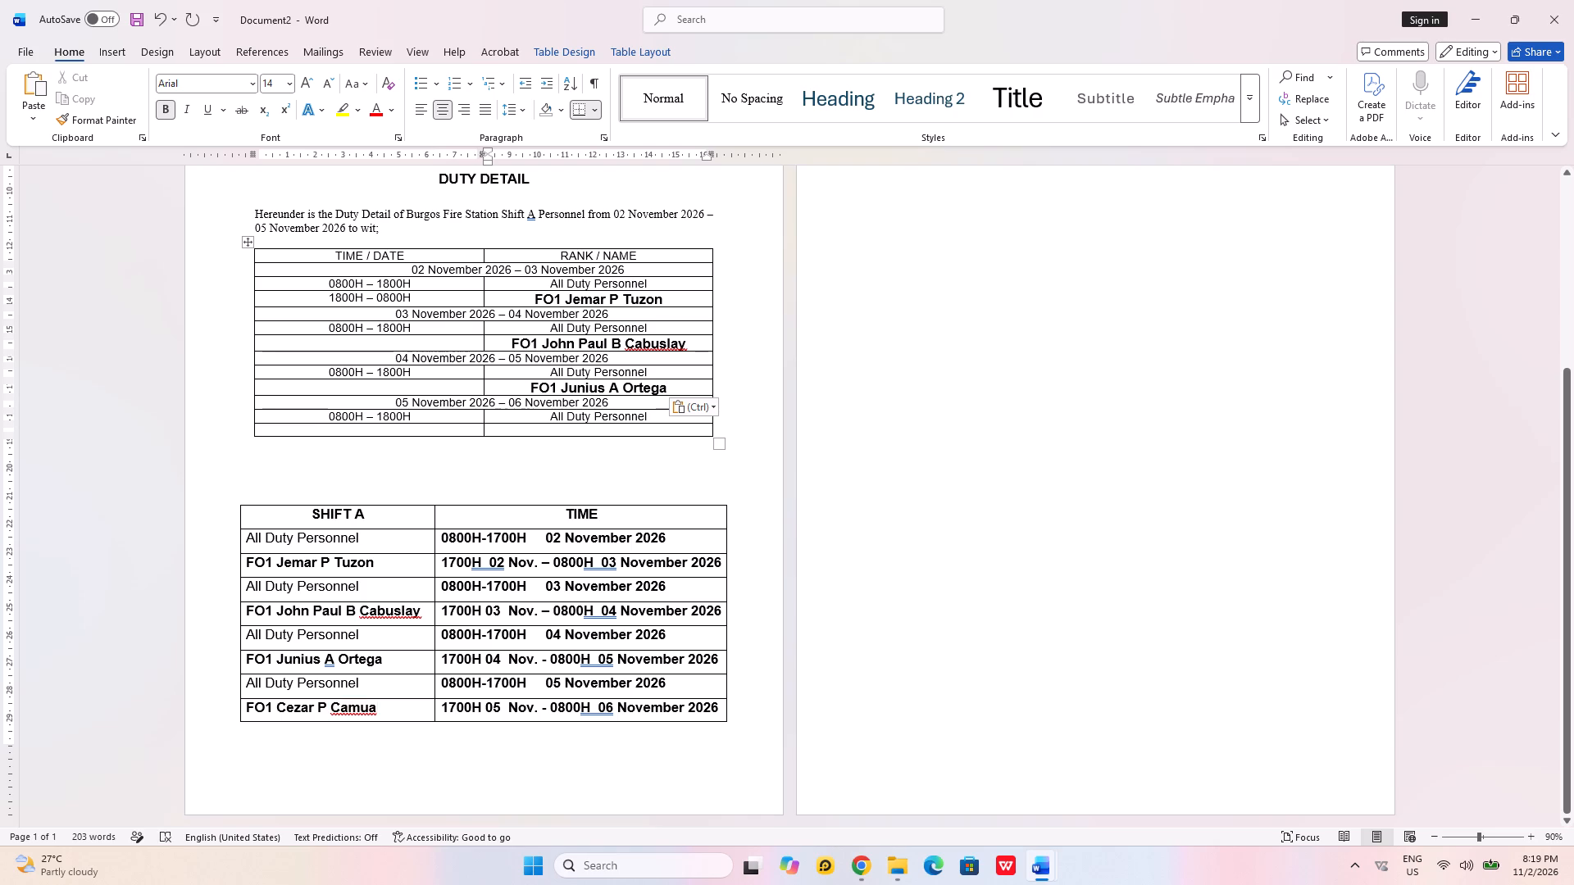
Copy the FO1 listed for the 05–06 November night shift into the last empty RANK / NAME cell of the duty detail table.
left_click_drag(382, 709, 259, 723)
key("ctrl+c")
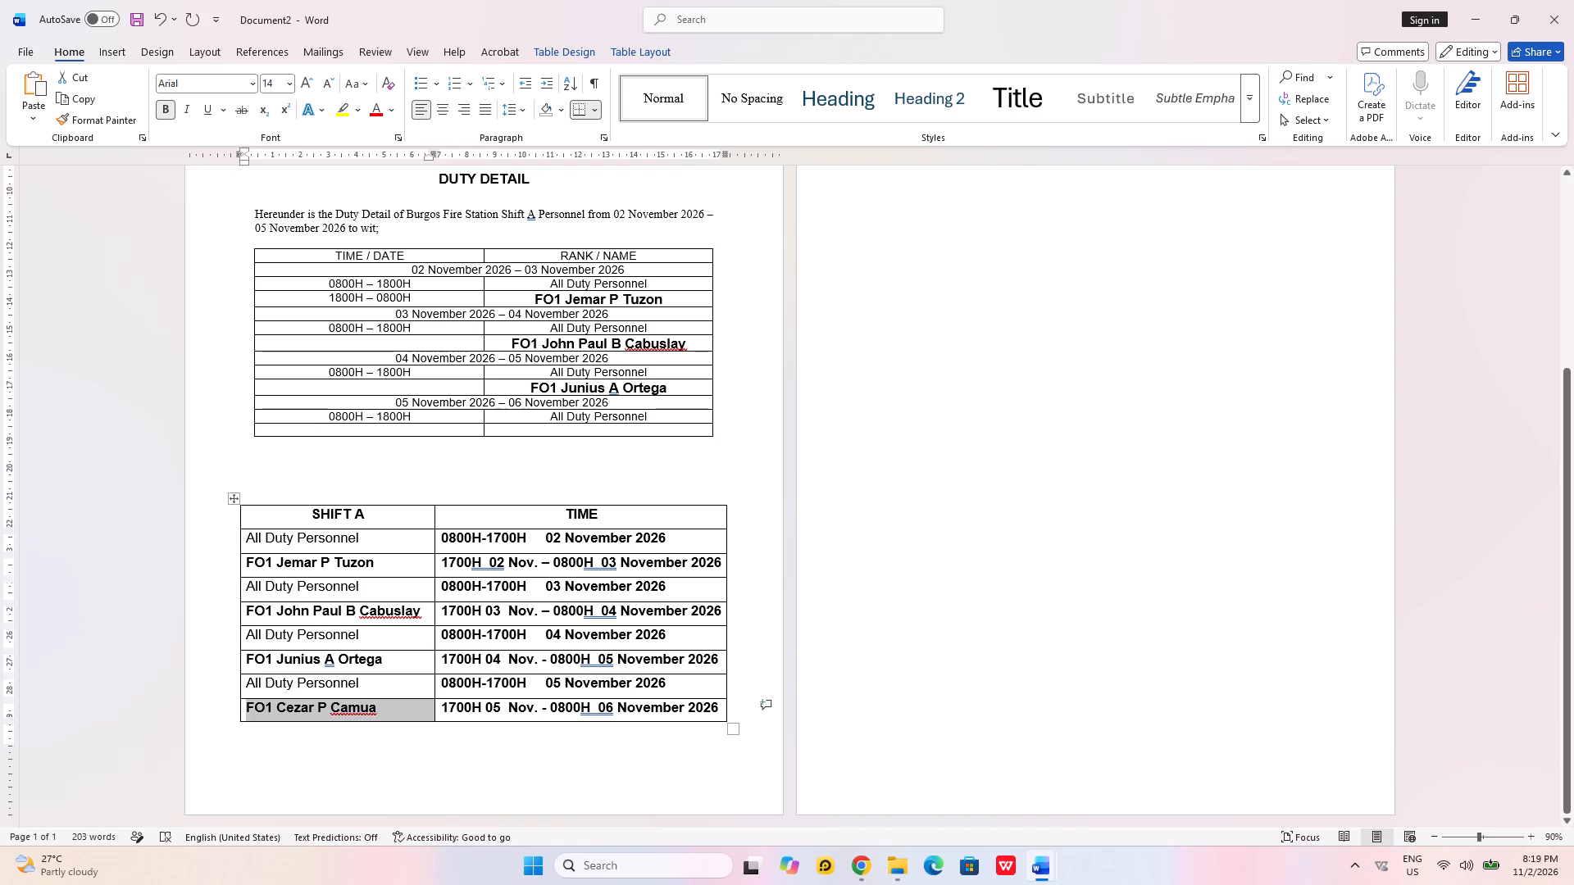
left_click(569, 427)
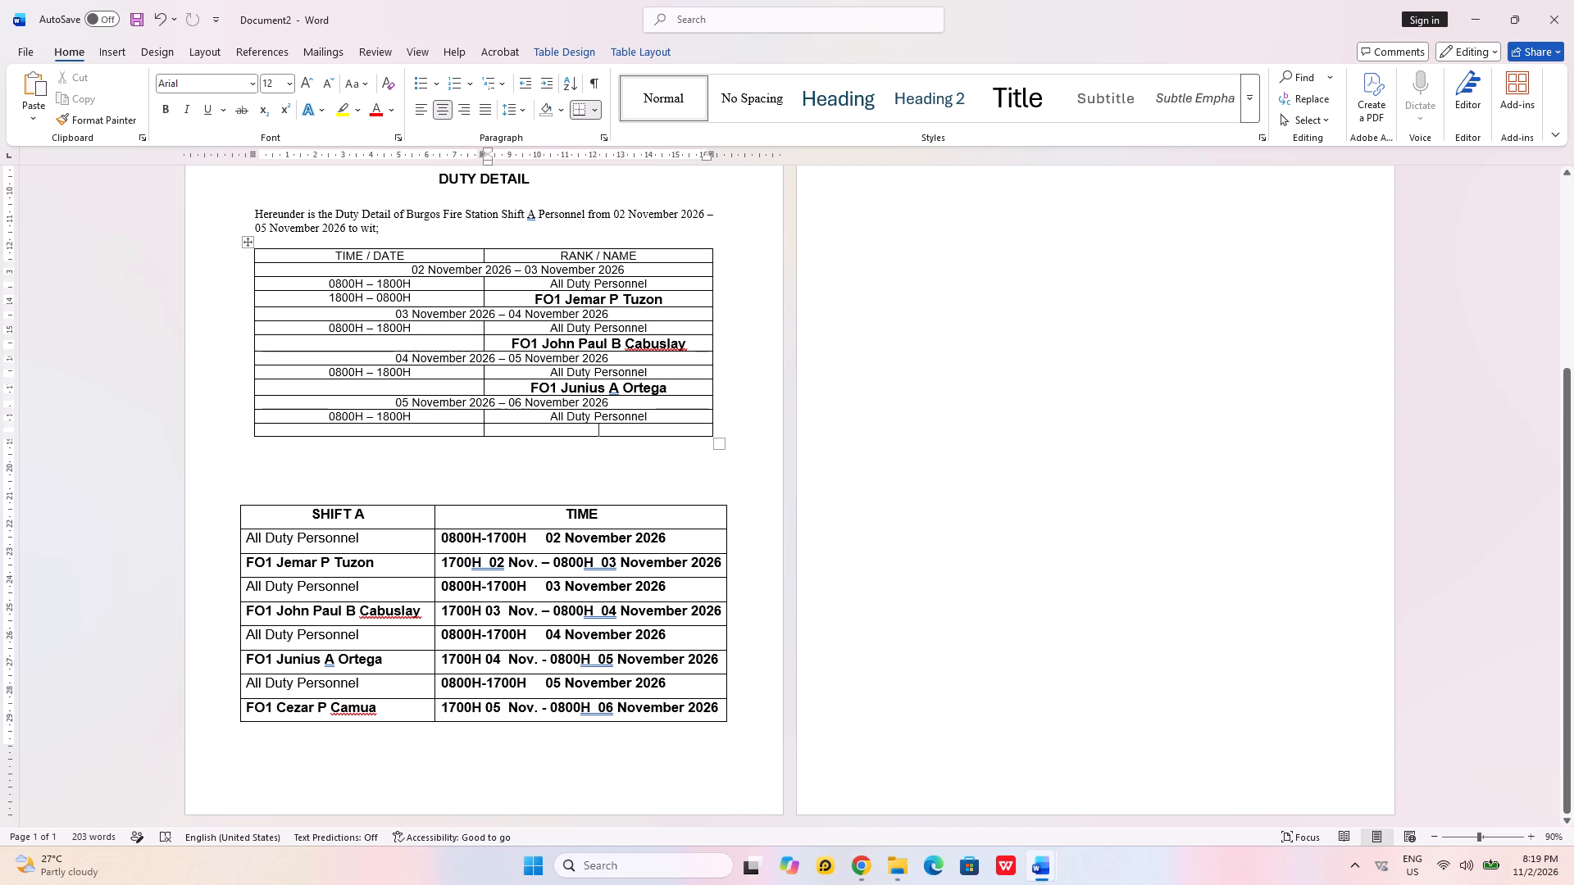
key("ctrl+v")
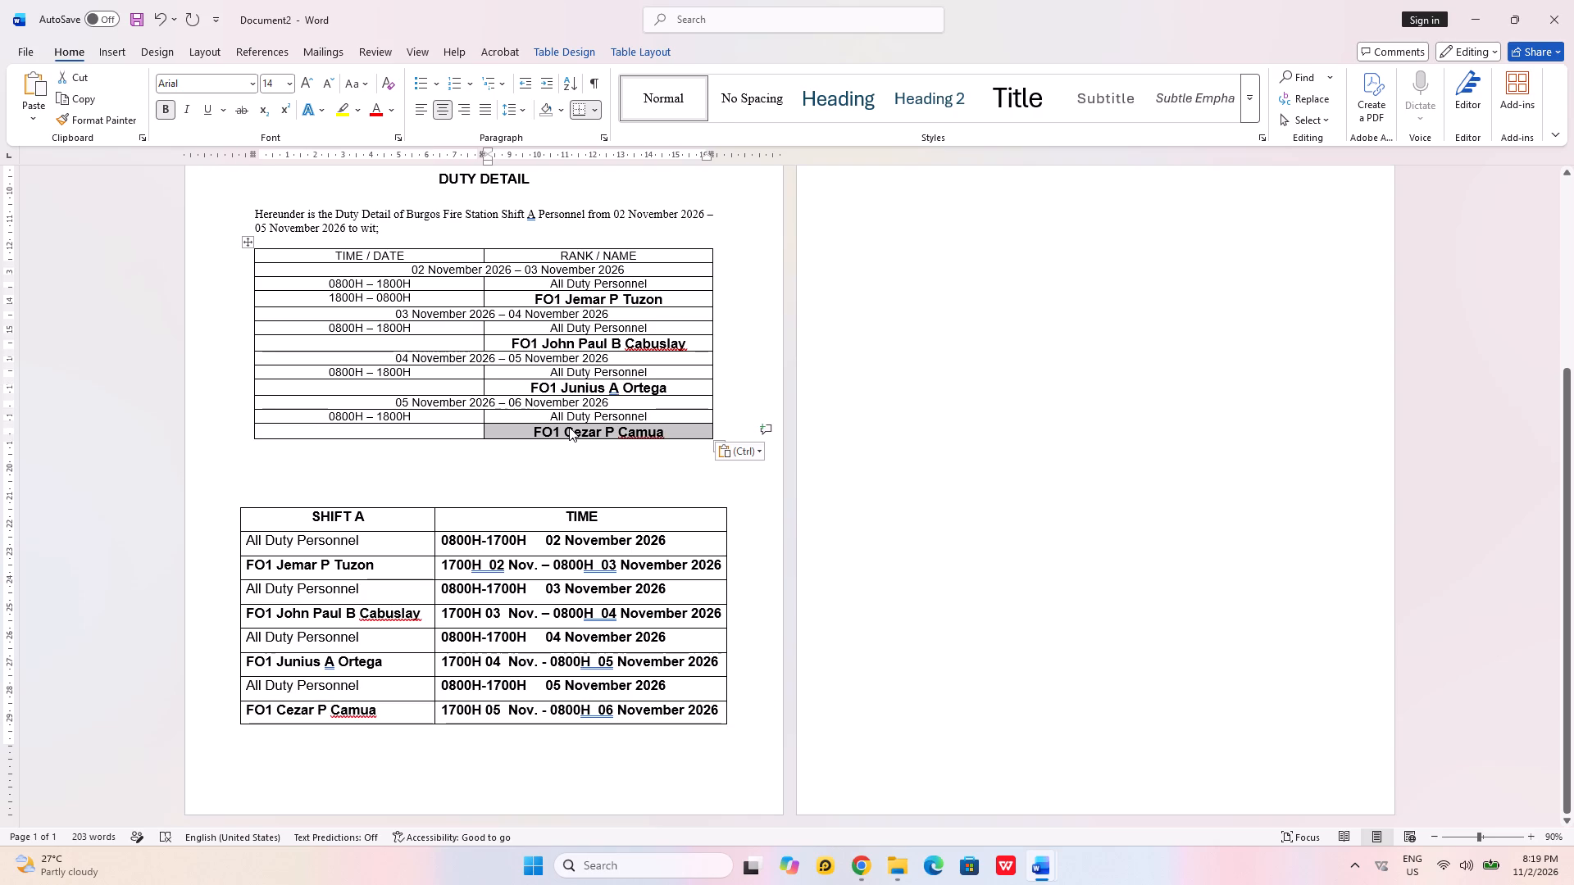
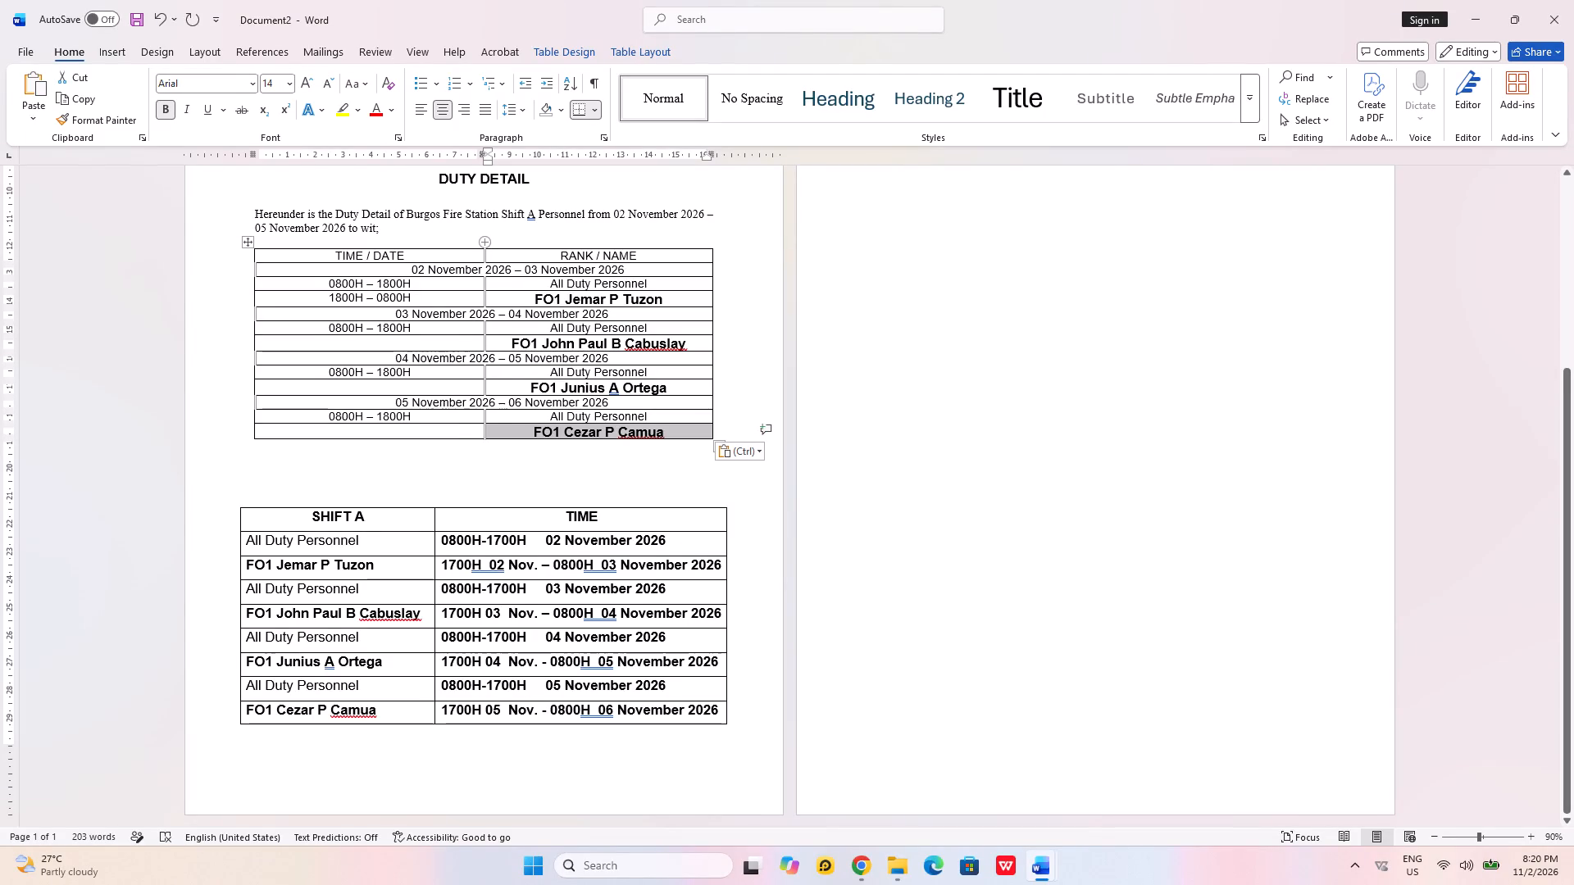
Copy the 1800H – 0800H duty time into the empty TIME / DATE cells under the 03–04, 04–05 and 05–06 November 2026 date ranges.
left_click_drag(417, 295, 343, 298)
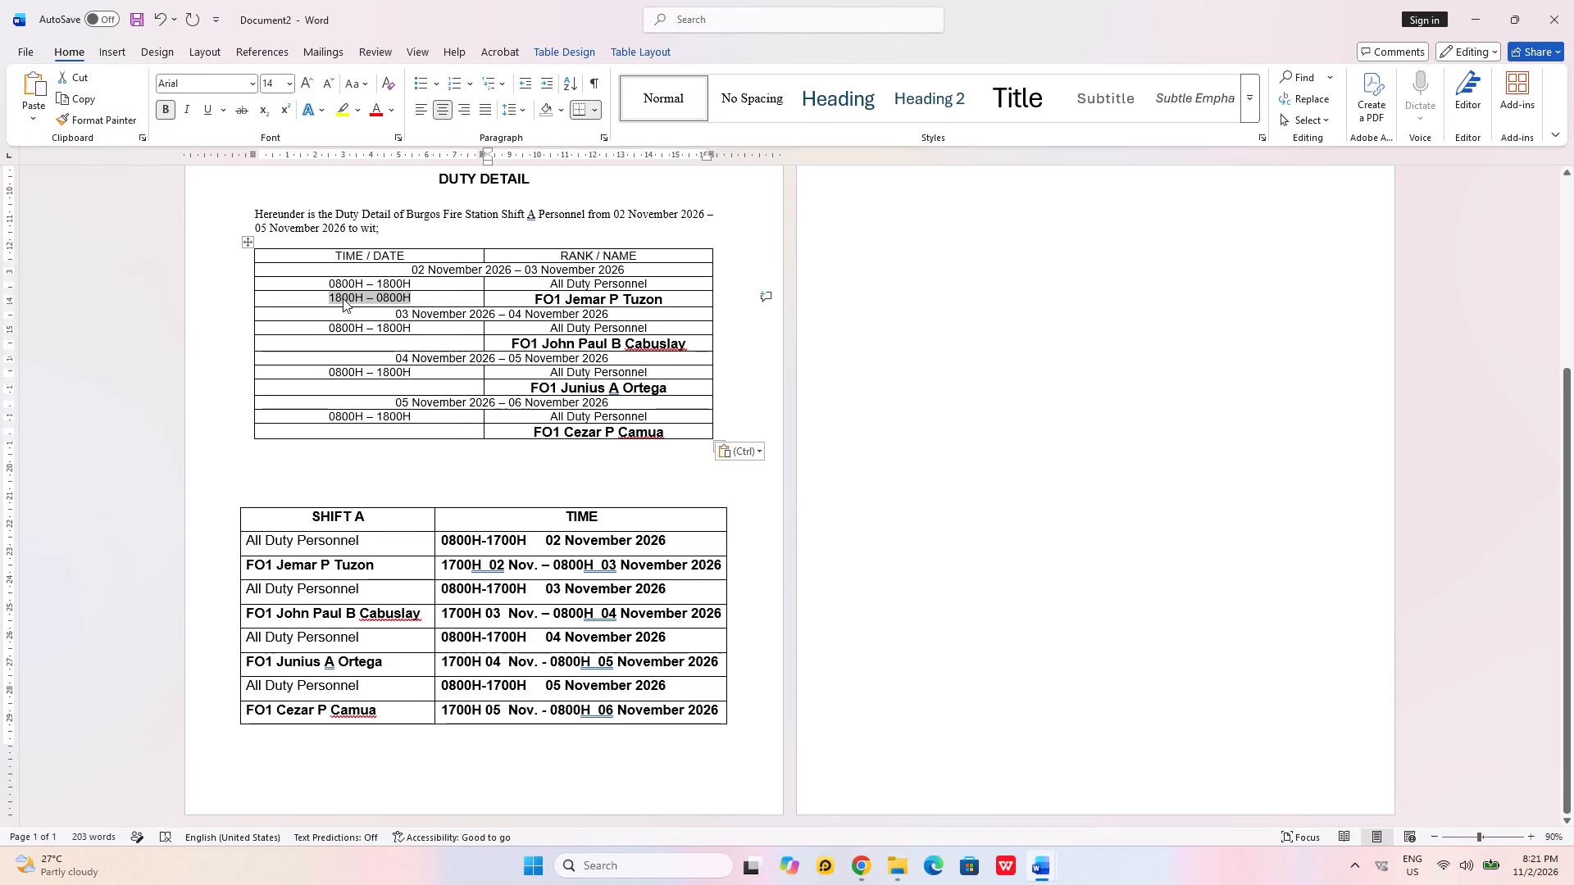
key("ctrl+c")
left_click(357, 342)
key("ctrl+v")
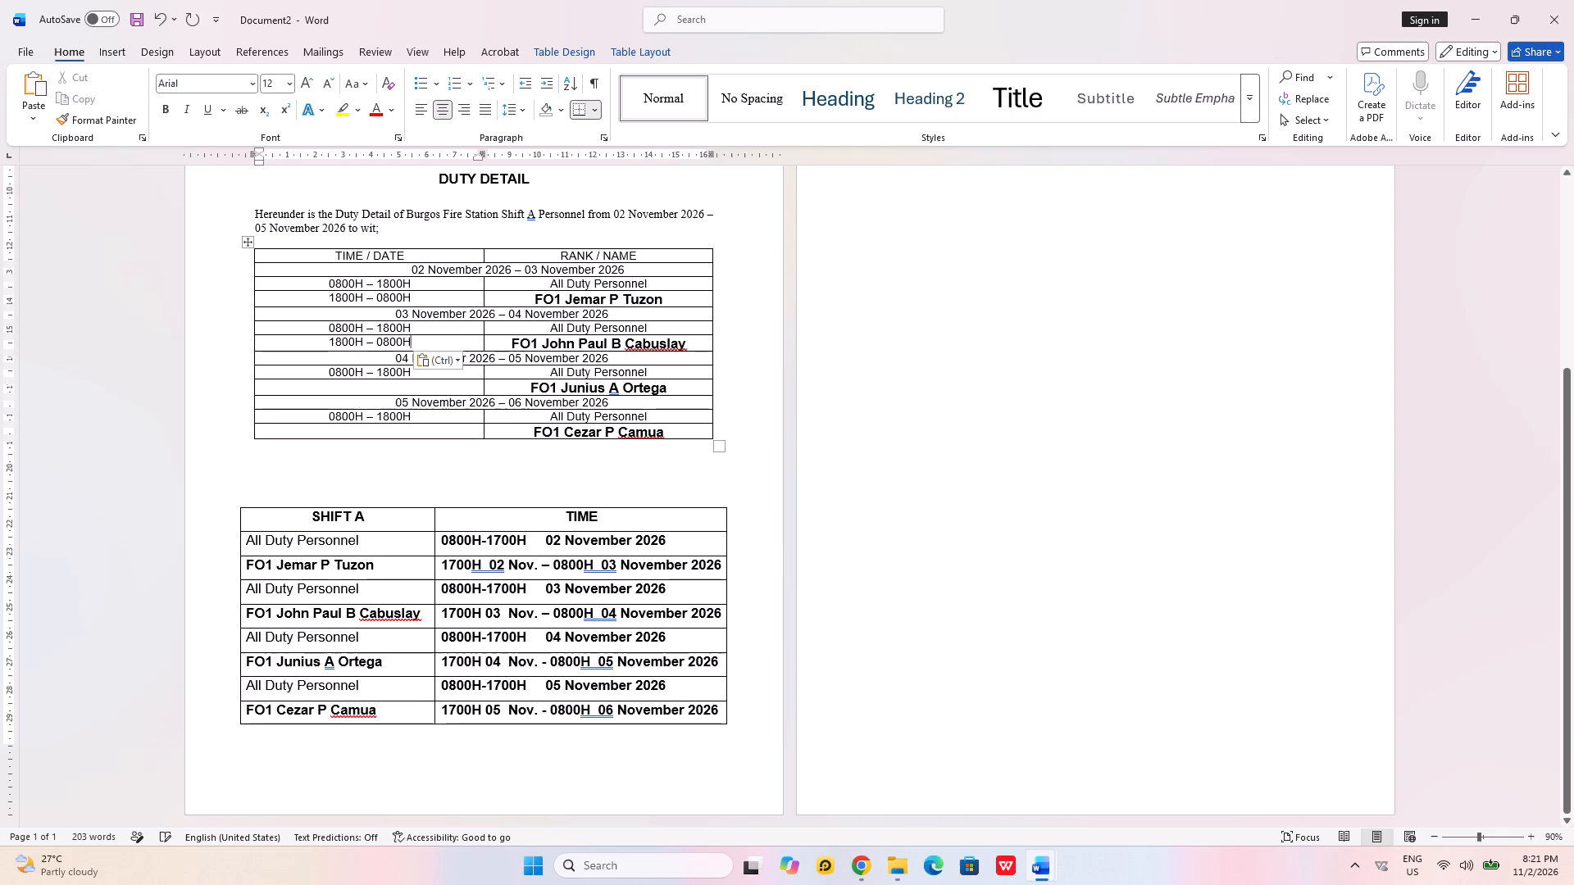
left_click(358, 383)
key("ctrl+v")
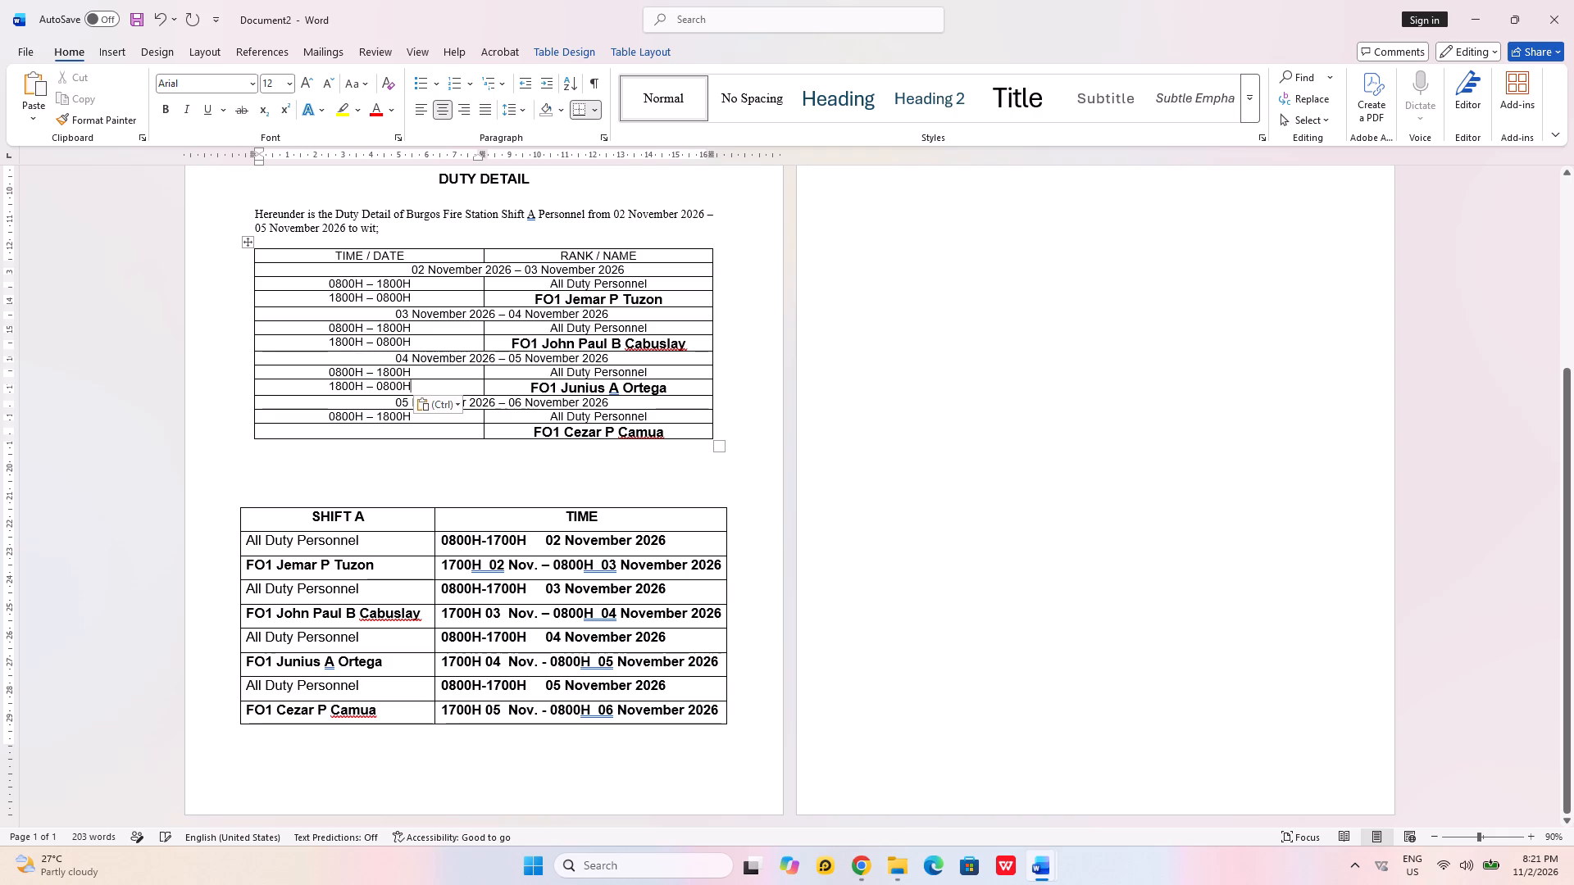
left_click(358, 429)
key("ctrl+v")
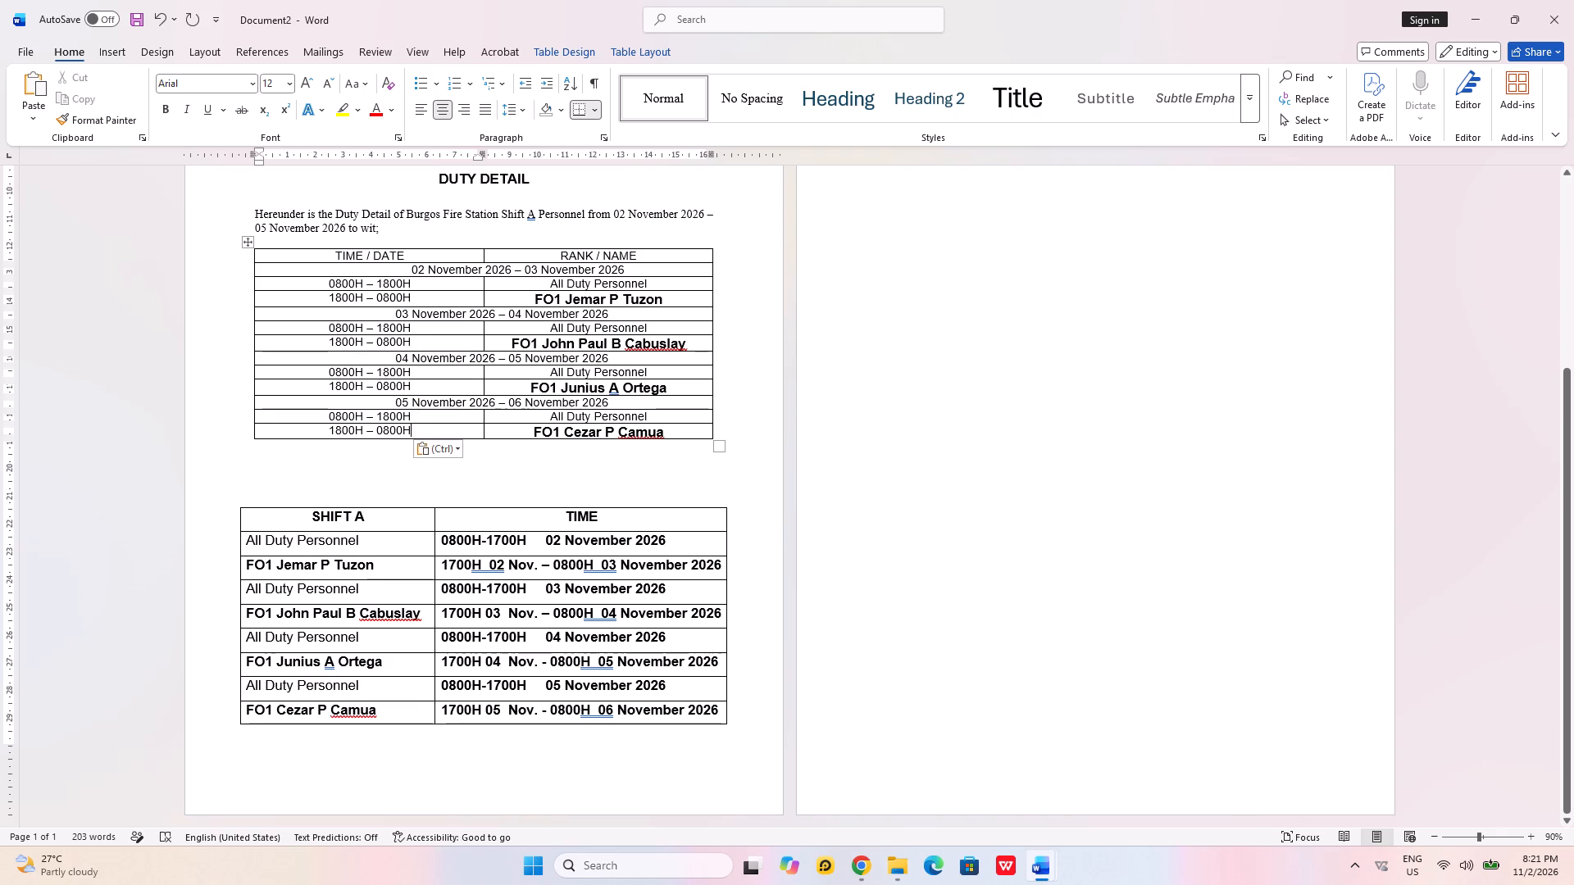
Delete the entire SHIFT A / TIME reference table below the duty detail table.
left_click_drag(215, 513, 215, 515)
left_click_drag(215, 515, 215, 526)
left_click(237, 499)
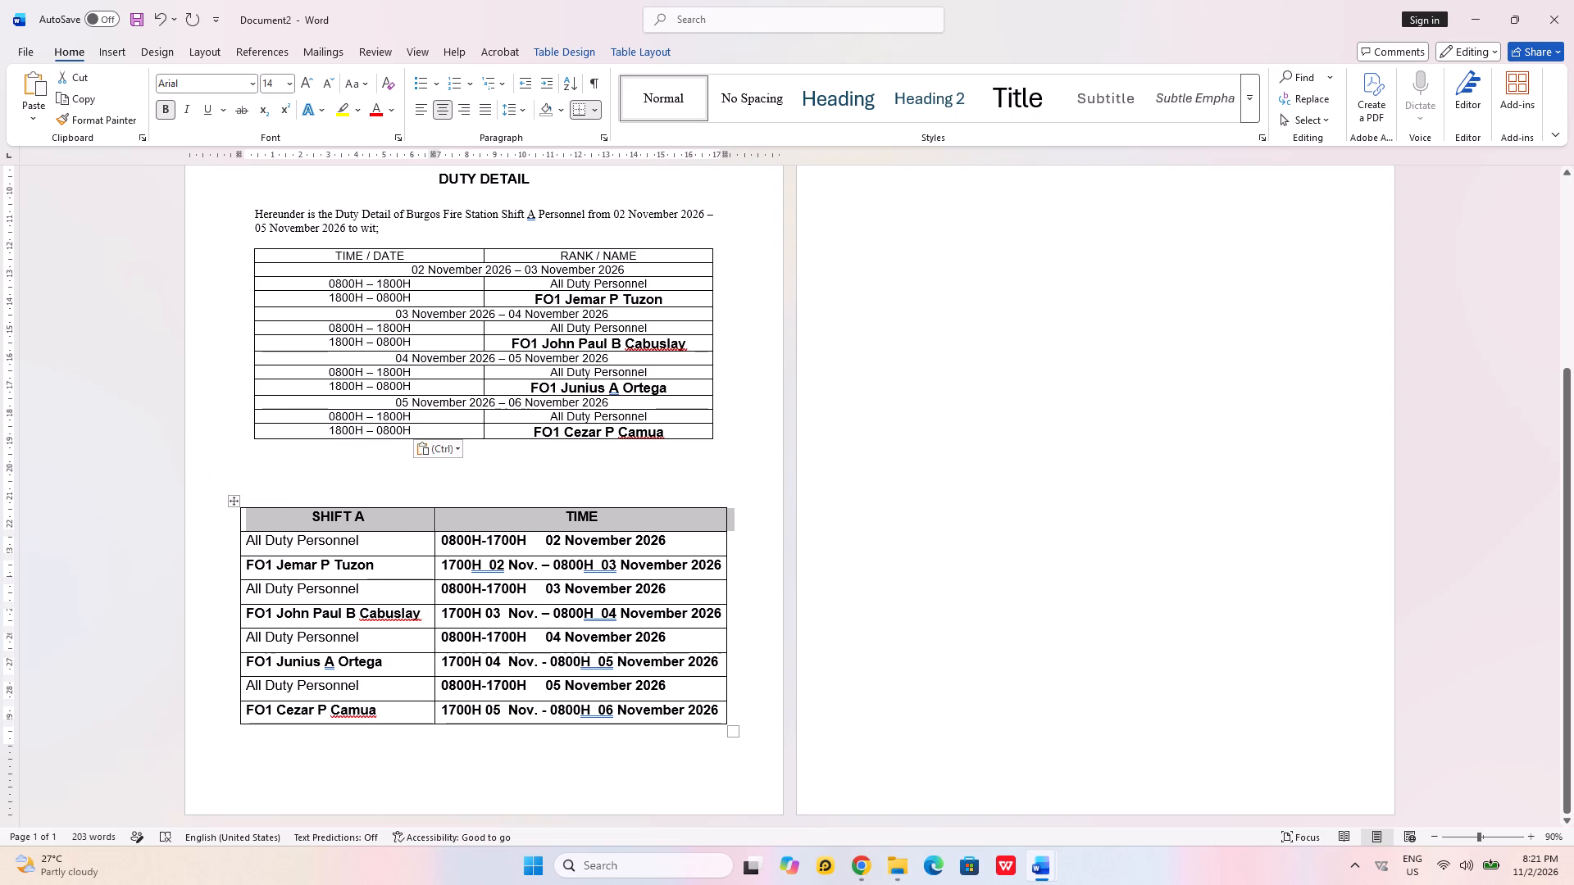
key("BackSpace")
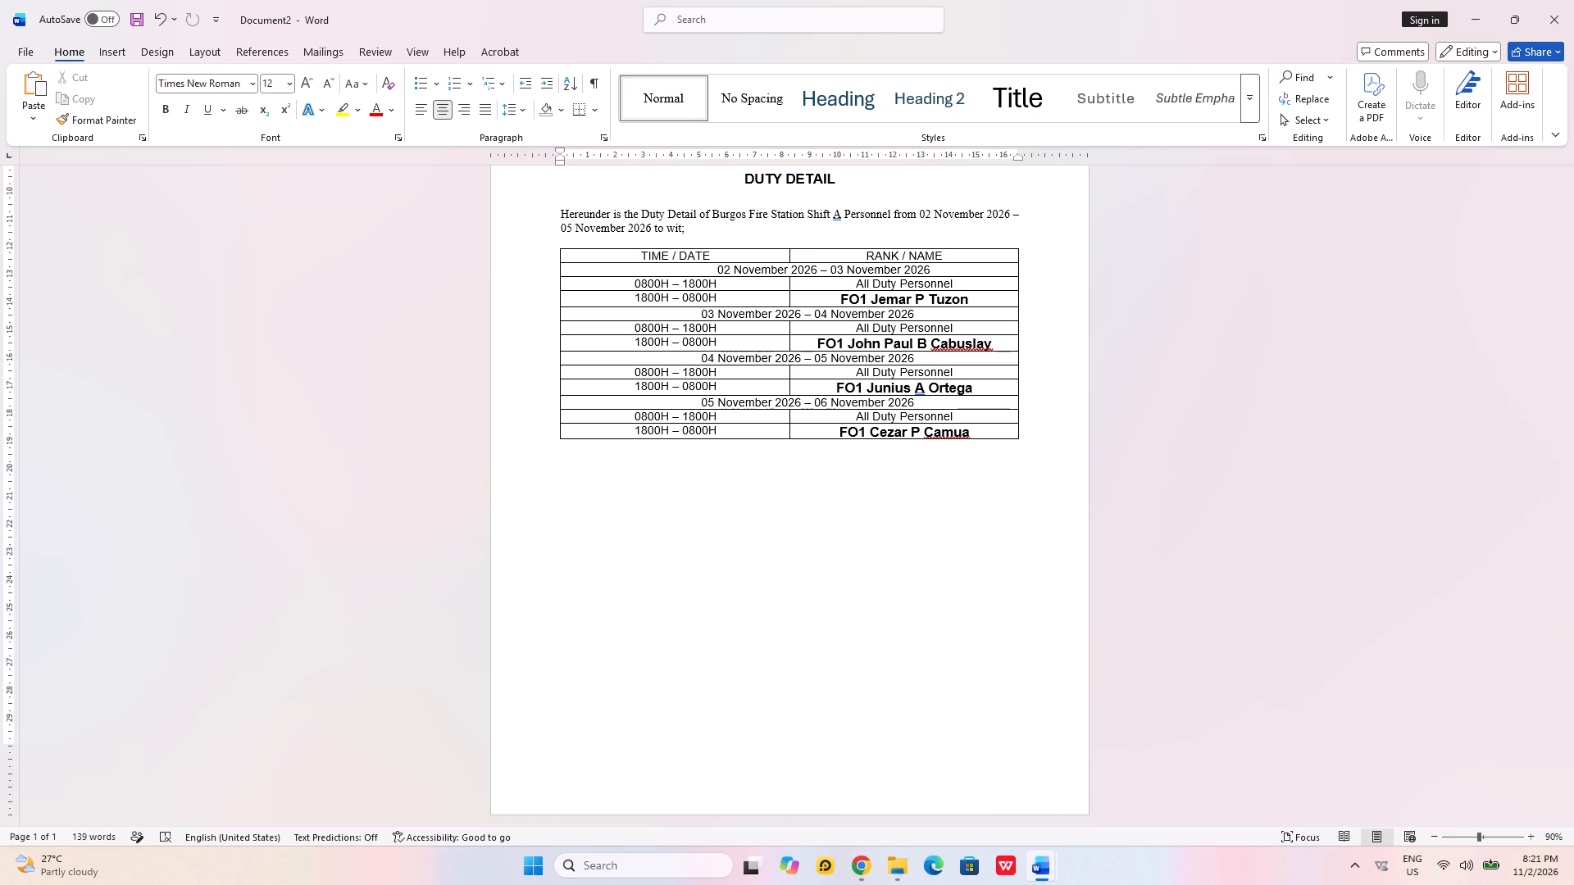
Format the introductory "Hereunder is the Duty Detail" paragraph in Arial with justified alignment.
scroll(630, 383, "up", 1)
scroll(630, 383, "down", 1)
scroll(630, 383, "up", 3)
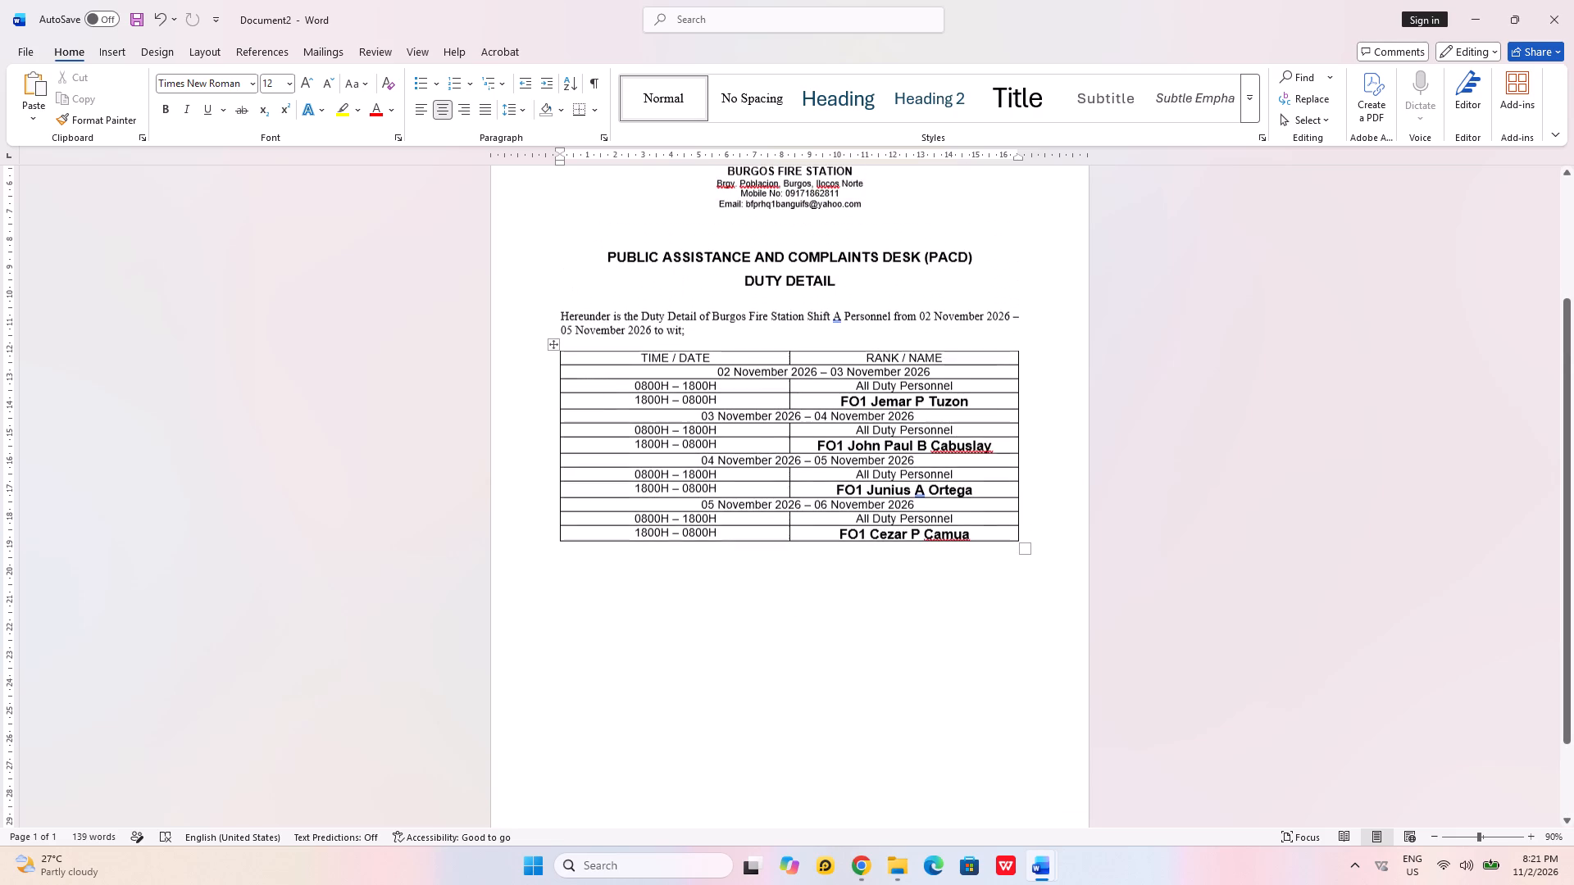
left_click_drag(502, 317, 507, 335)
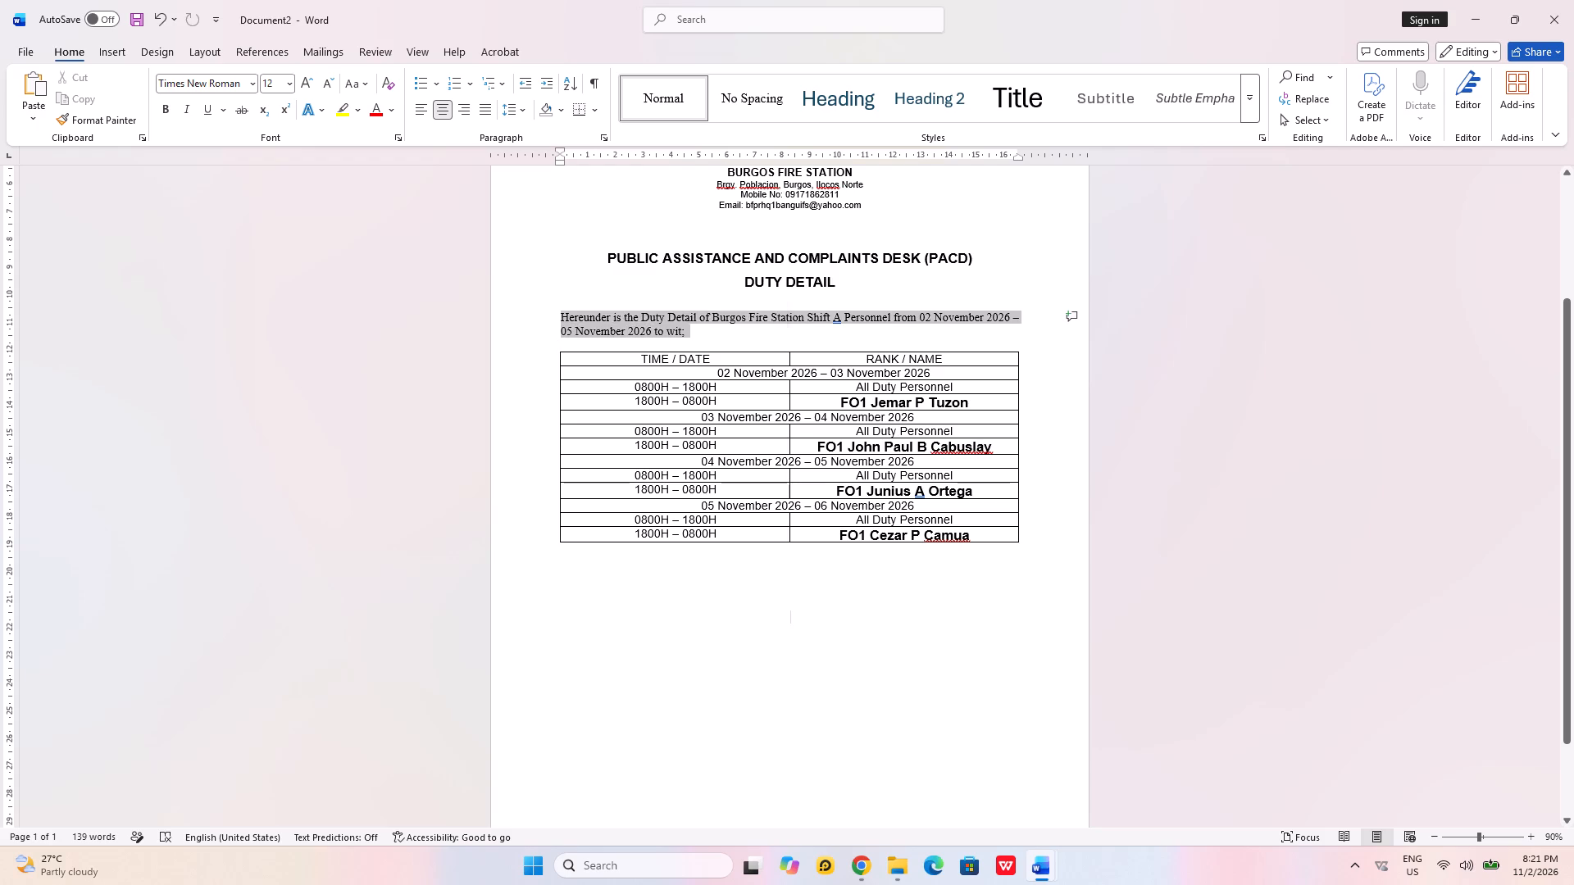
left_click(254, 86)
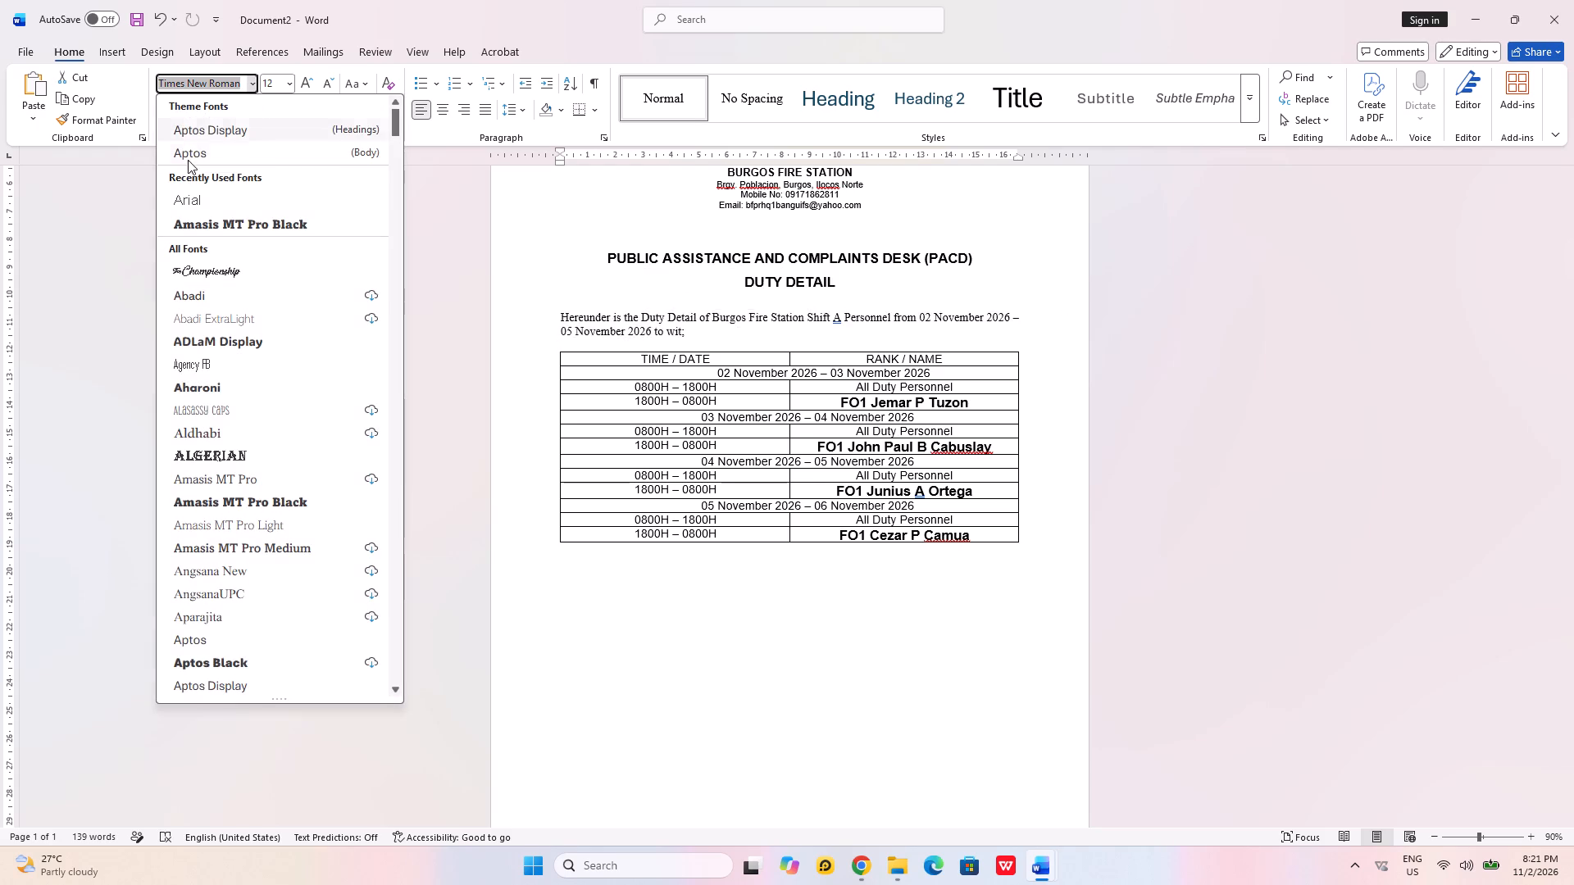
left_click(184, 198)
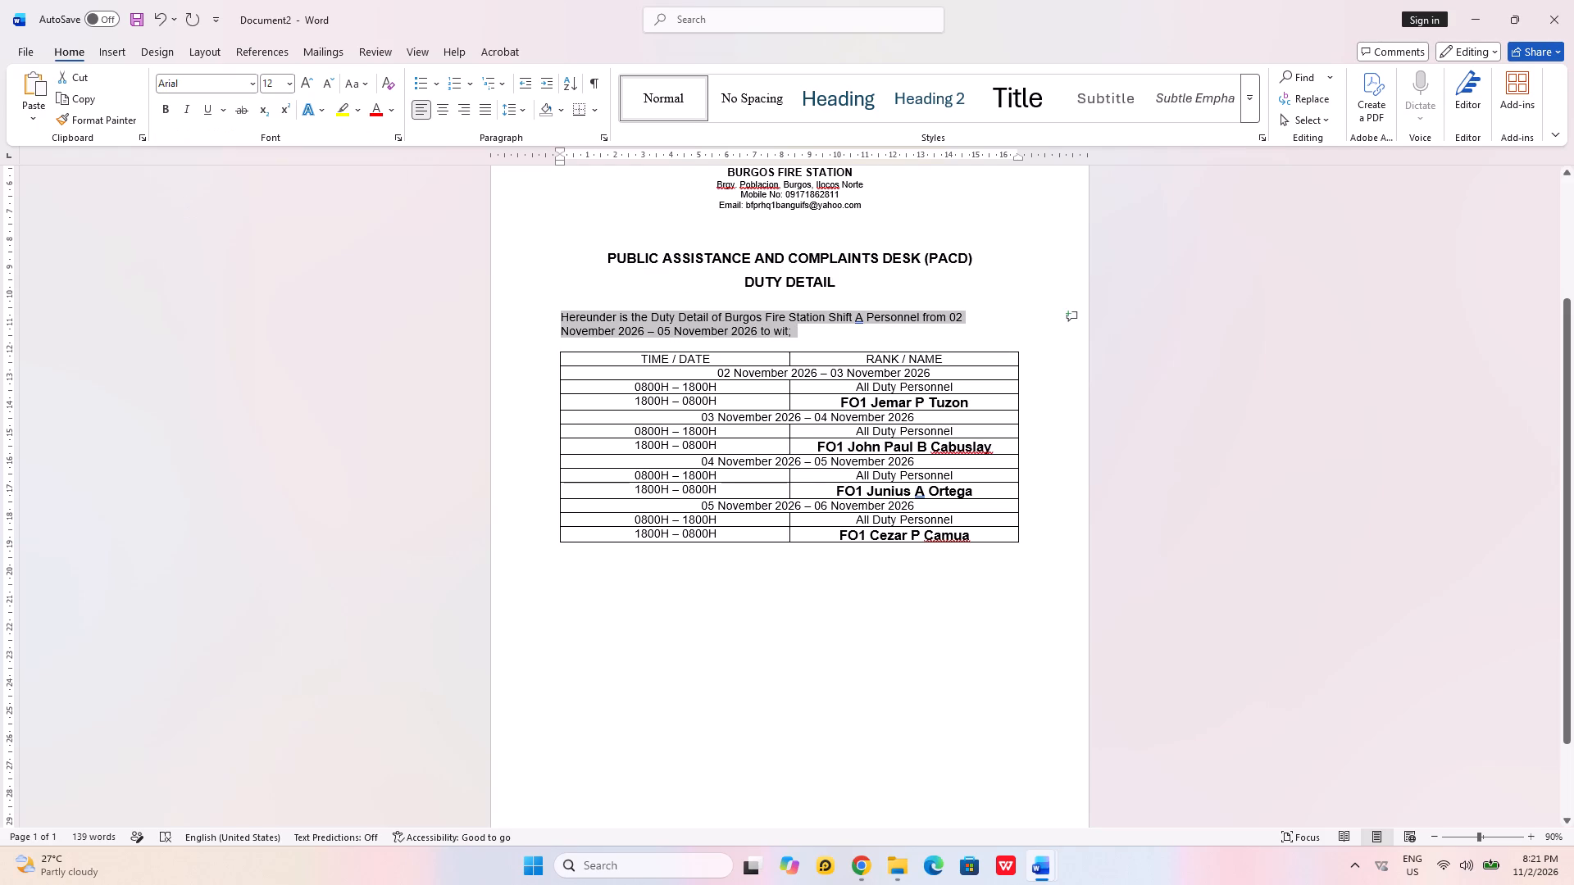
left_click(485, 114)
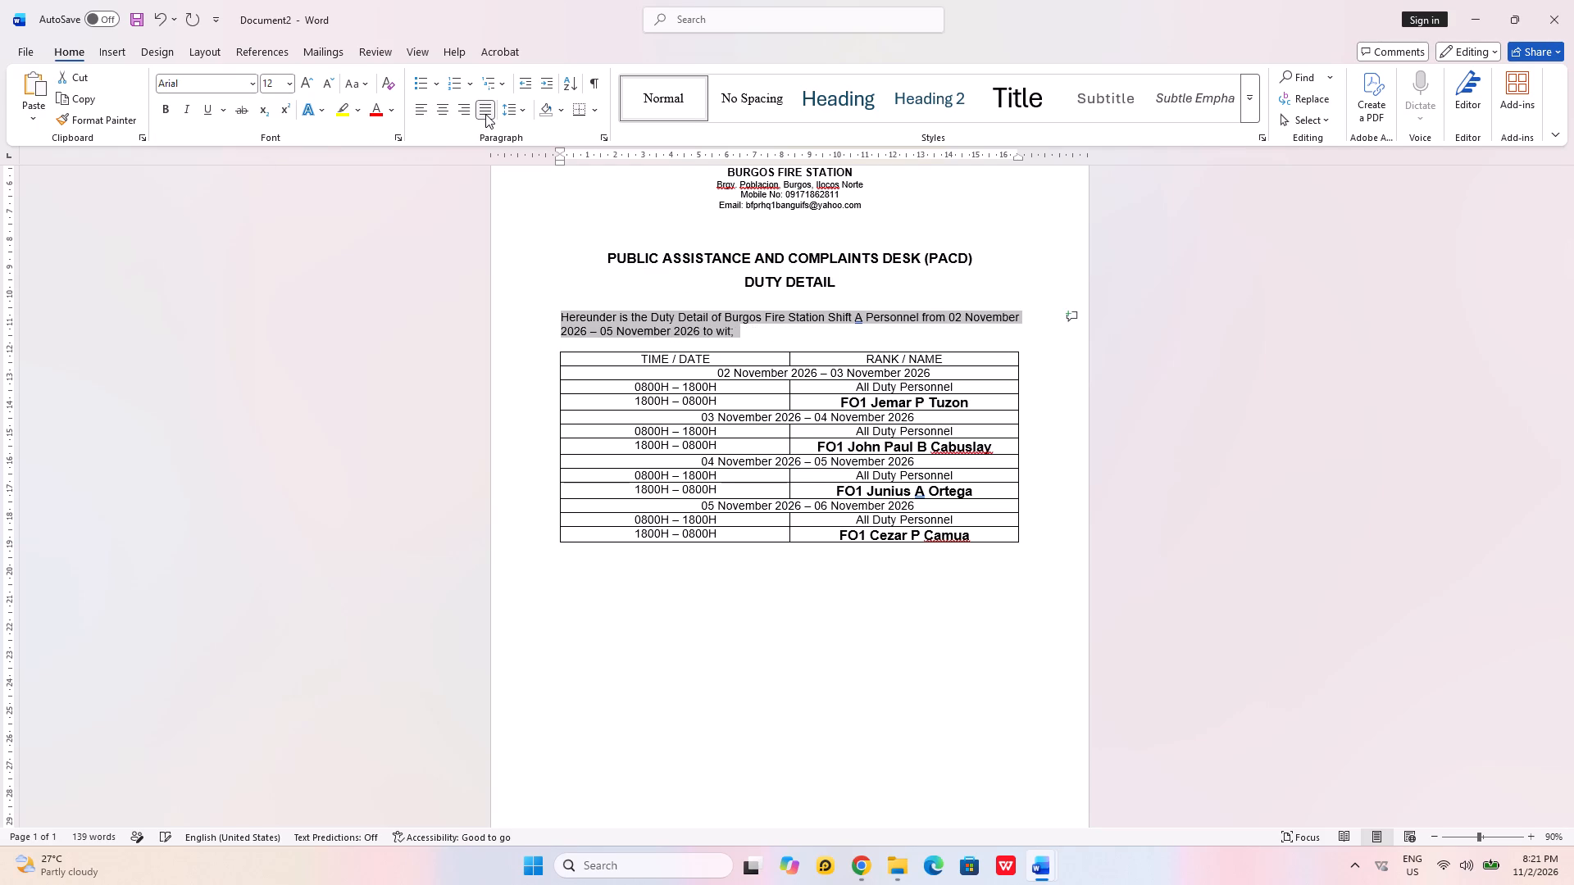
Below the table, add the justified text "Furthermore, Shift A Commander will monitor the proper wearing of uniform and turn over of duties and responsibilities".
left_click(553, 560)
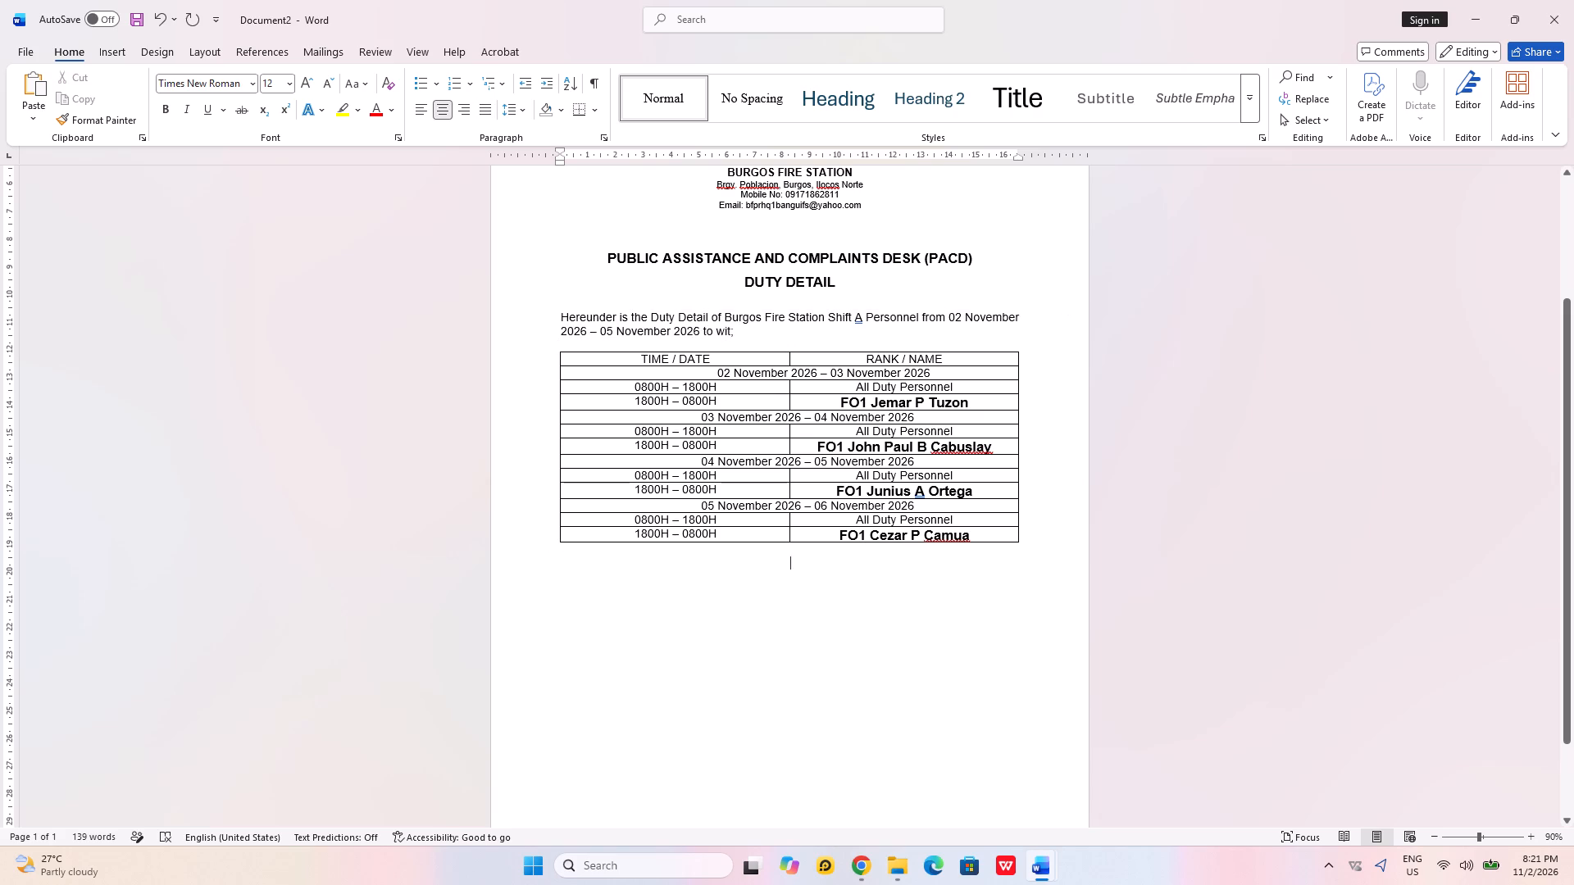
left_click(562, 570)
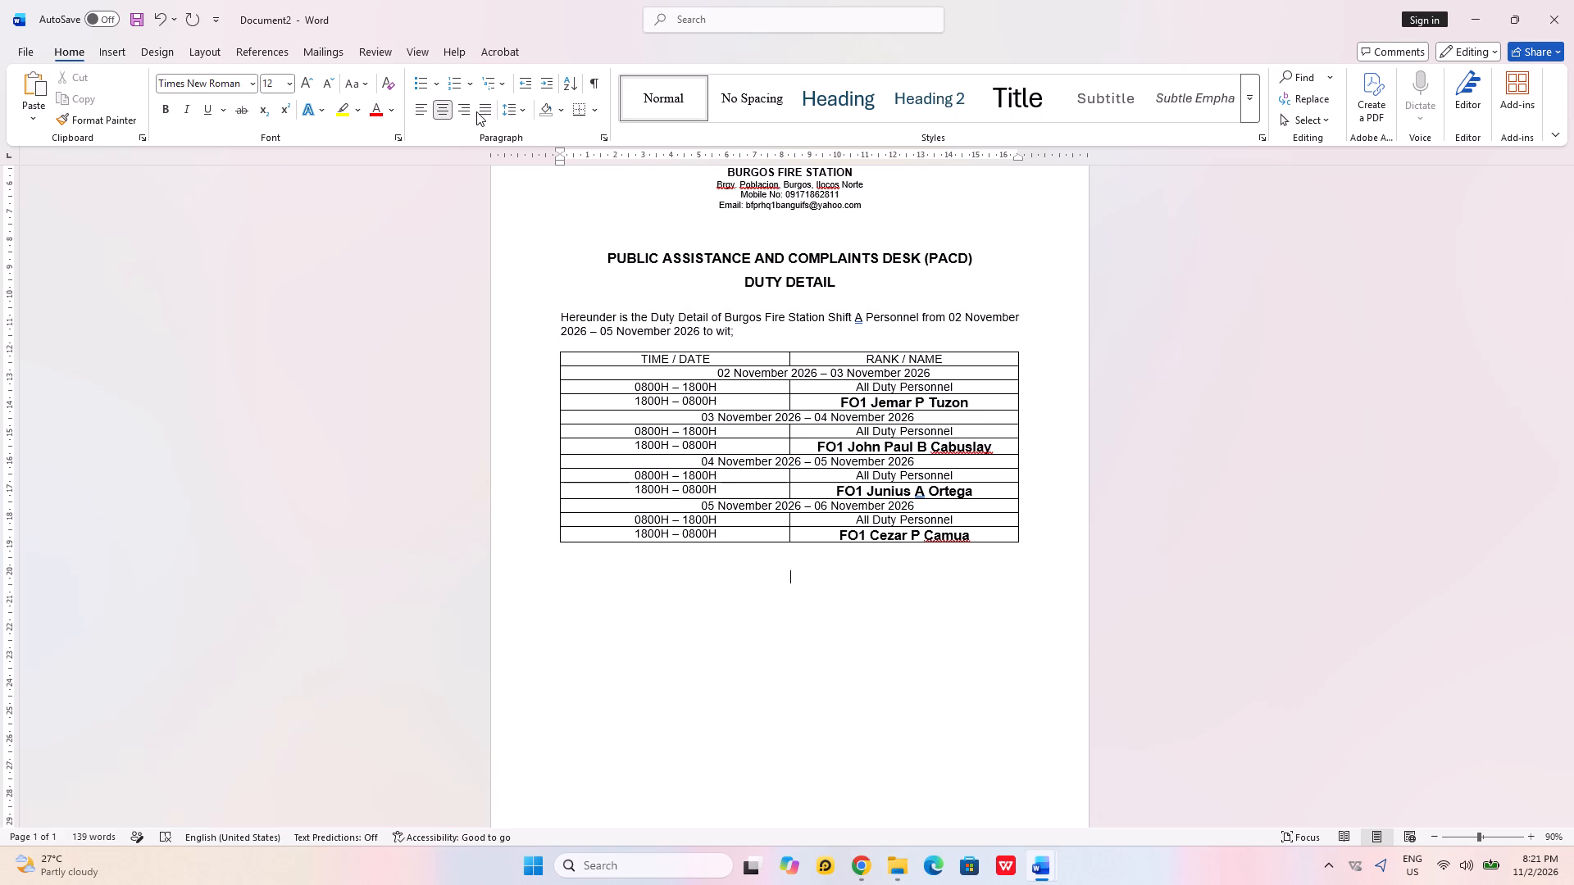
left_click(483, 111)
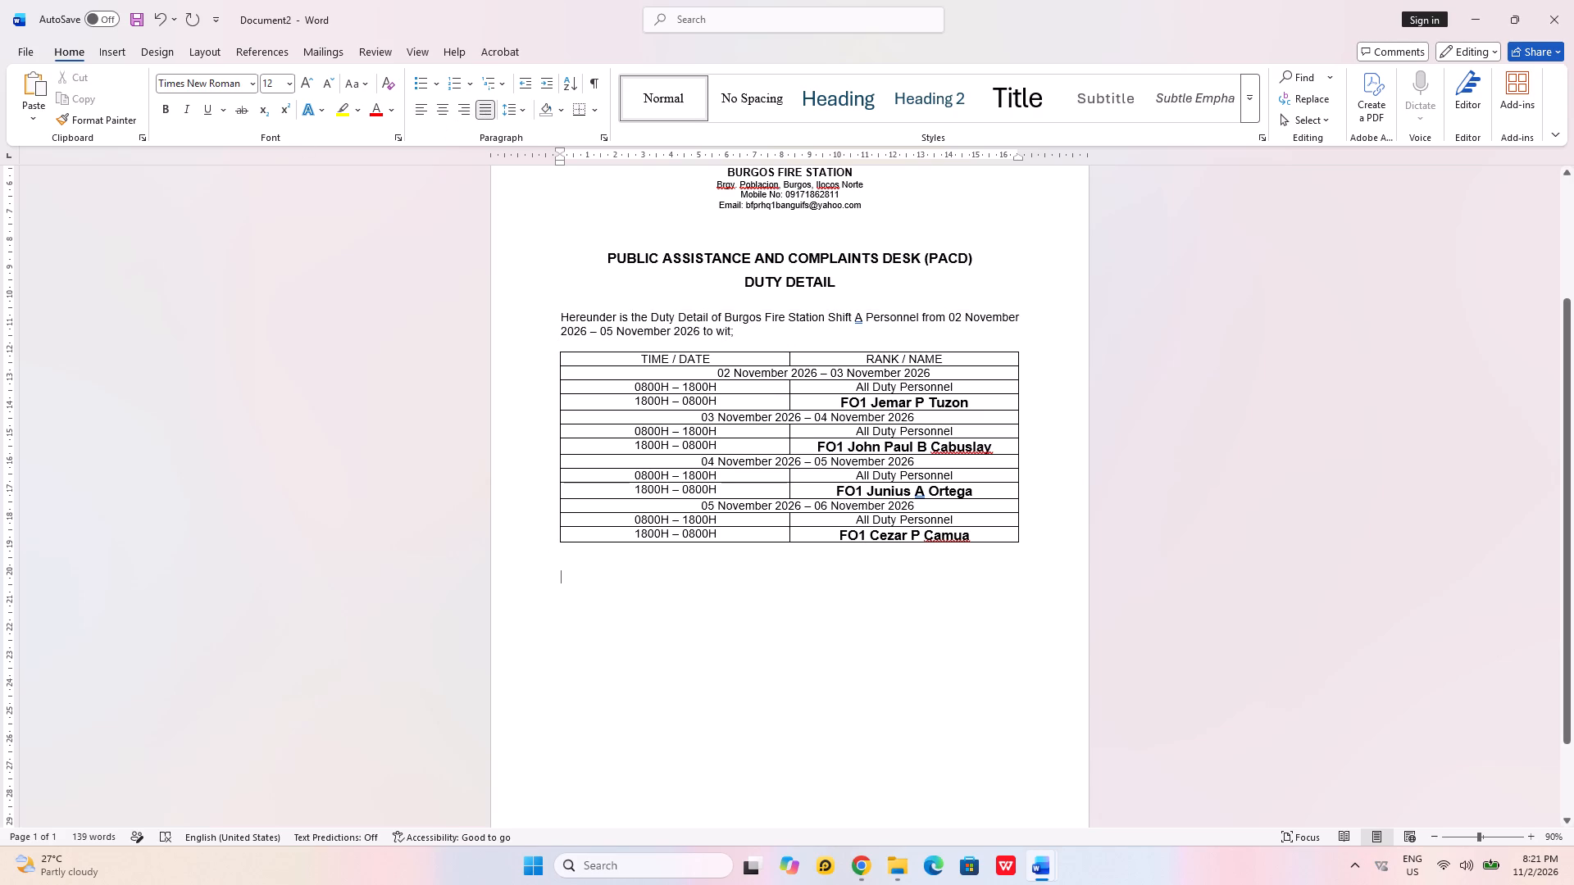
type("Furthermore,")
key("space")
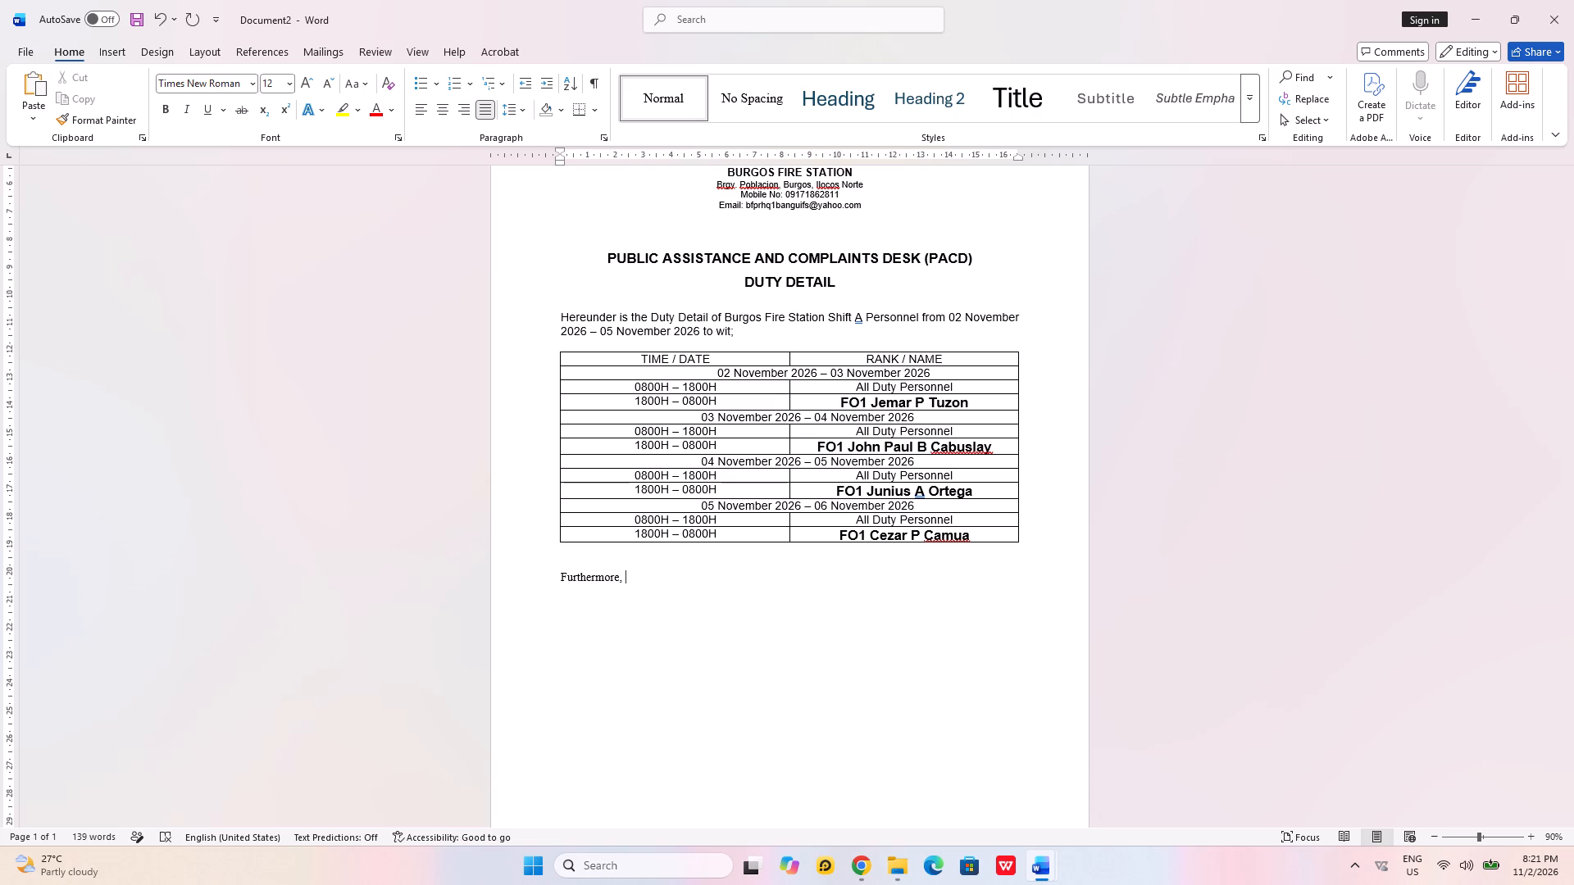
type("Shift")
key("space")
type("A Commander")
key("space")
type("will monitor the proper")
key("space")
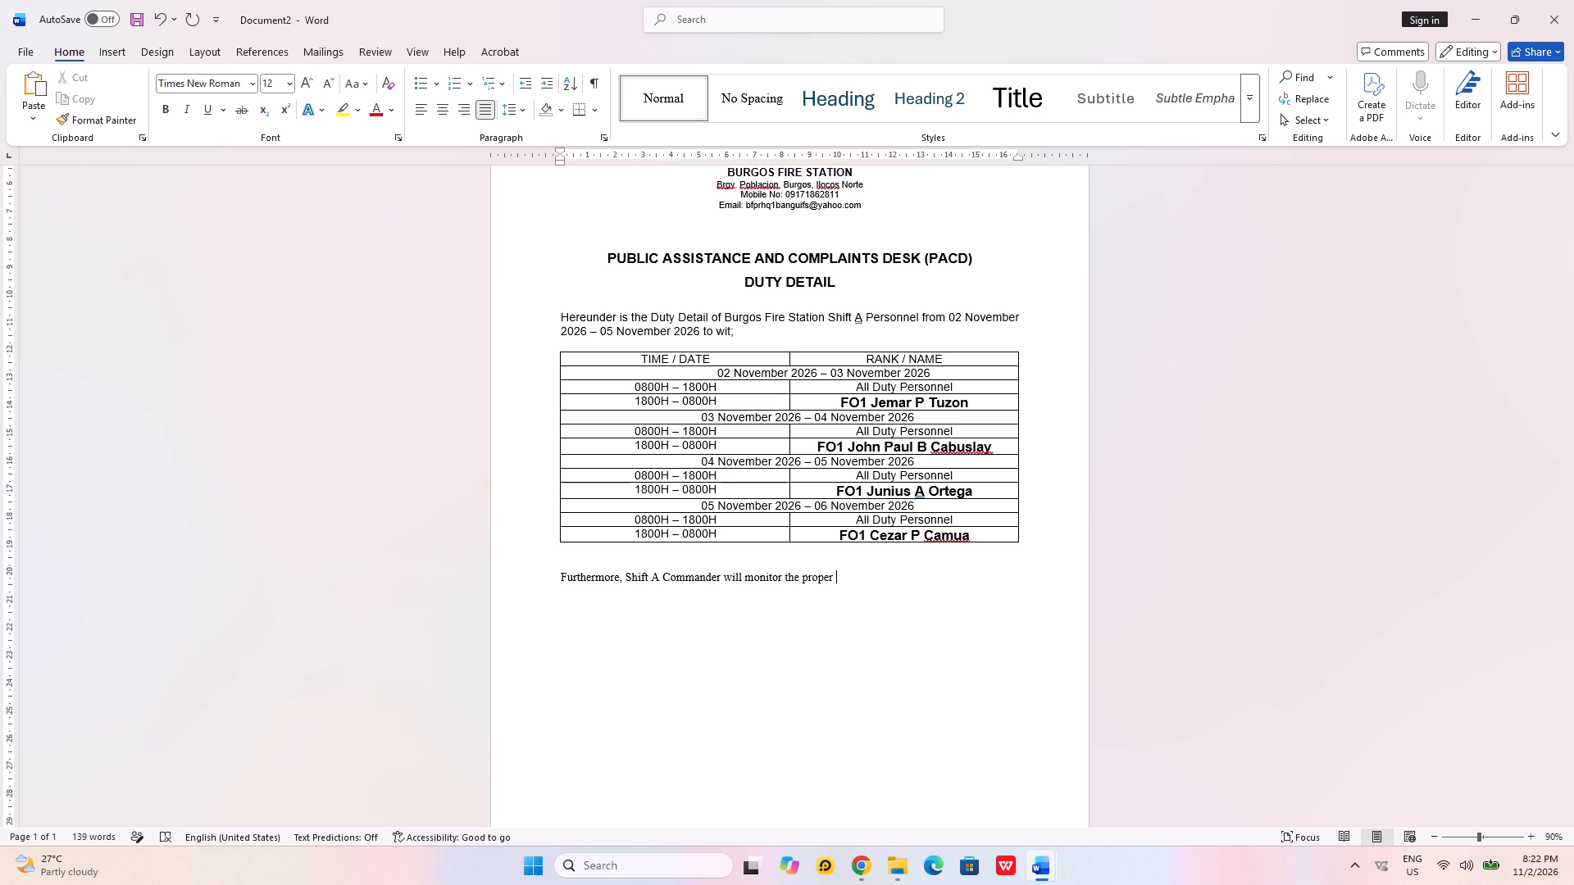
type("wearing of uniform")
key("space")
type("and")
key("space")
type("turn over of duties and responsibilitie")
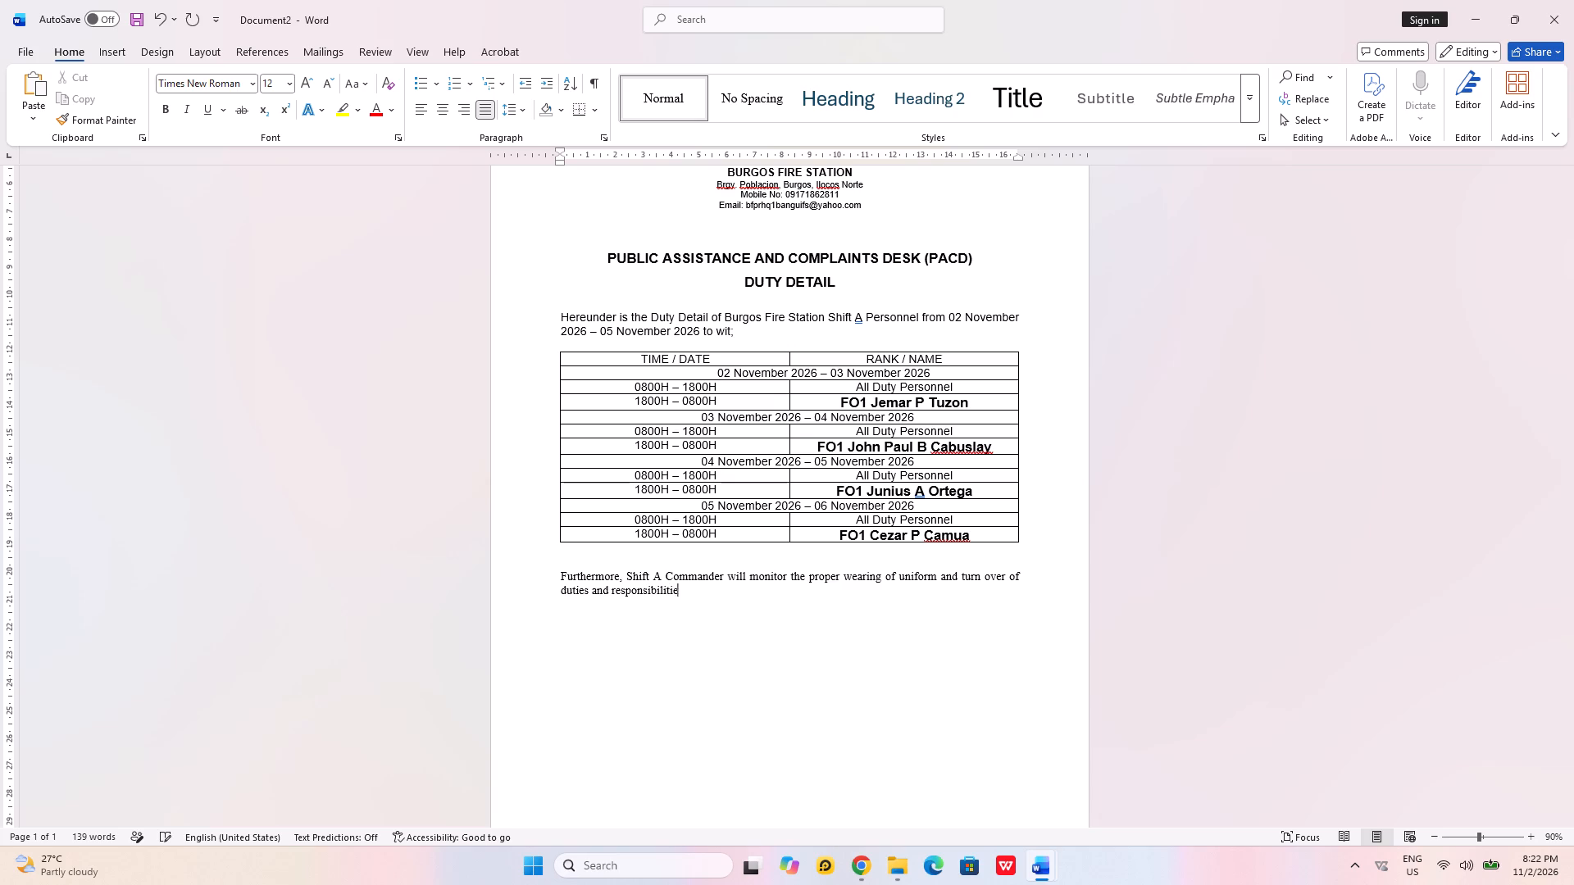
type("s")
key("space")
Join "turn over" into the single word "turnover" in the Furthermore paragraph.
left_click(984, 577)
key("BackSpace")
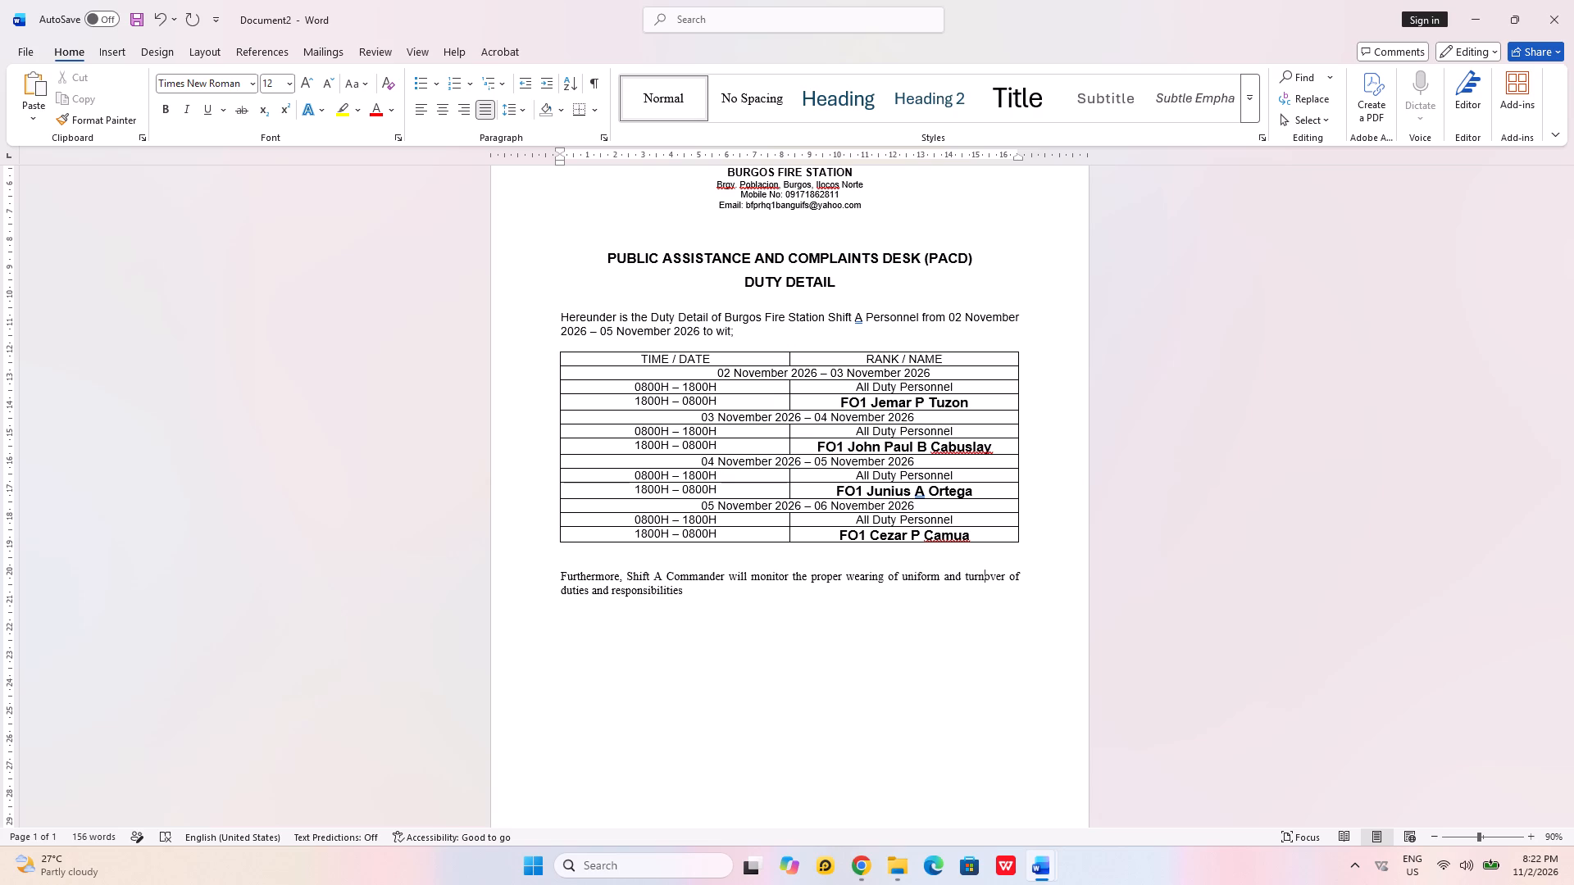
Complete the Furthermore sentence with "of his crew menbers." and start a new line beneath it.
left_click(716, 596)
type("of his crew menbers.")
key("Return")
Add the closing sentence "For guidance and strict compliance." on the line below the Furthermore paragraph.
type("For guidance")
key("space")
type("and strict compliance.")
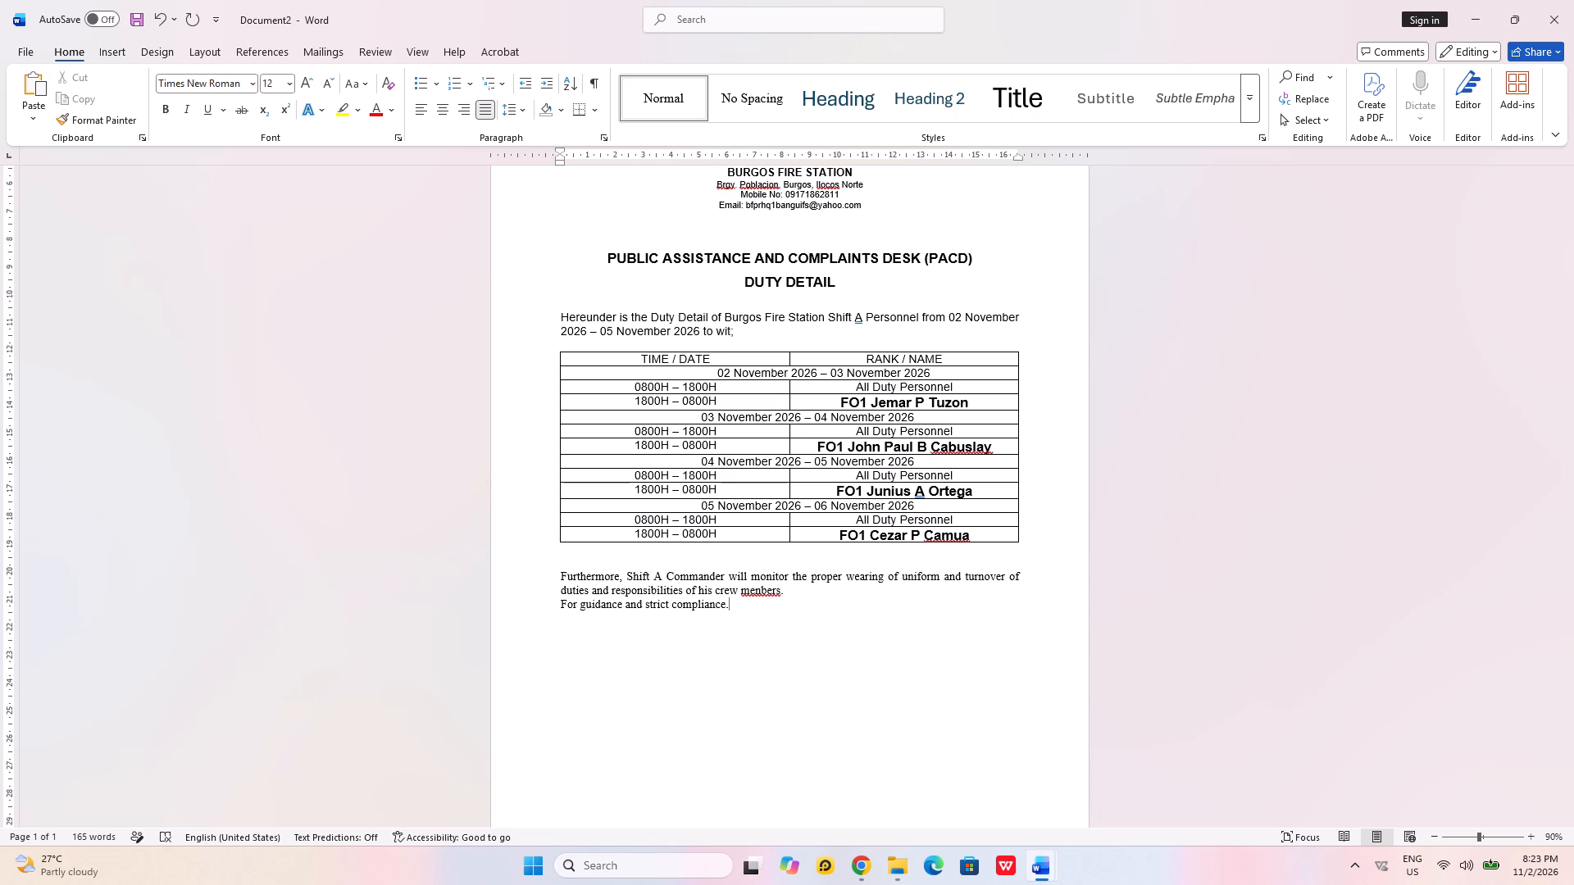
Below the closing sentence, add a spaced "Prepared by:" signature block and begin the signatory line with rank SFO1 and the preparer's first name.
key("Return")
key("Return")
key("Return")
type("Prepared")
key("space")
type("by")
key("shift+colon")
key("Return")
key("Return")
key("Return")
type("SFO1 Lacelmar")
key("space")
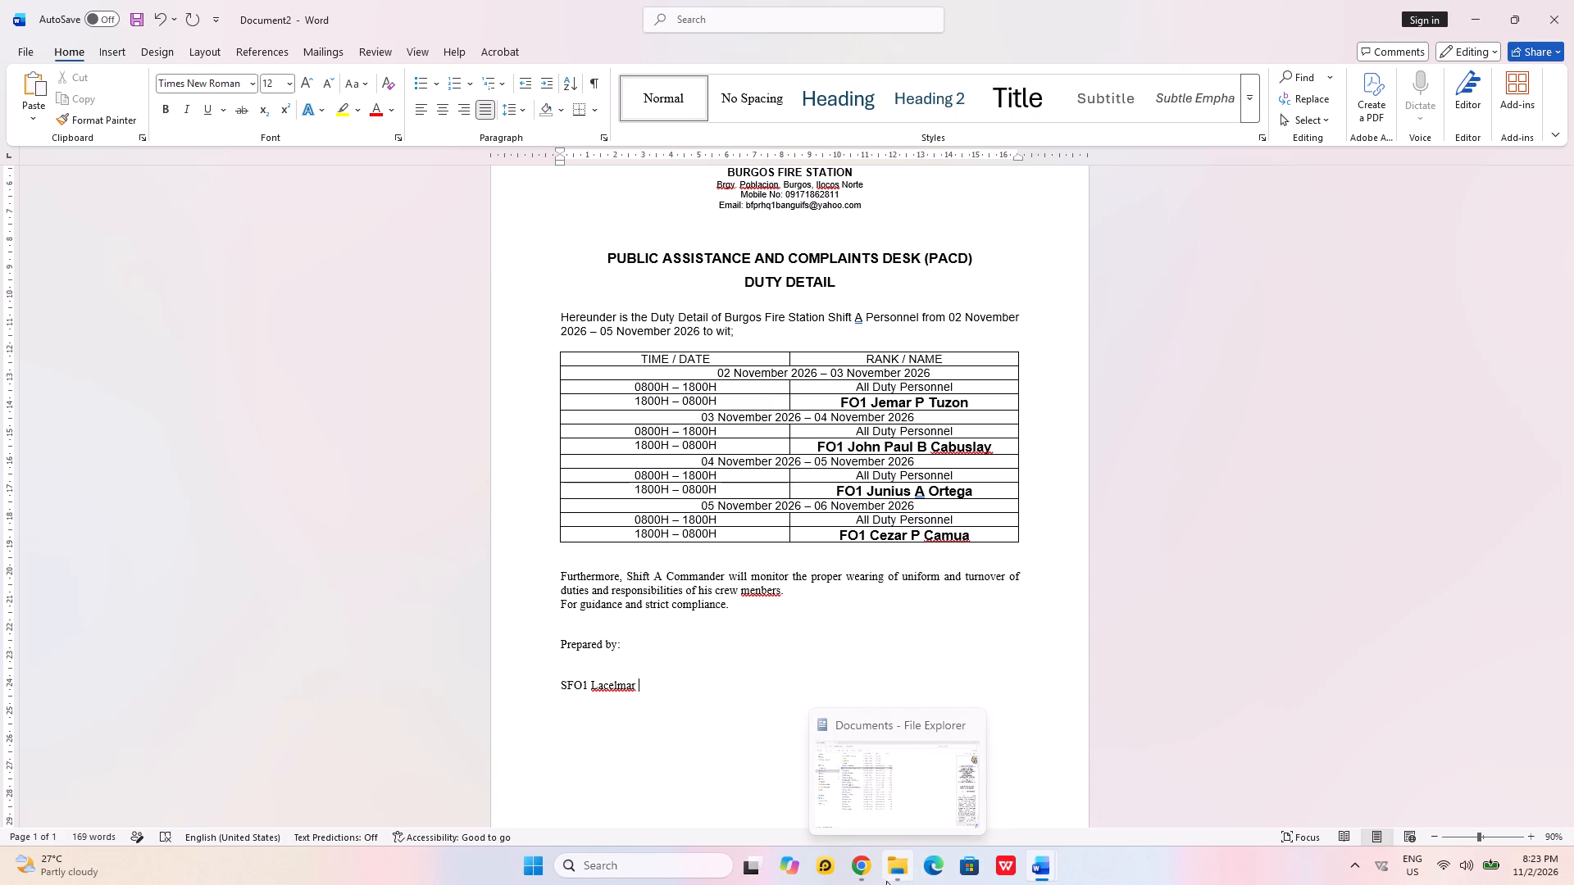
Switch to the Documents folder in File Explorer.
left_click(909, 773)
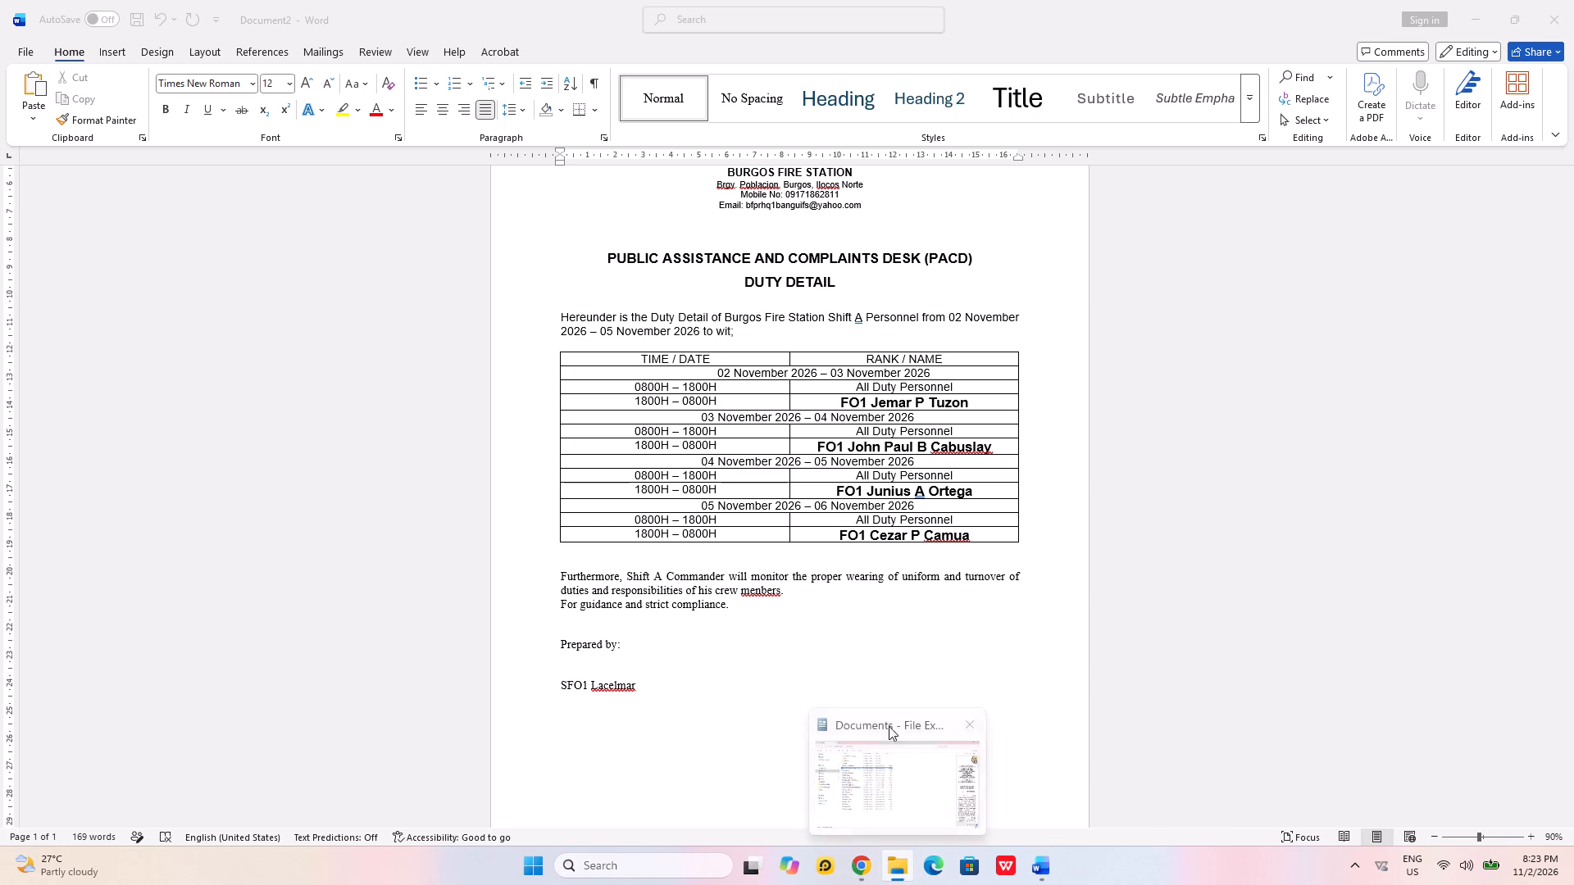
Complete the SFO1's name under "Prepared by:" with the middle initial and surname.
left_click(647, 688)
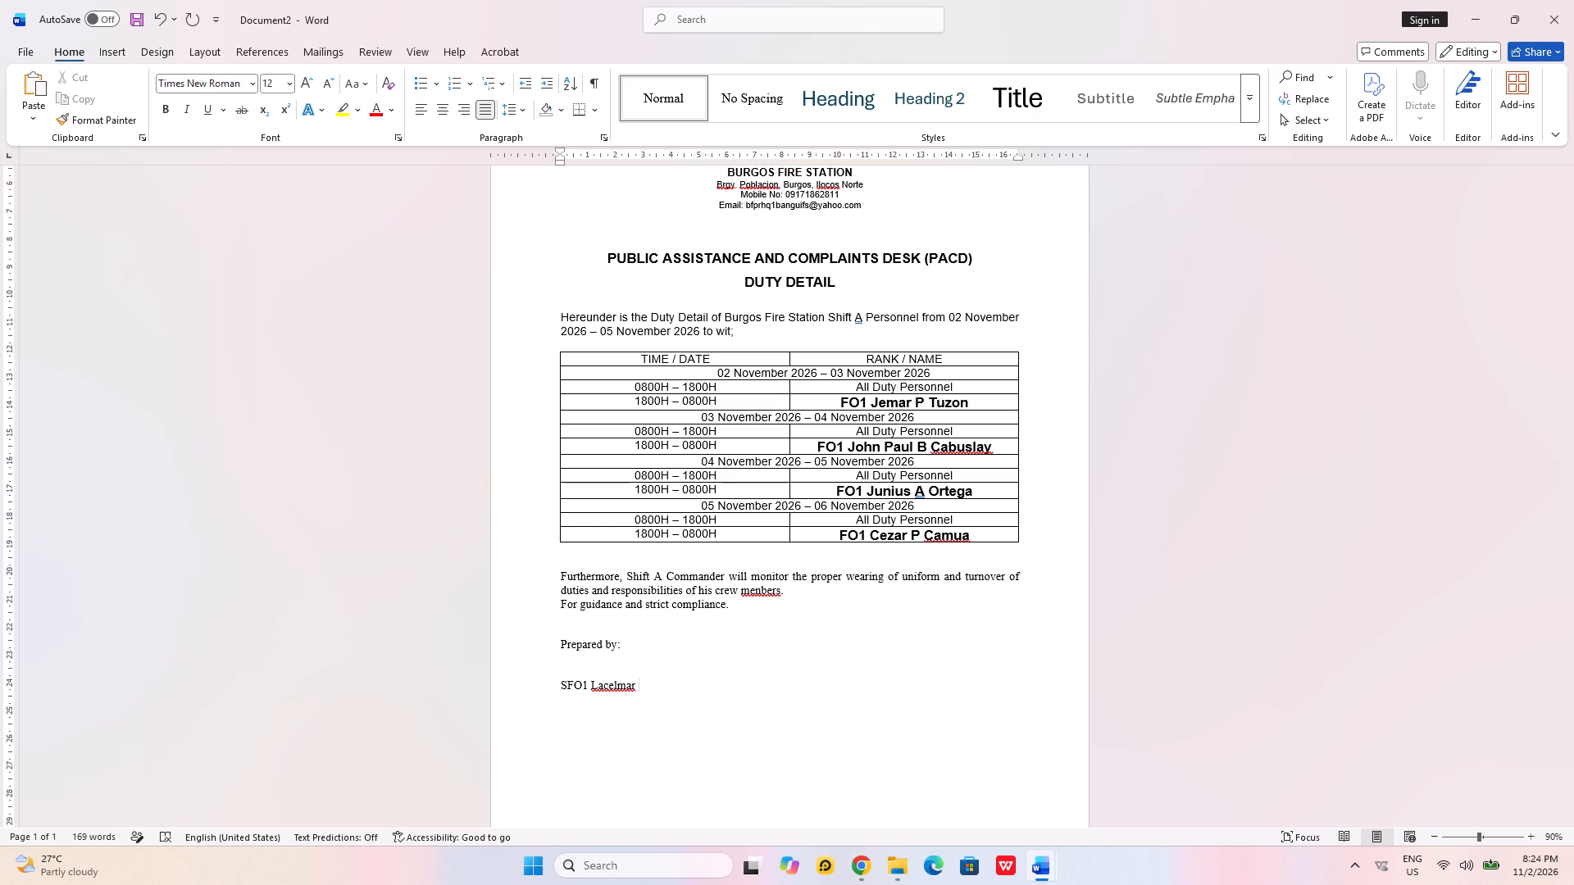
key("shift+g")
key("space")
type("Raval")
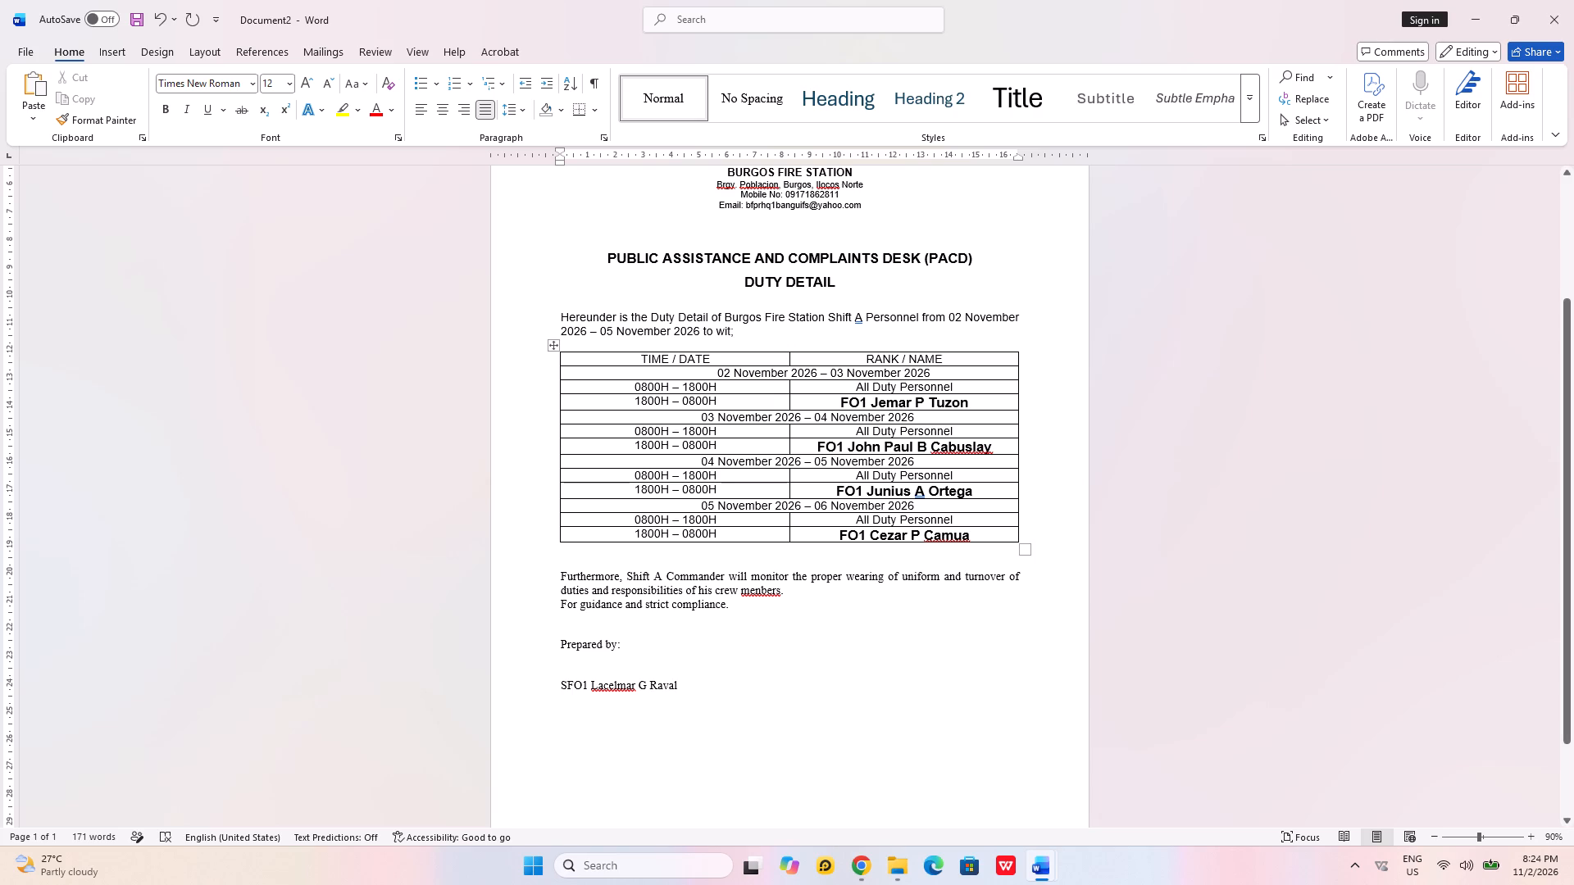
Add "Approved by:" on the same line as "Prepared by:", spaced across toward the page's right side.
left_click(635, 640)
key("Tab")
key("Tab")
key("Tab")
key("Tab")
key("Tab")
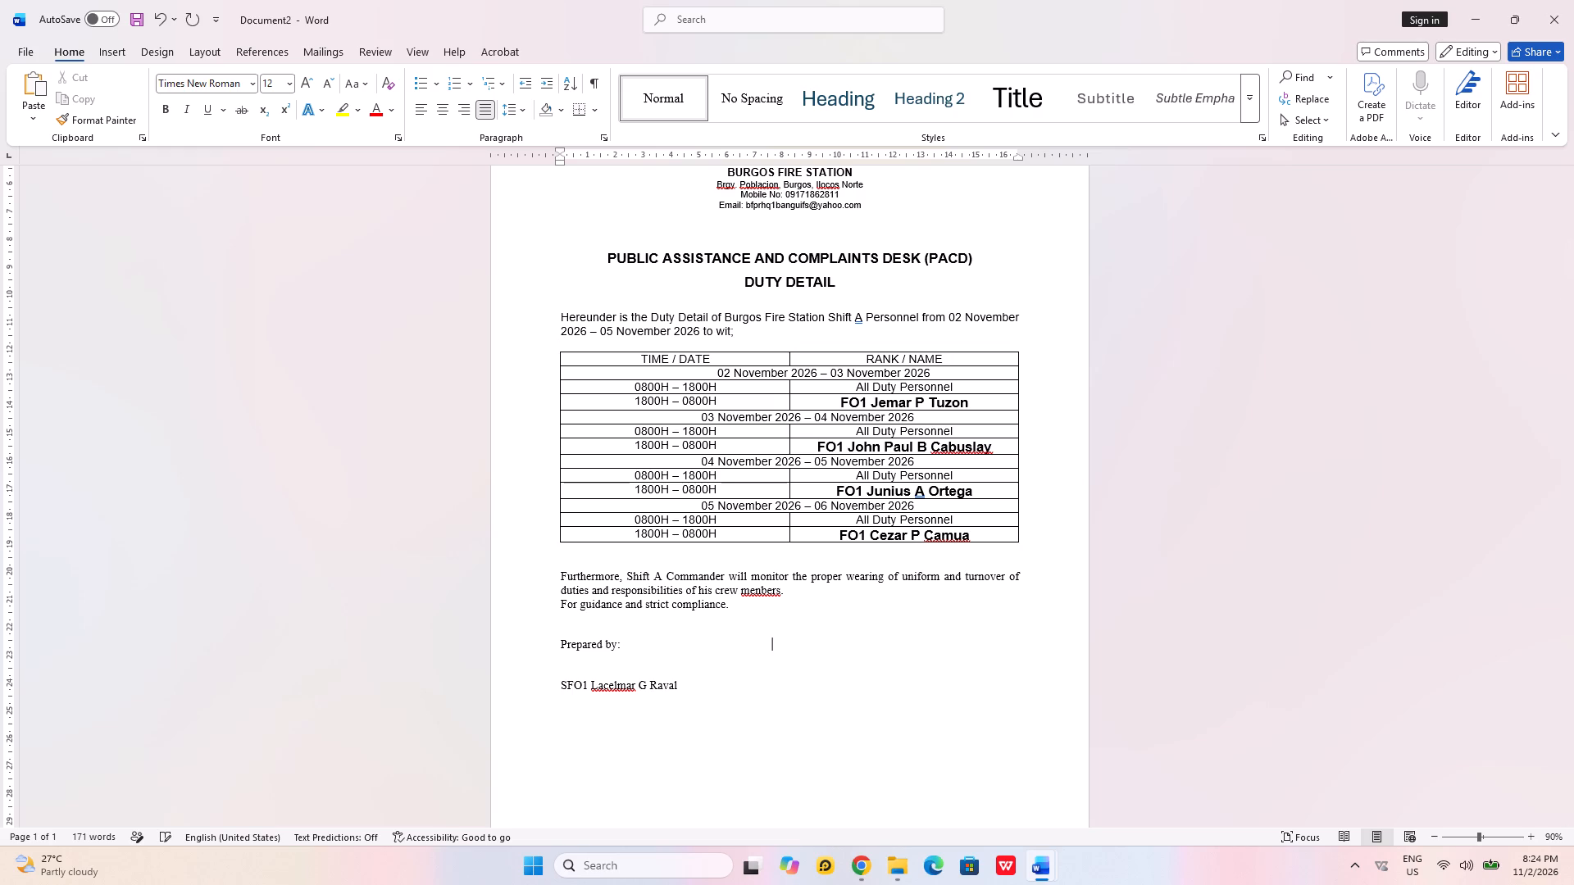
key("Tab")
key("Tab")
key("Tab")
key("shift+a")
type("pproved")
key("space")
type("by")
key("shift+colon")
Add tab spacing after the SFO1's name to reach the area beneath "Approved by:" for the approving officer's entry.
left_click(689, 690)
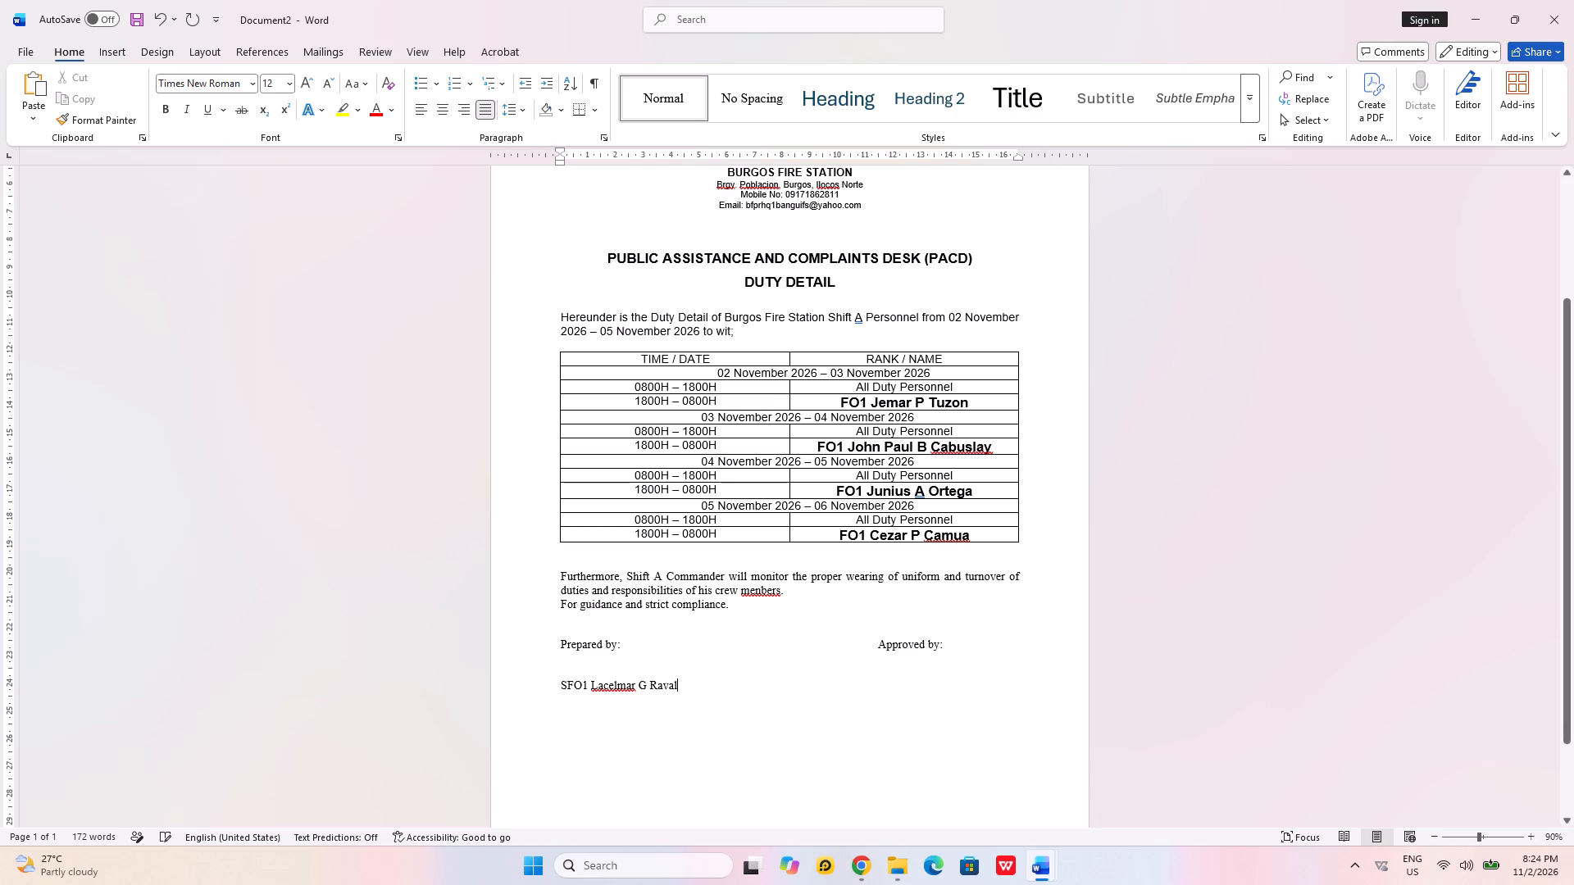
key("Tab")
key("Tab")
key("Tab")
key("Tab")
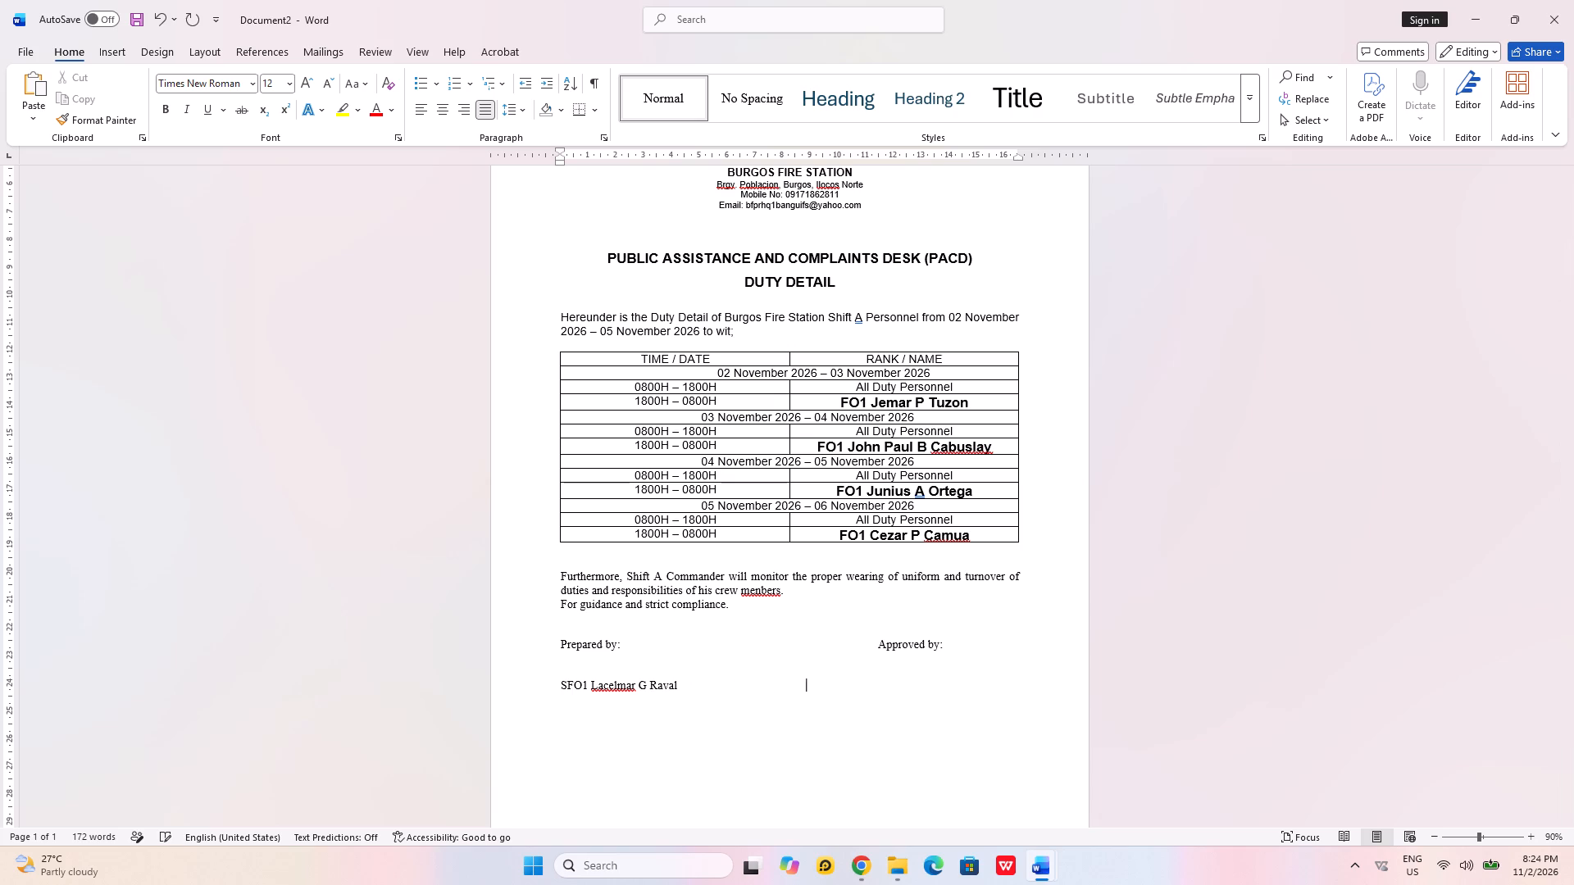
key("Tab")
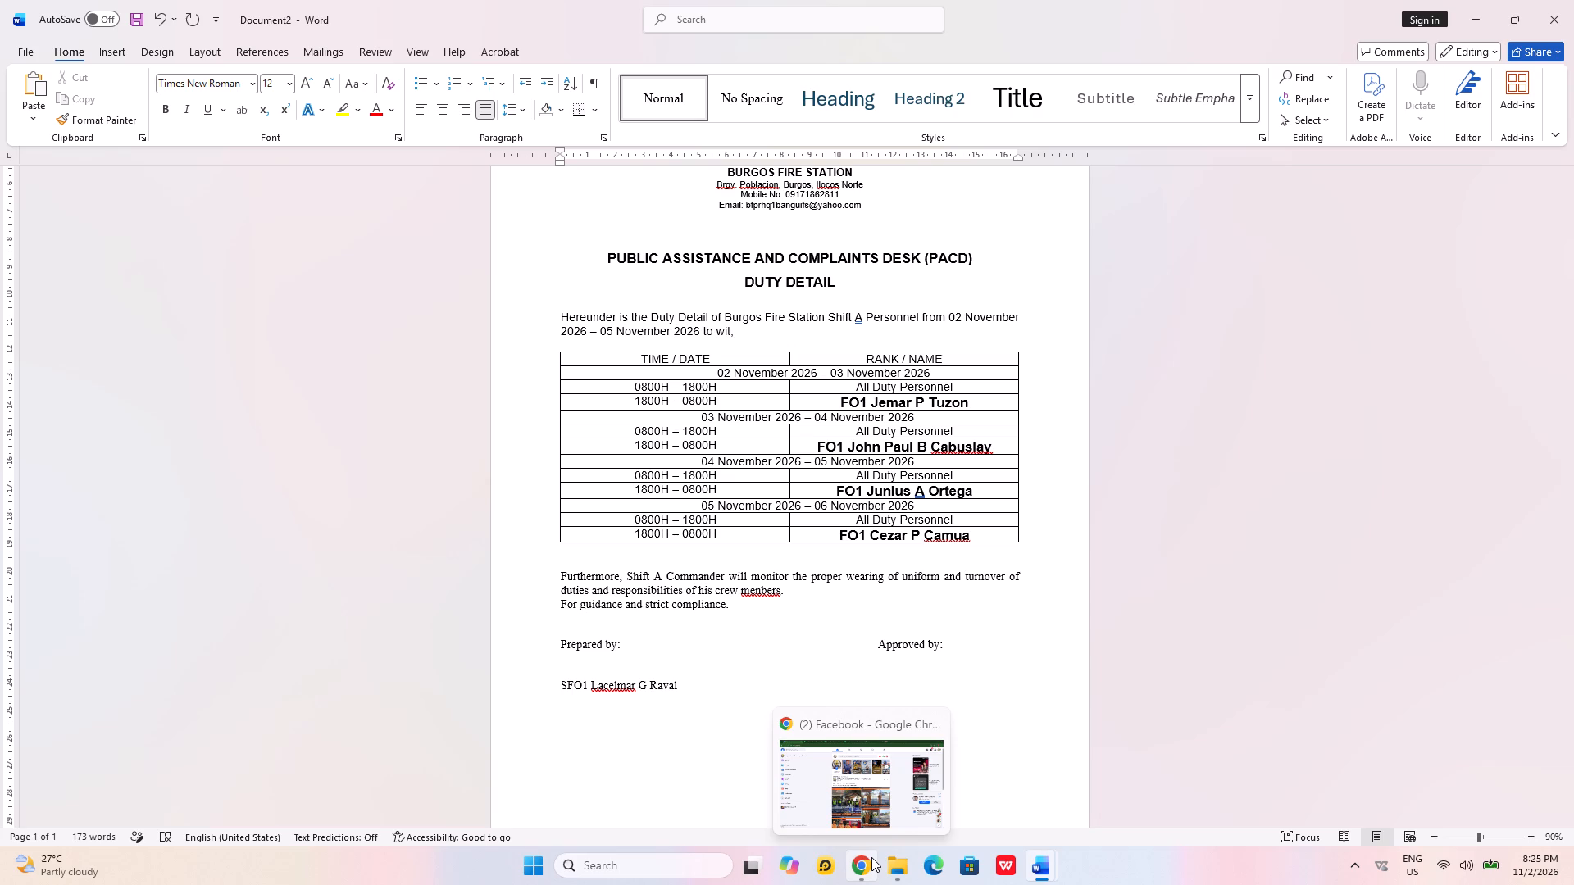
Enter the approving officer's name under "Approved by:", on the same line as the preparer's name.
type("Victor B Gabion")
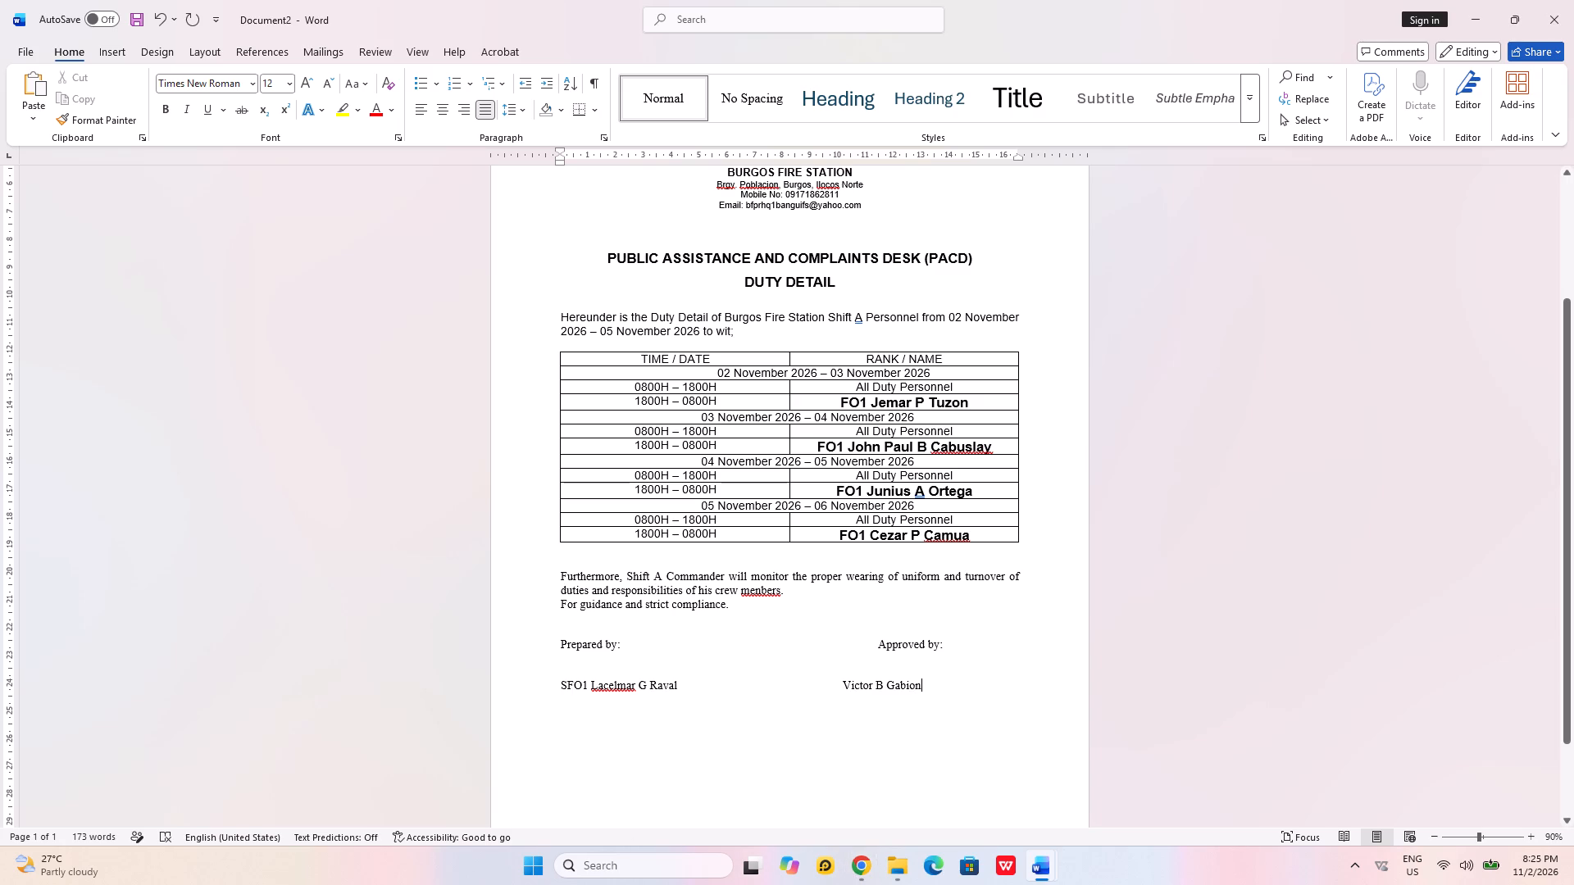
Indent the signatory names line by one tab stop before the preparer's rank and name.
left_click(557, 684)
key("Tab")
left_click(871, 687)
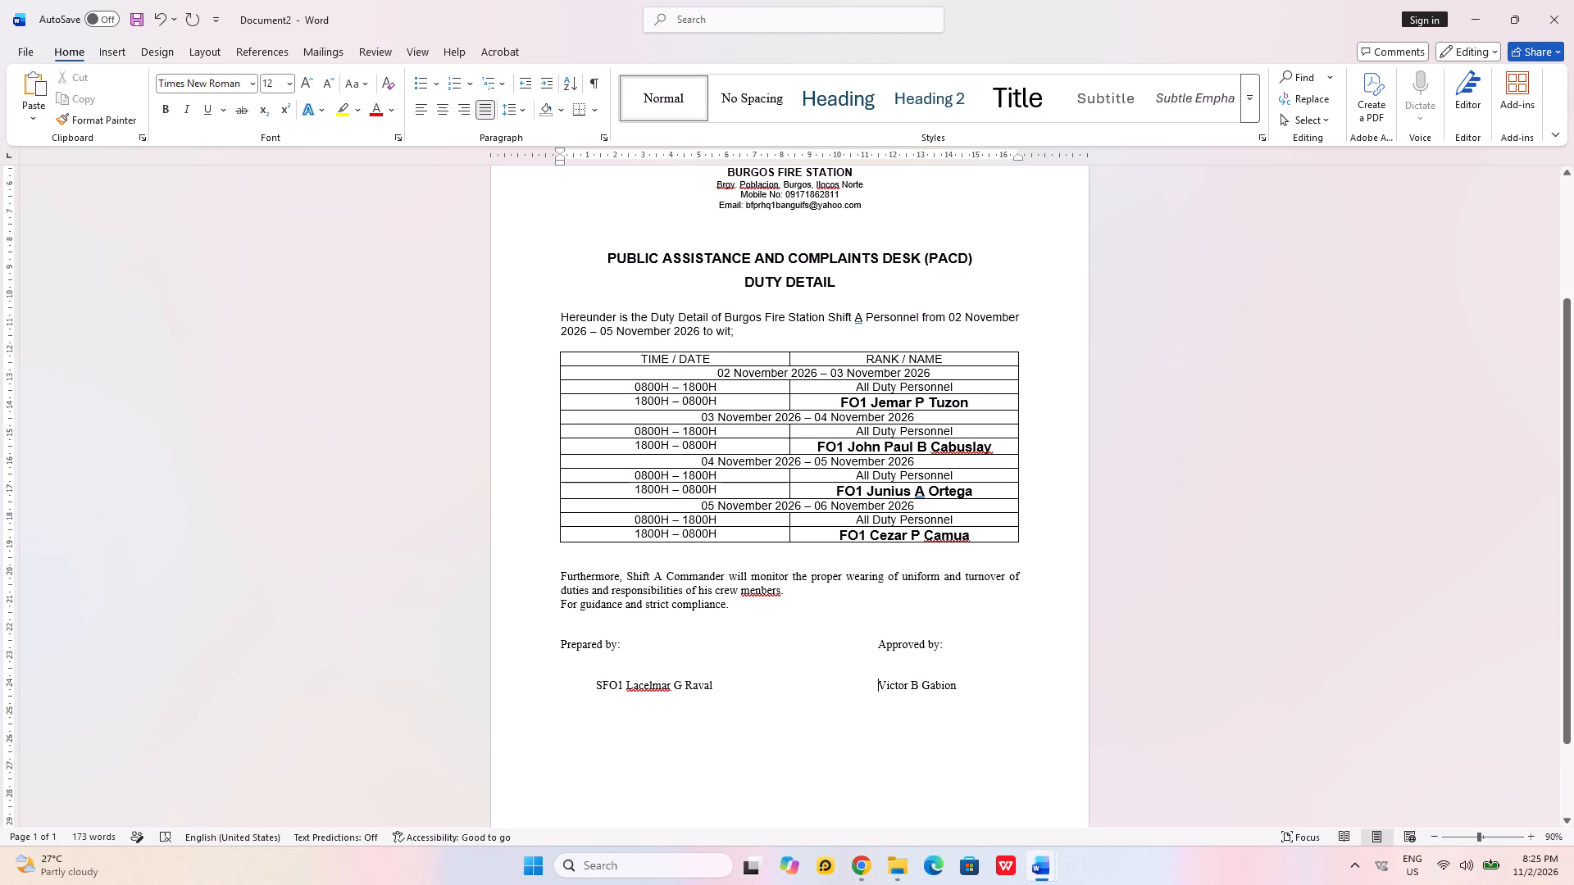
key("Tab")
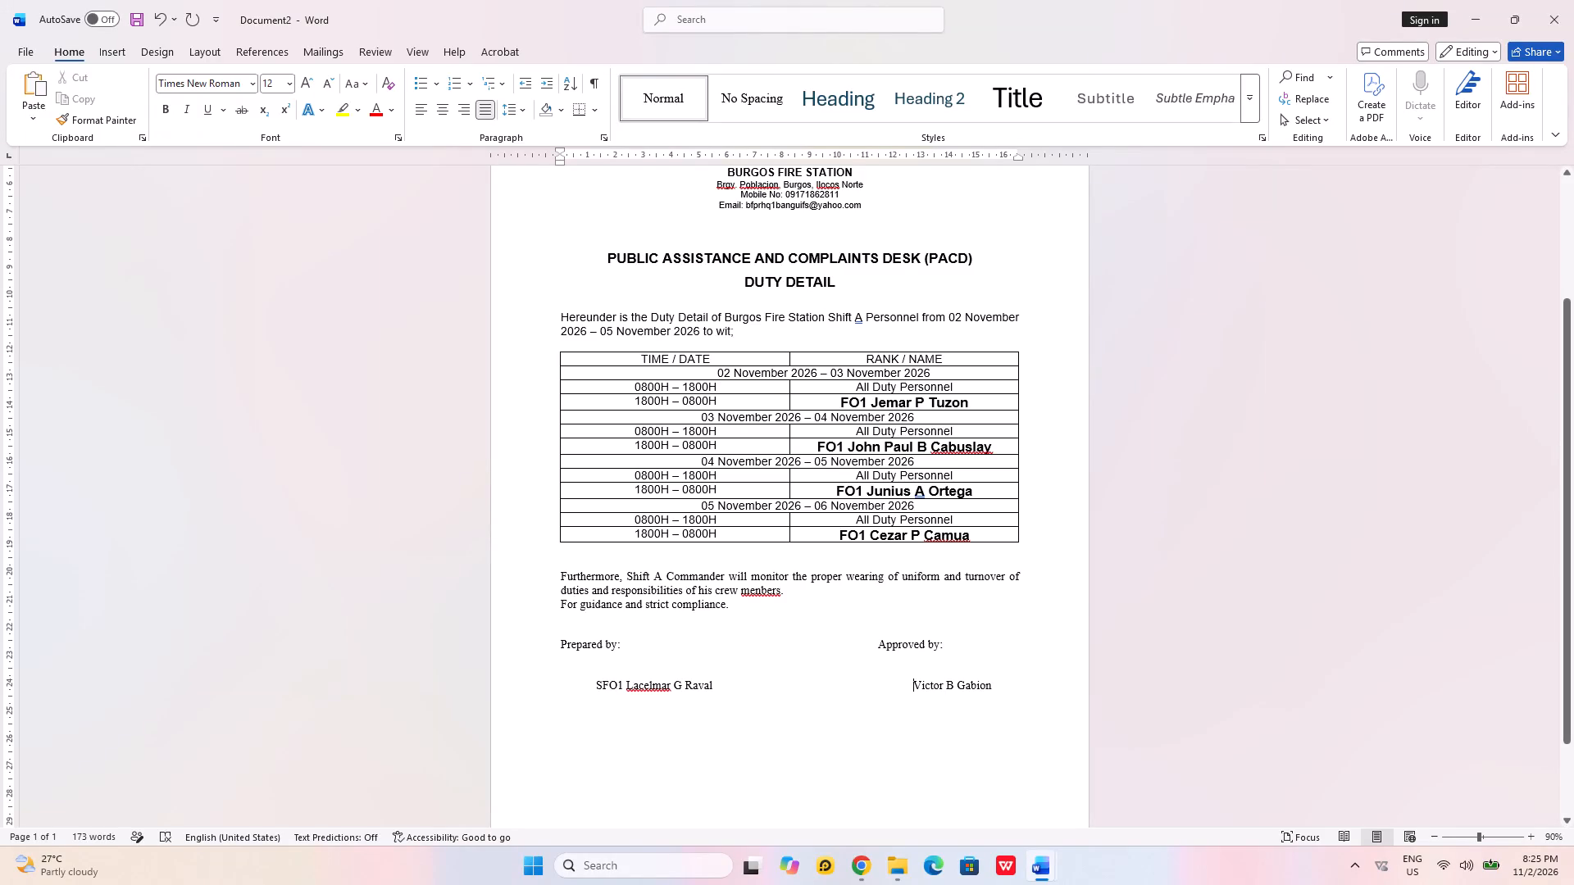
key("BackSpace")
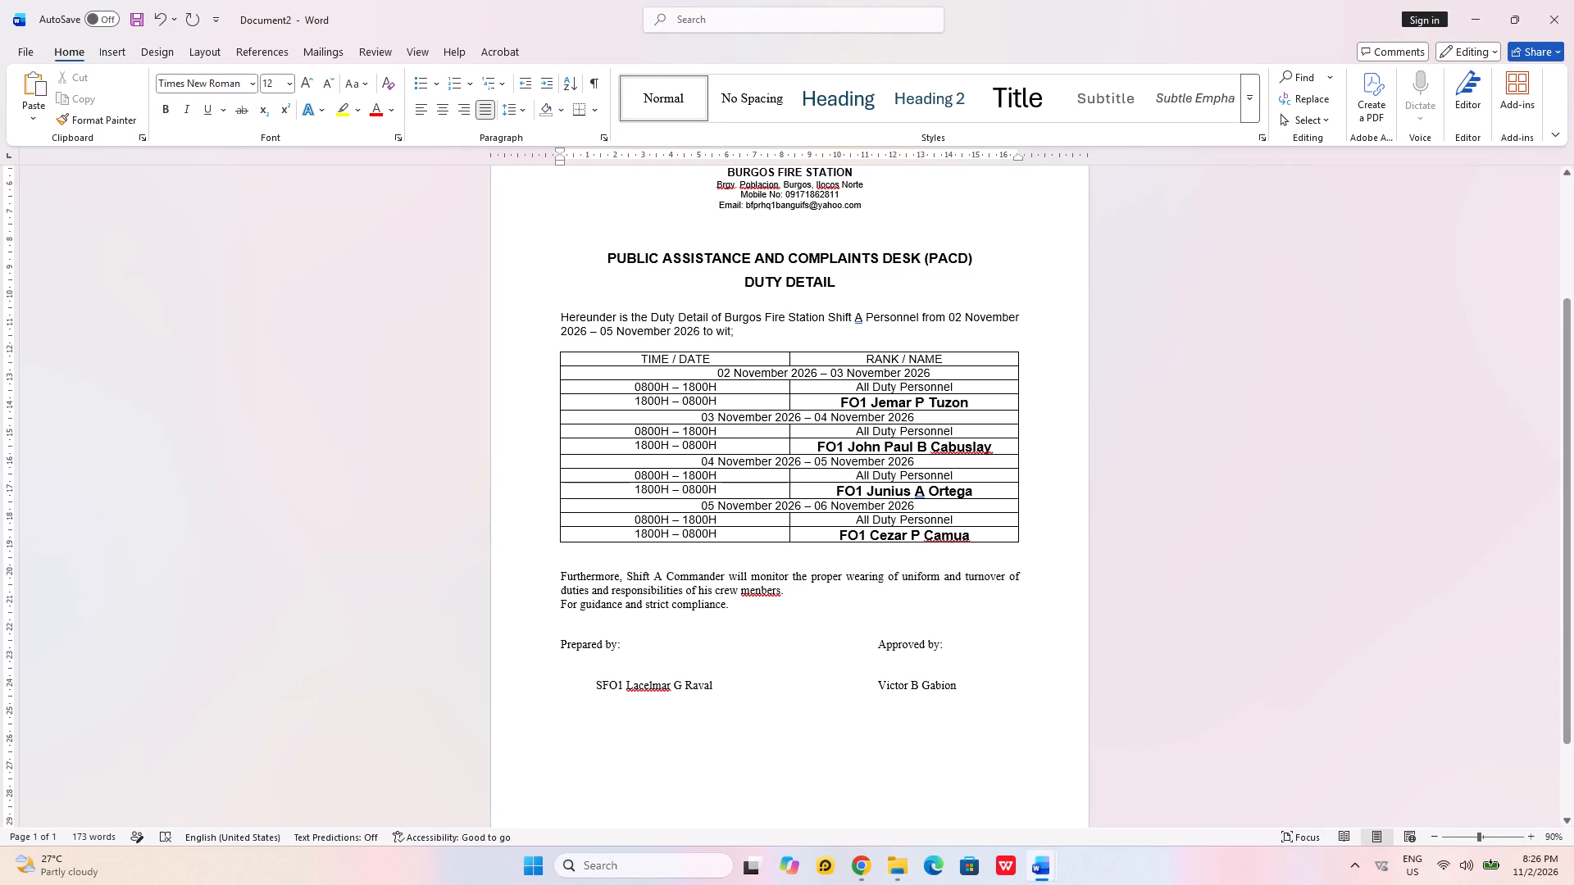
Remove the indent before the preparer's rank and name, and realign the approving officer's name under "Approved by:" with one tab stop.
left_click(596, 685)
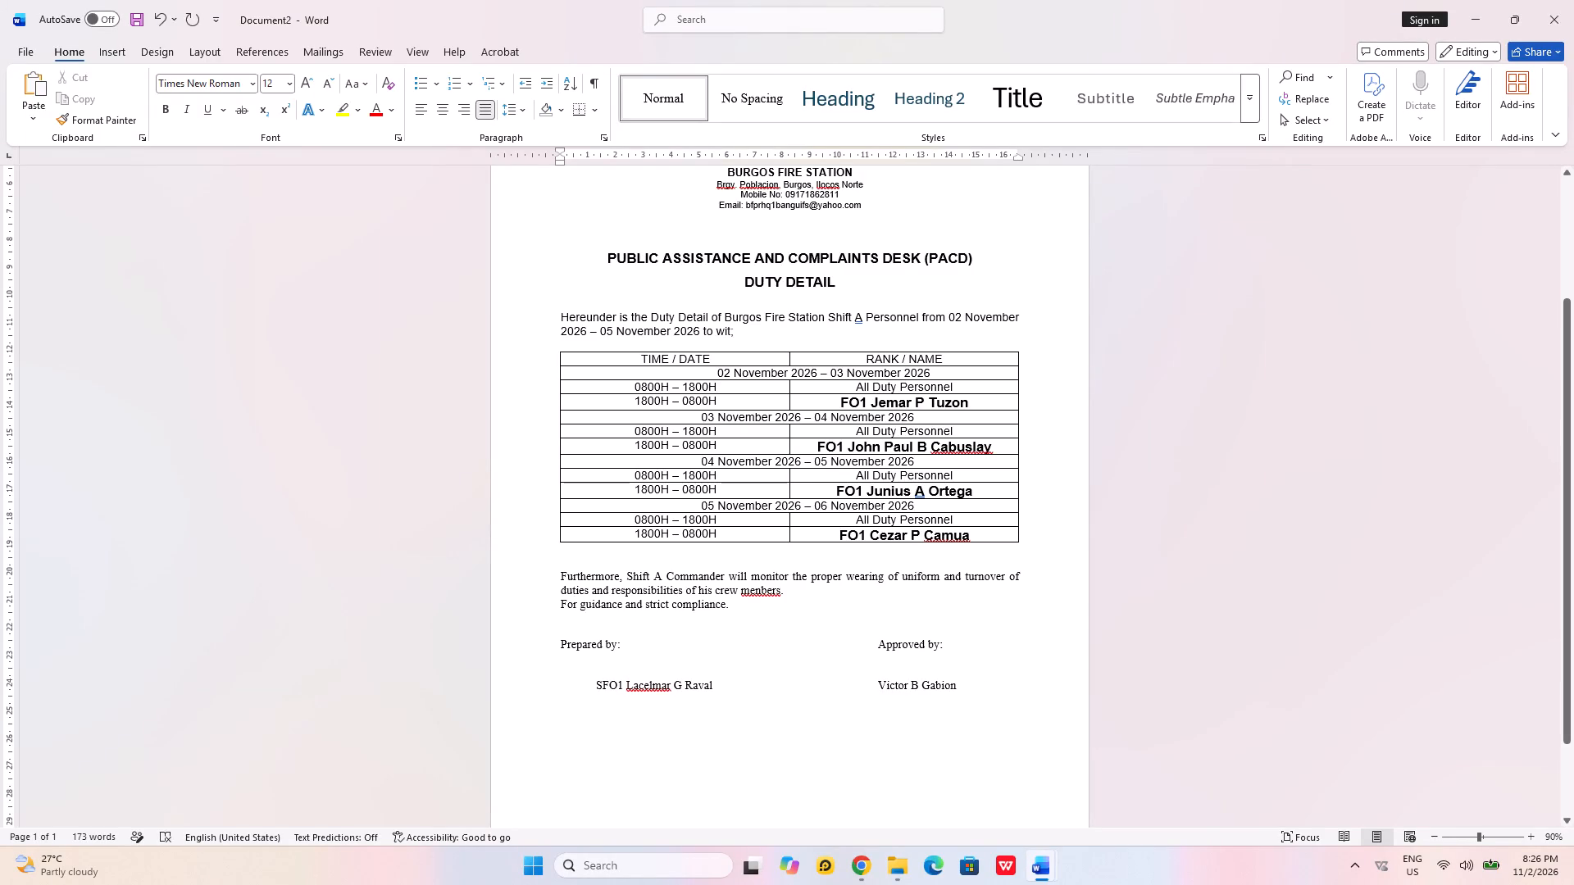
key("BackSpace")
left_click(744, 685)
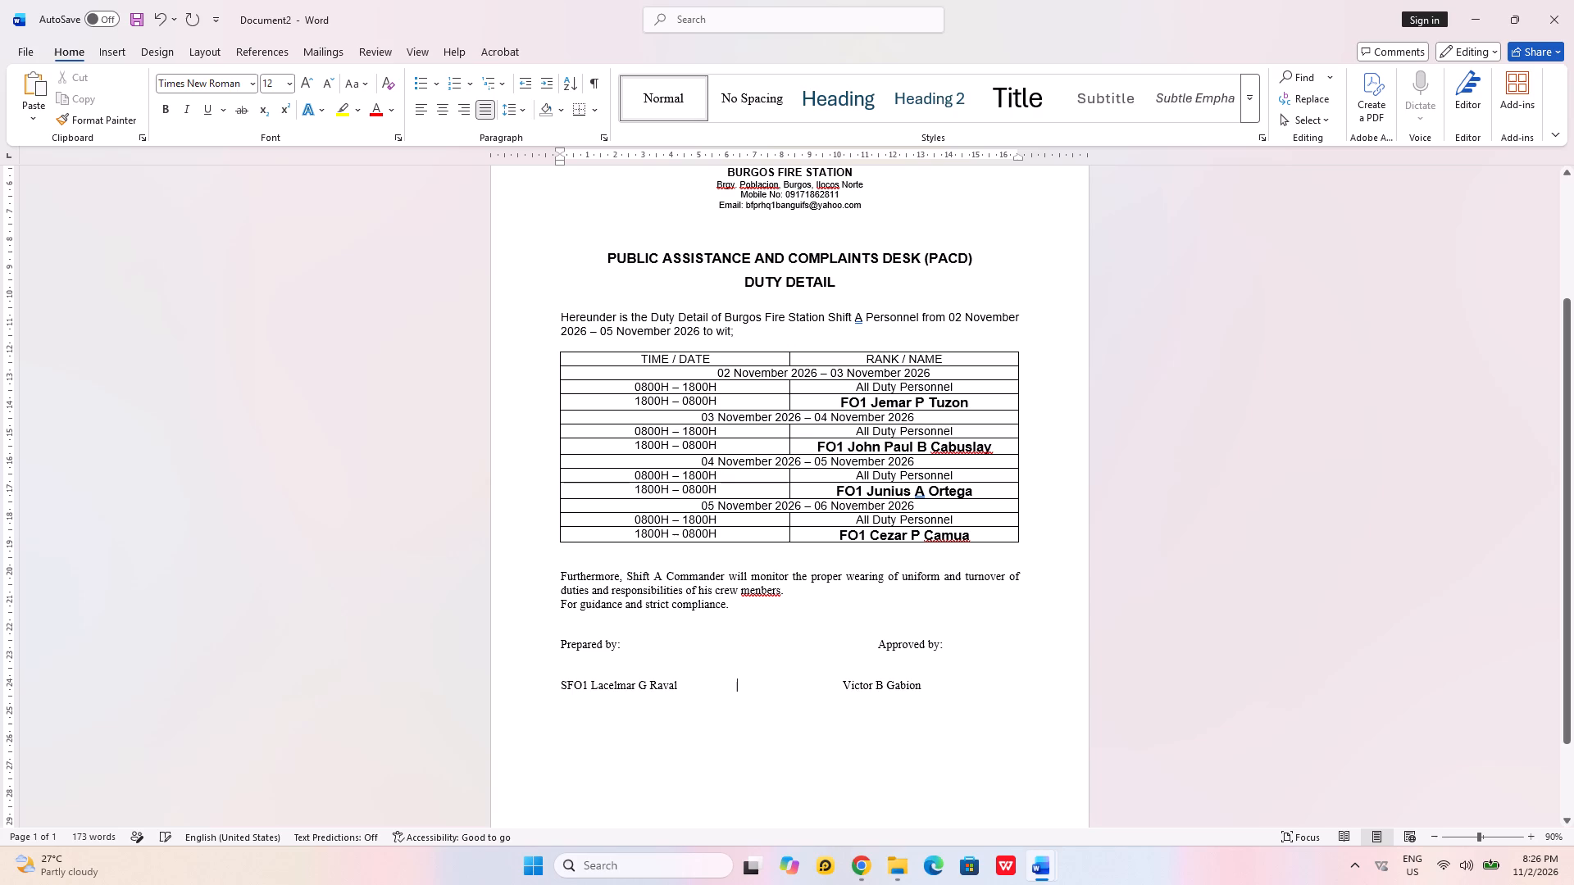
key("Tab")
Add the designation "Shift A In-Charge" on a new line beneath the preparer's name.
left_click(983, 692)
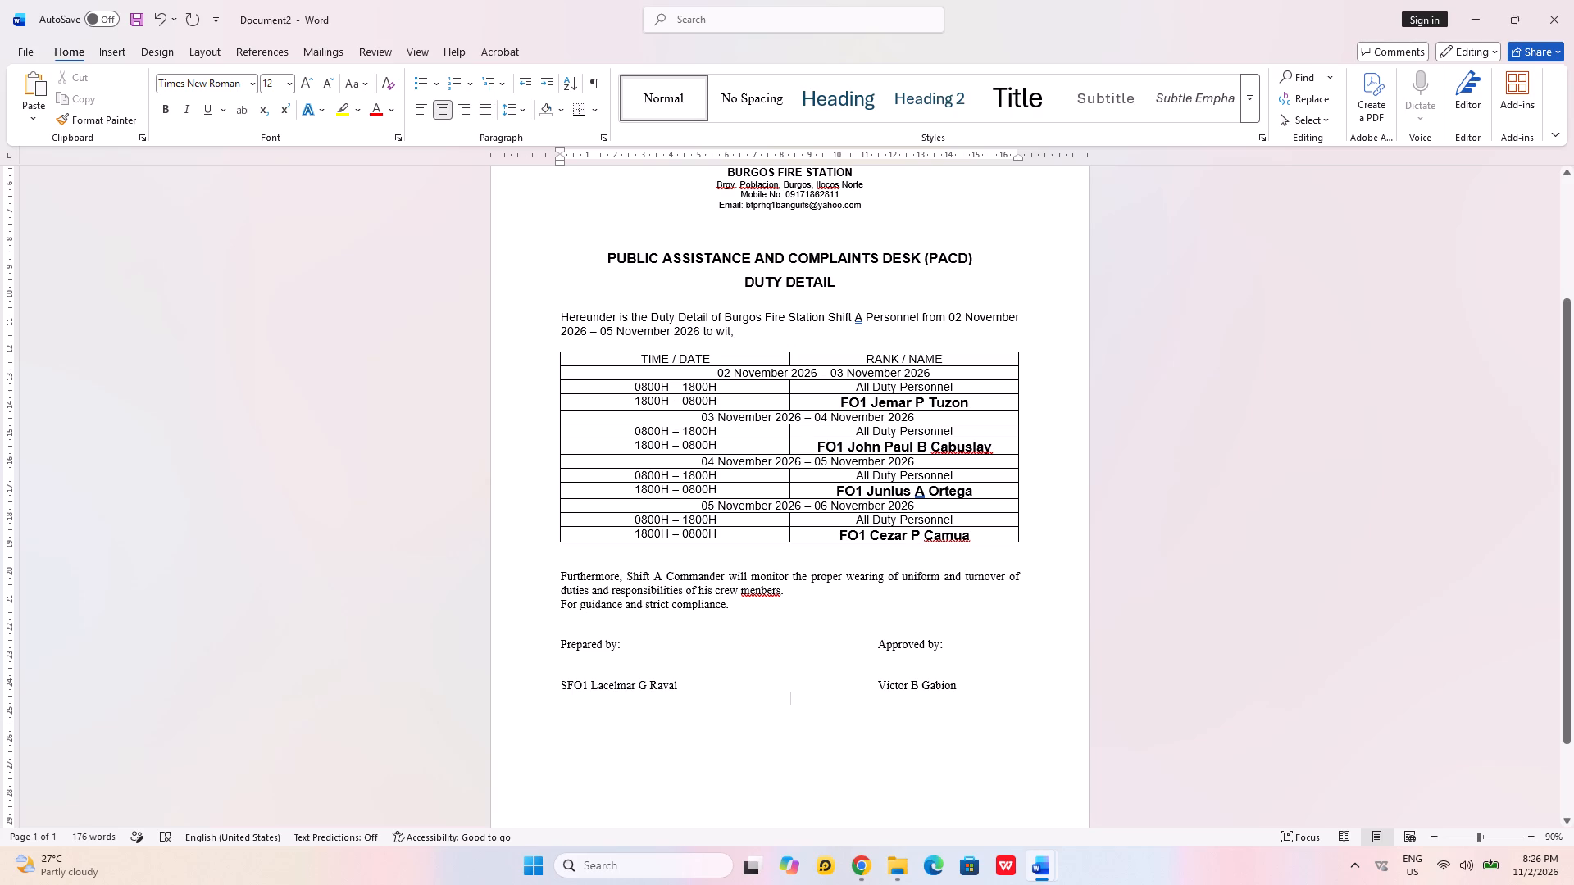
left_click(553, 715)
left_click(958, 688)
key("Return")
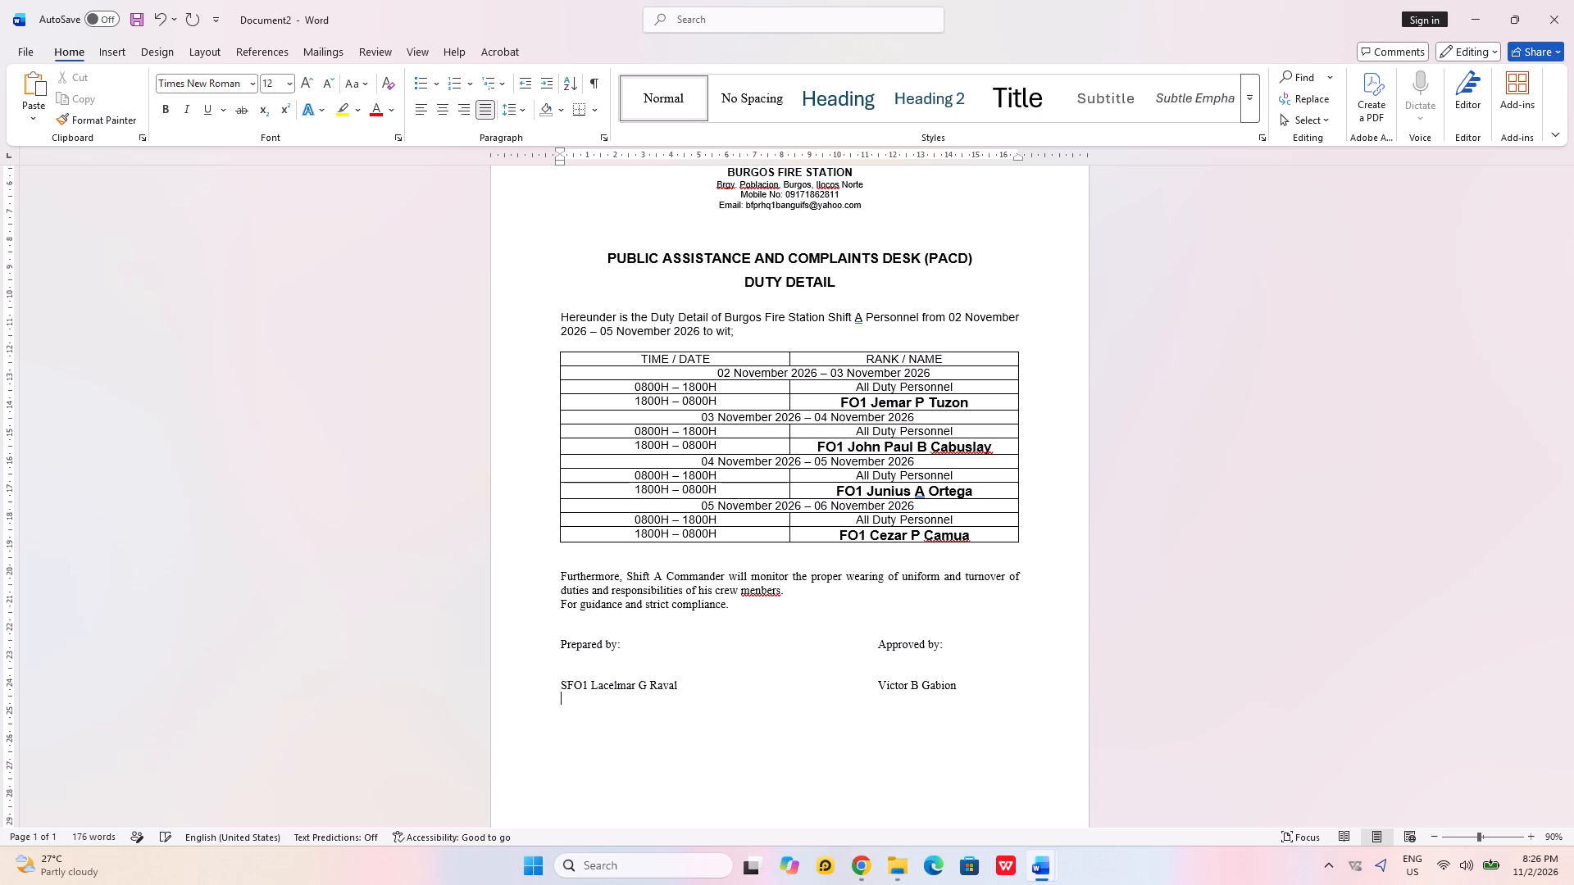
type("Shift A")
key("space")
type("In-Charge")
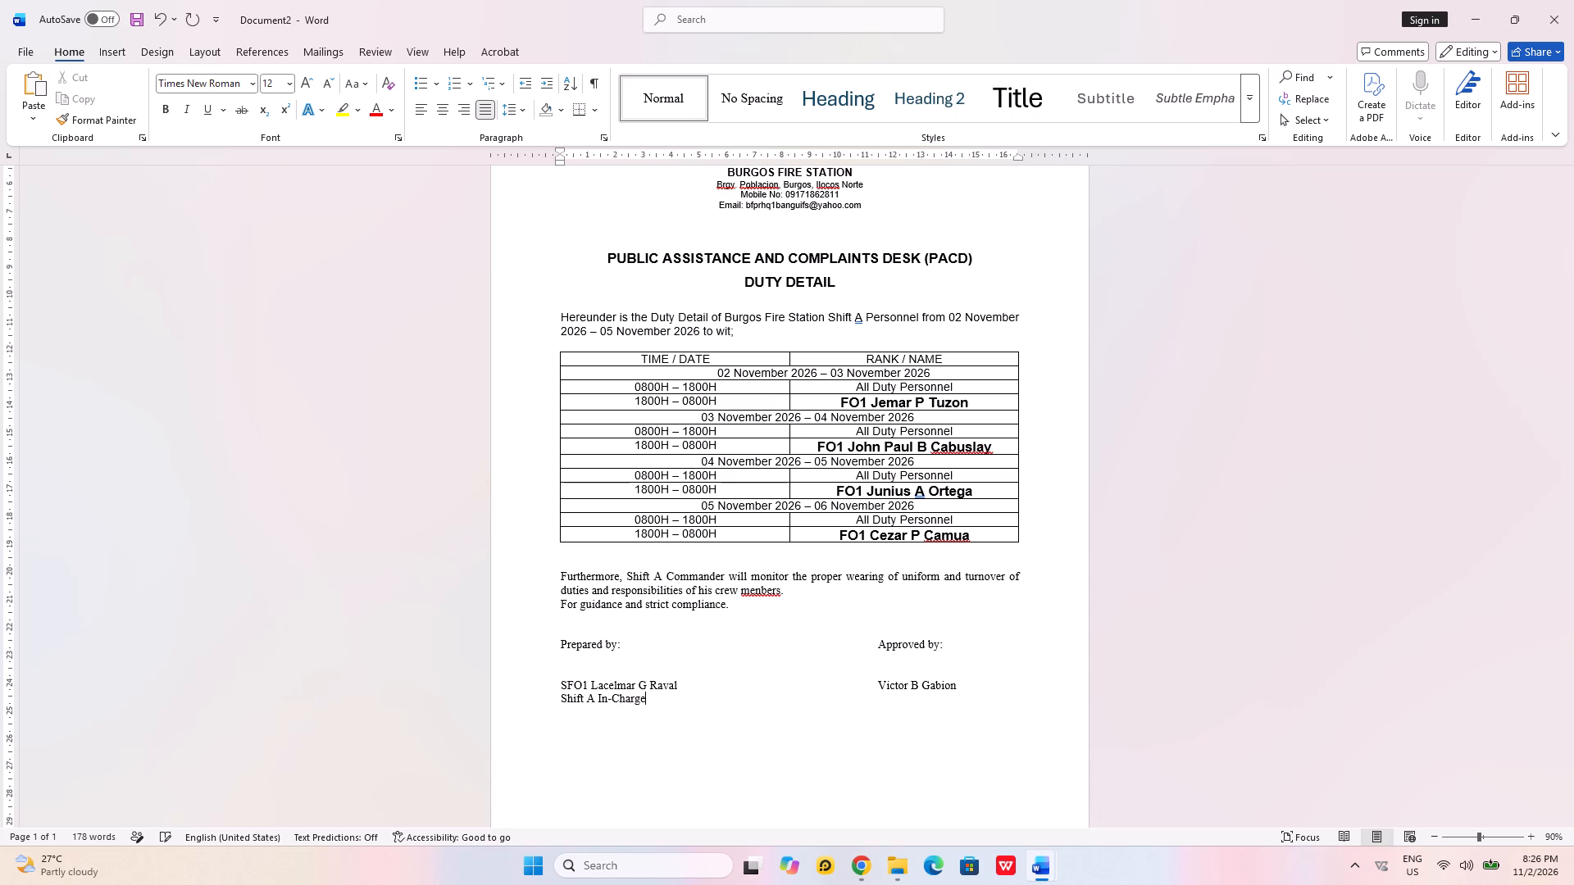
Enter "SFO3" and "BFP", two tab stops apart, beneath the approving officer's name on the Shift A In-Charge line.
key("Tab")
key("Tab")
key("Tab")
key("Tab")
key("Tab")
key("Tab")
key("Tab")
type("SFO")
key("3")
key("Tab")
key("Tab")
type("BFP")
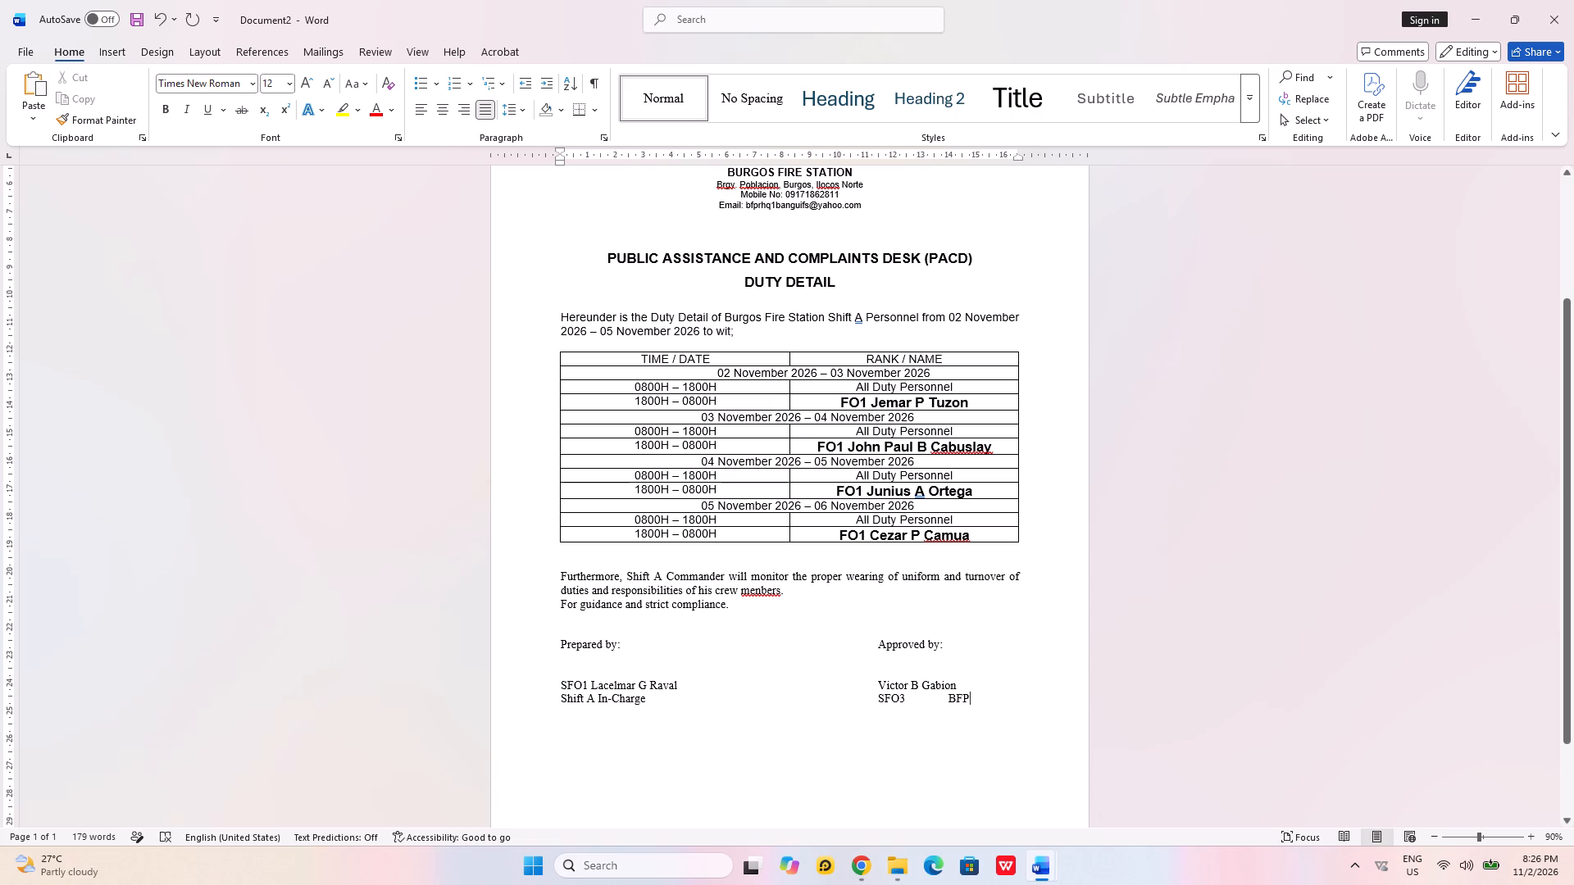
Tighten the gap between "SFO3" and "BFP" by replacing the second tab with seven spaces.
left_click(945, 697)
key("BackSpace")
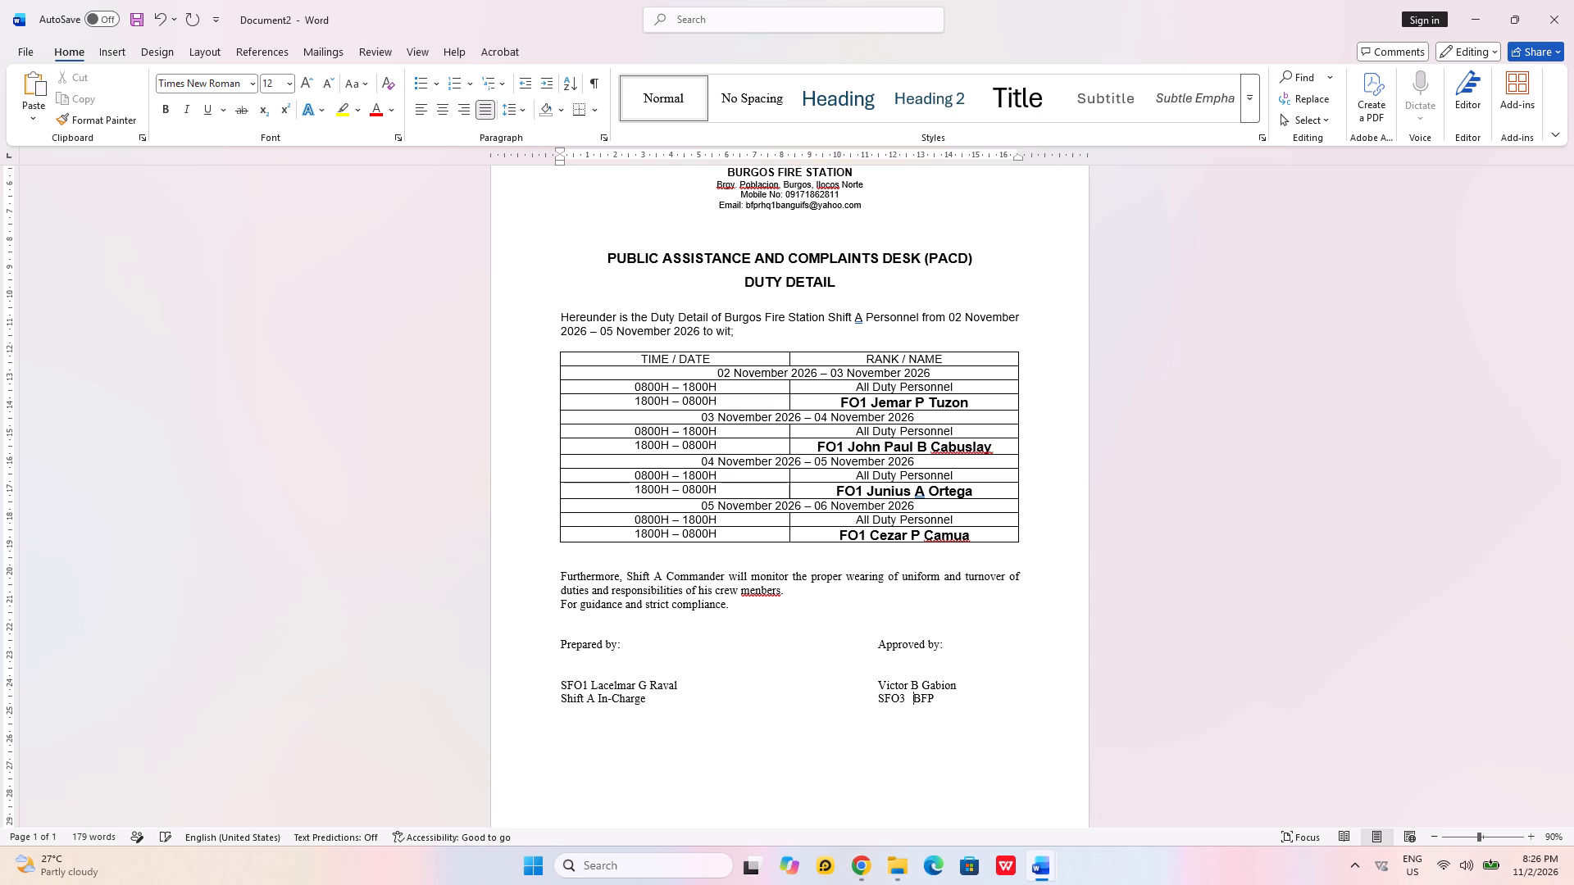
key("Tab")
key("BackSpace")
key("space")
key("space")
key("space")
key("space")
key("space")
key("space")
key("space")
Add the designation "Acting Municipal Fire Marshal" on a new line beneath SFO3 BFP, indented by eight tab stops.
left_click(963, 701)
key("Return")
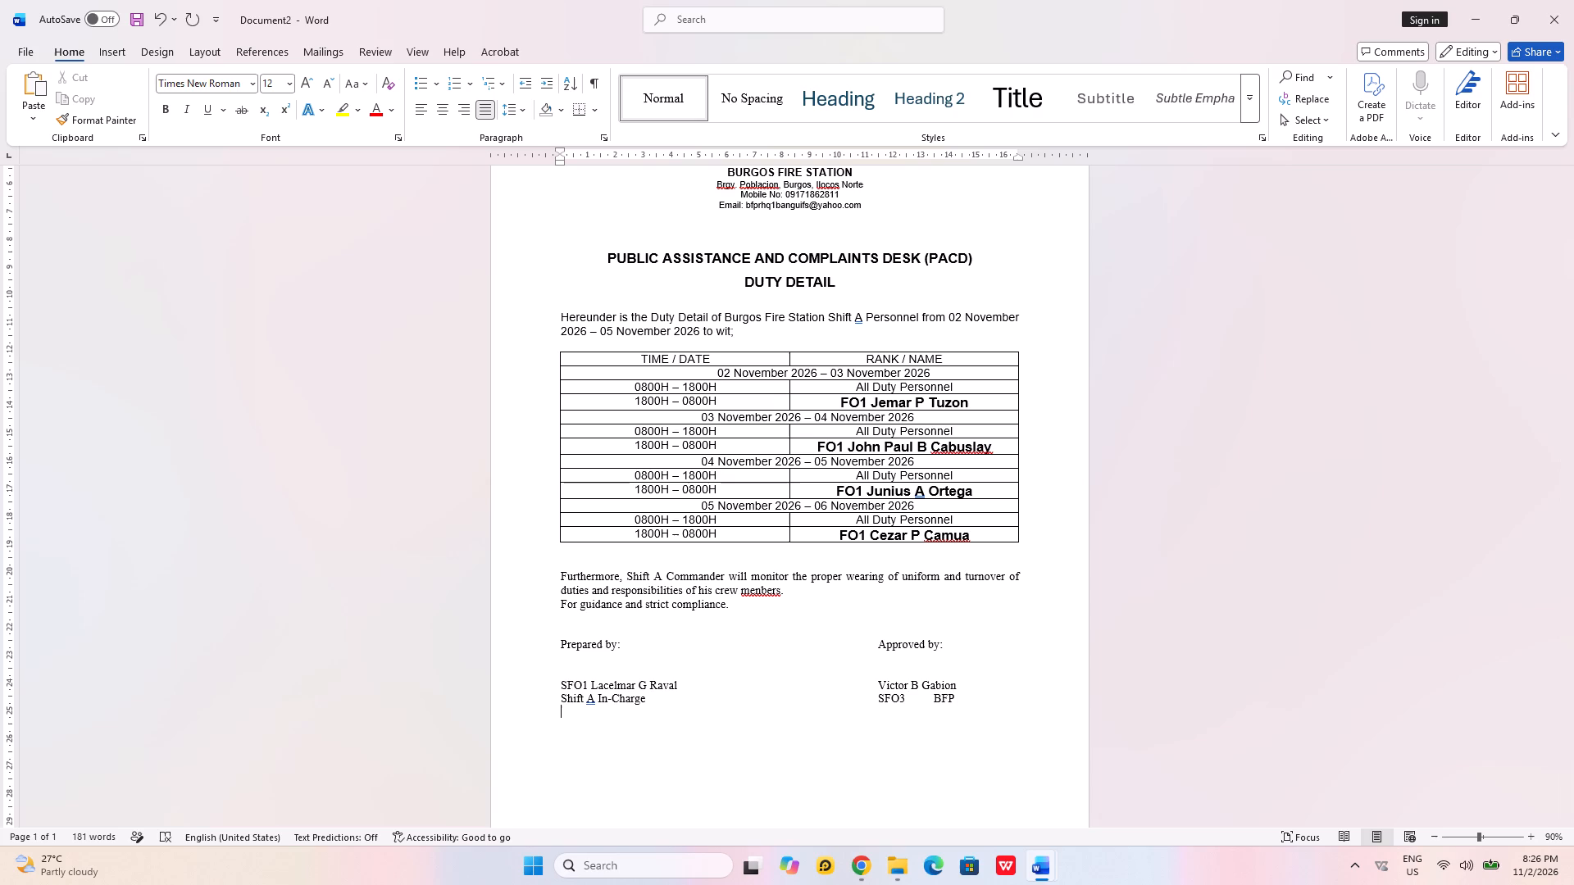
key("Tab")
key("Tab")
key("Tab")
key("Tab")
key("Tab")
key("Tab")
key("Tab")
key("Tab")
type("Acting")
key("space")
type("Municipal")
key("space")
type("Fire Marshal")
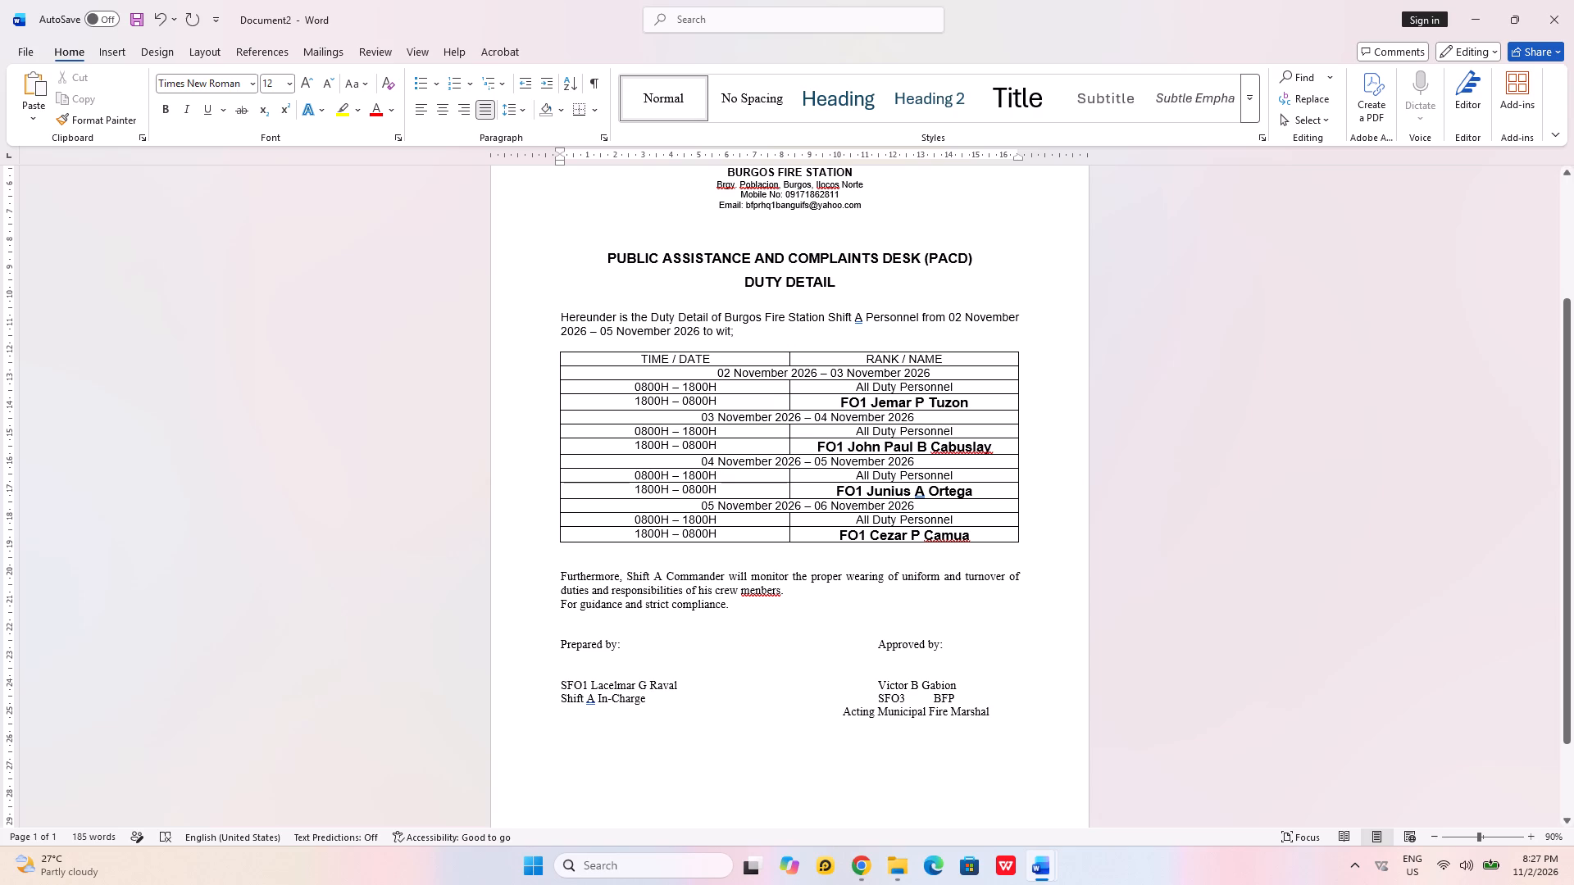
Make the signatory names line and the two rank and designation lines beneath it bold.
left_click(525, 683)
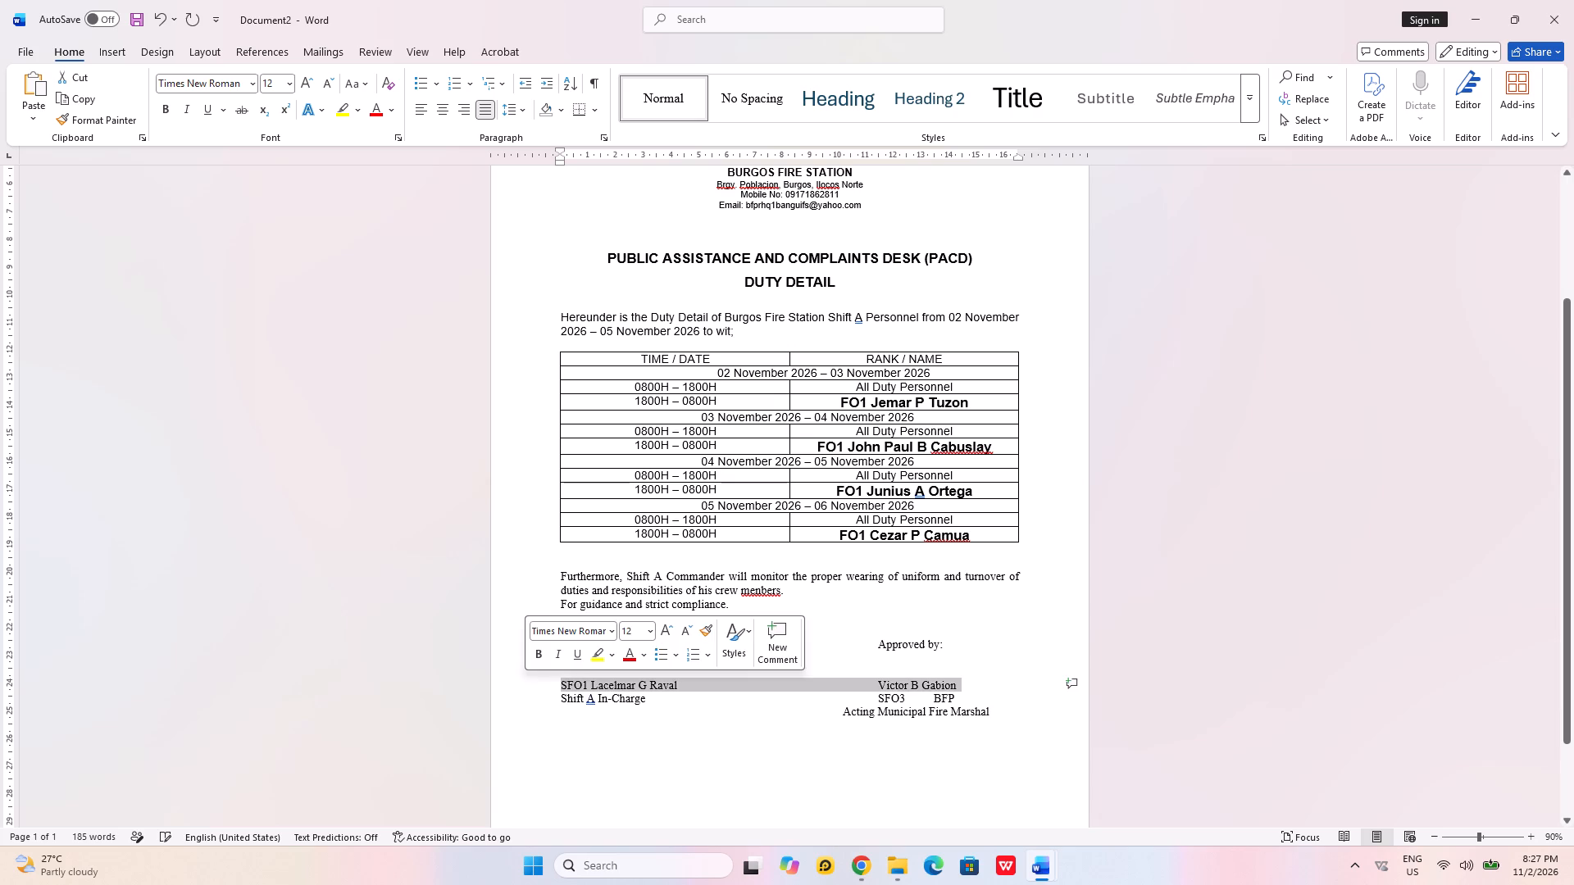
key("ctrl+b")
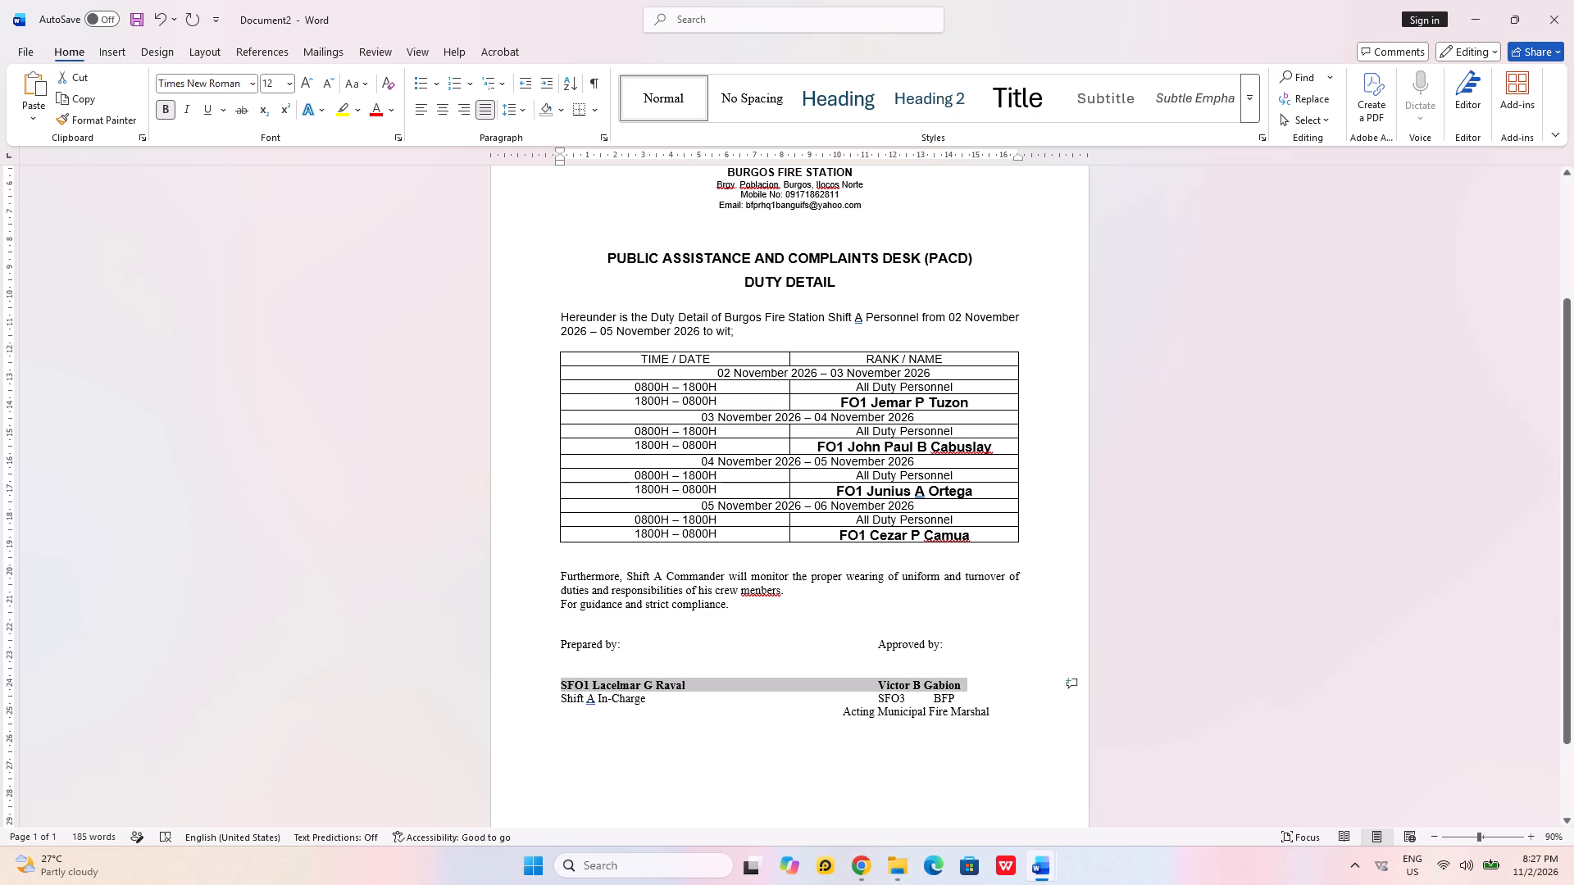
left_click(853, 695)
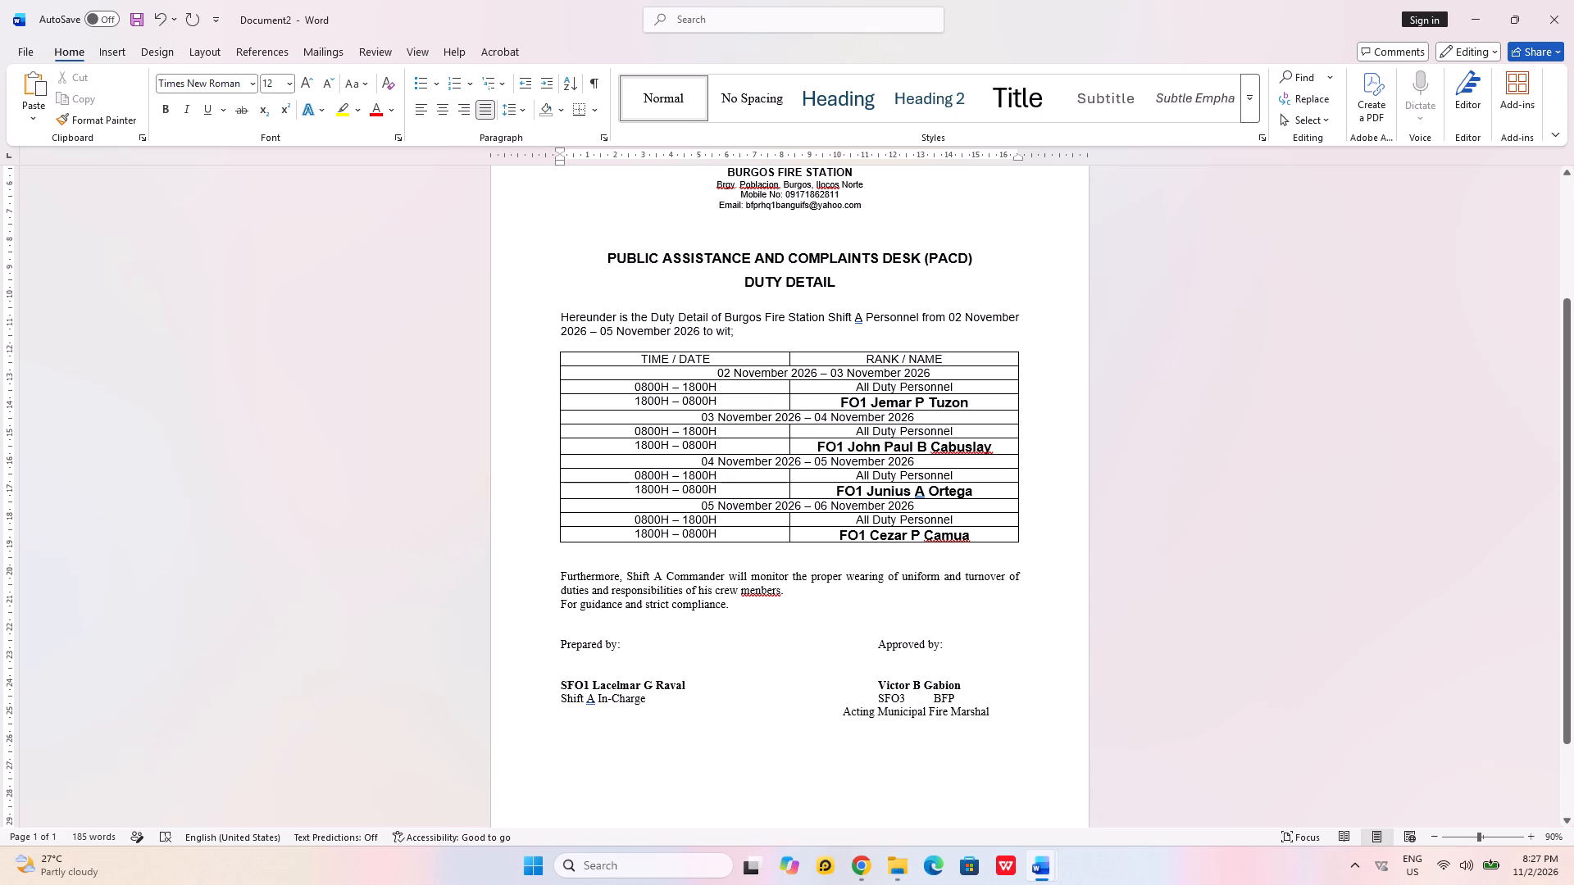
left_click_drag(878, 697, 920, 711)
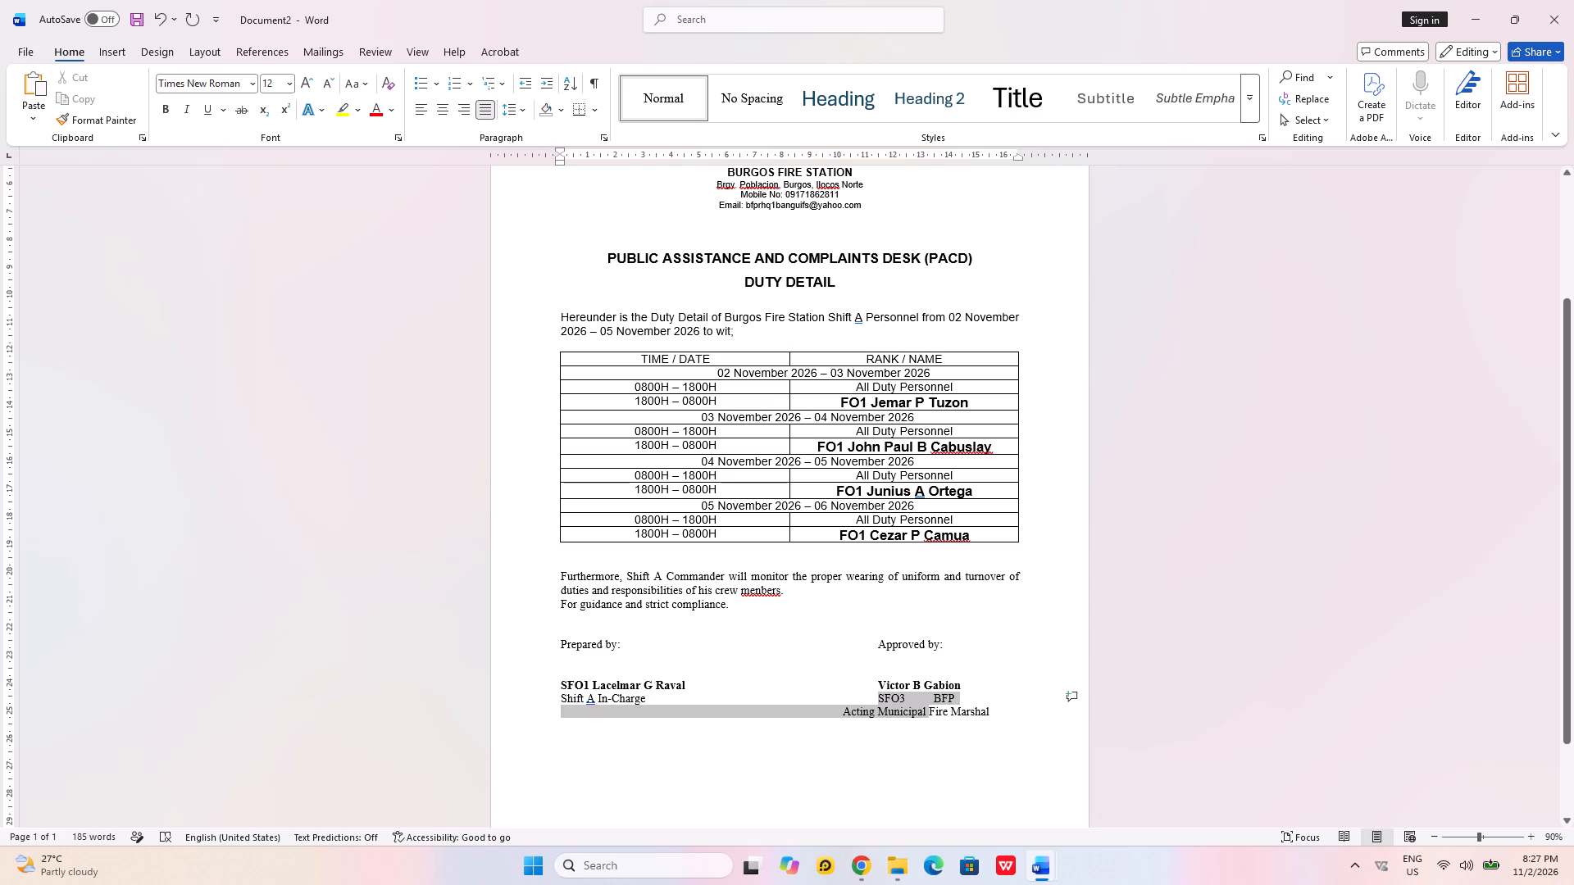
left_click_drag(920, 711, 939, 714)
left_click(534, 697)
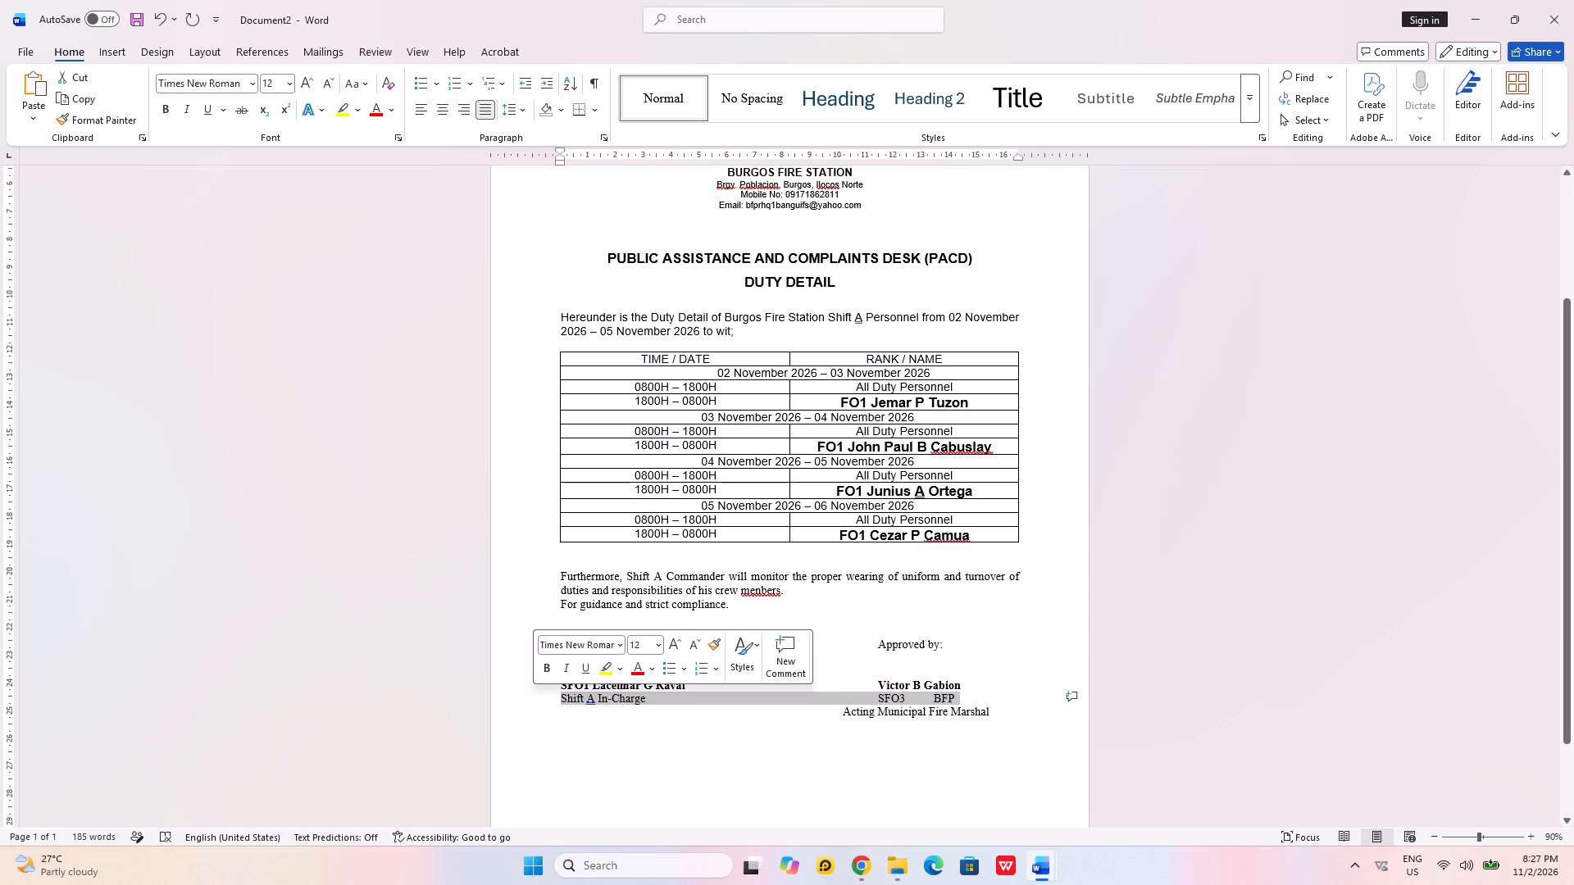
key("ctrl+b")
left_click(533, 712)
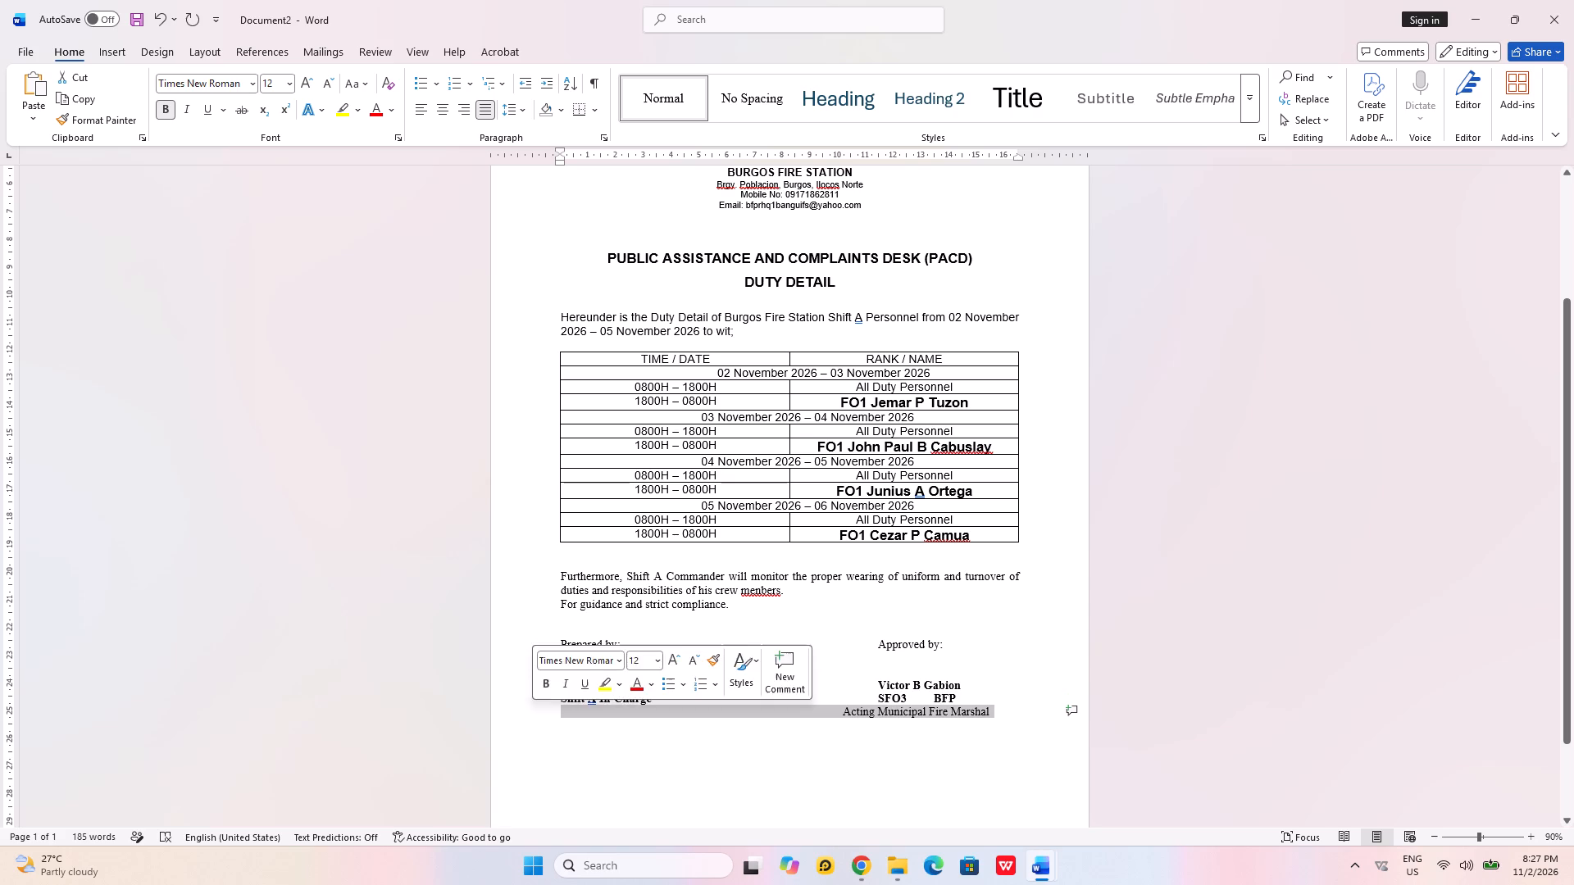
key("ctrl+b")
Set the font size of the signatory names line to 14.
left_click(531, 678)
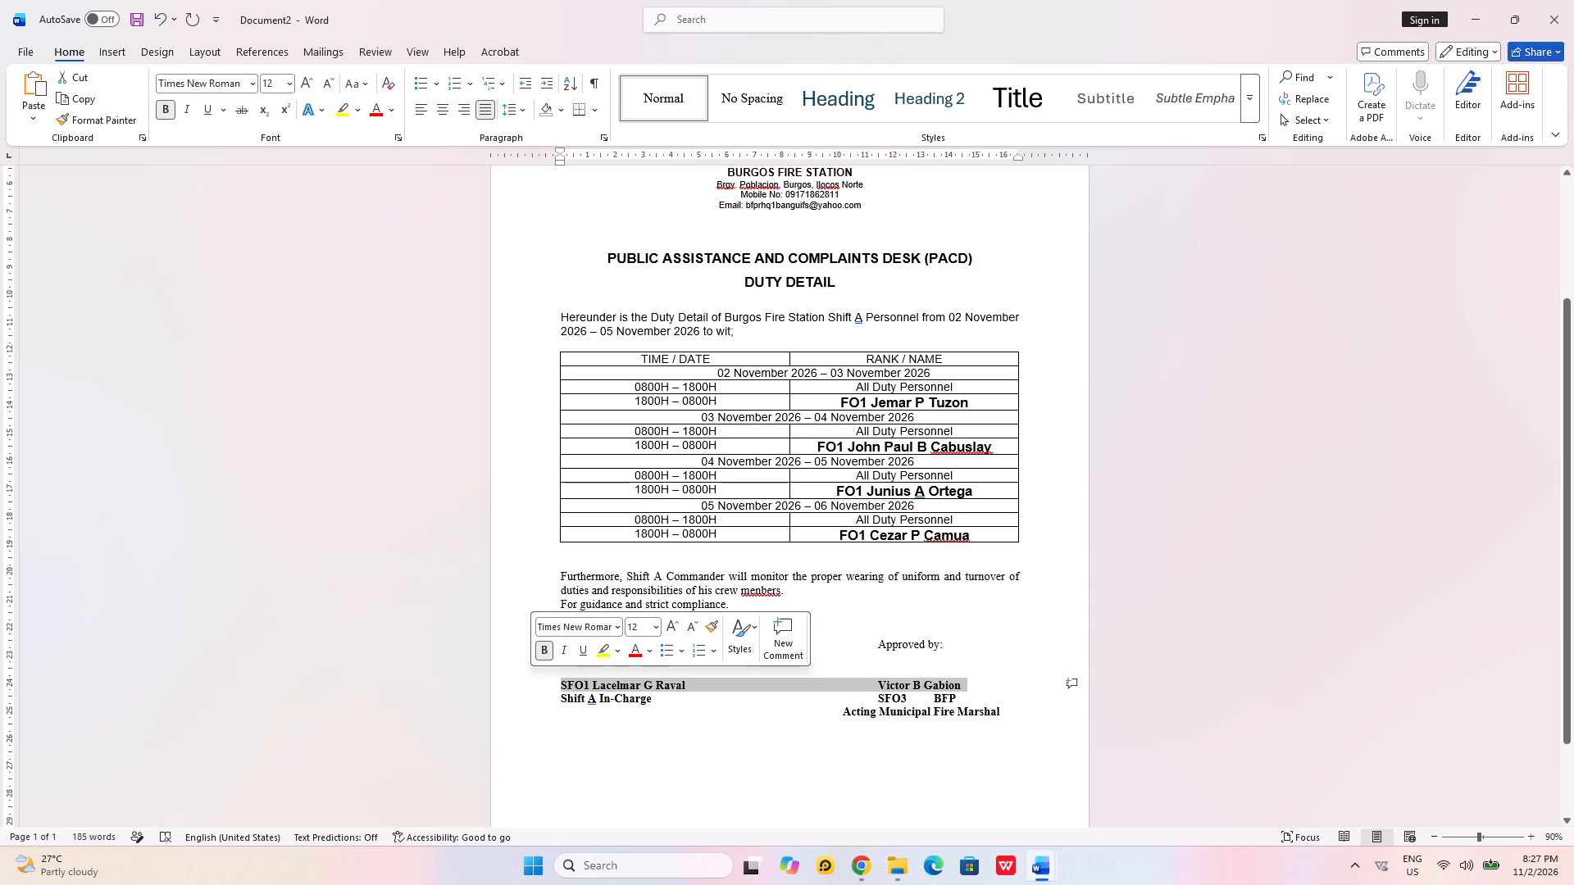
left_click(291, 85)
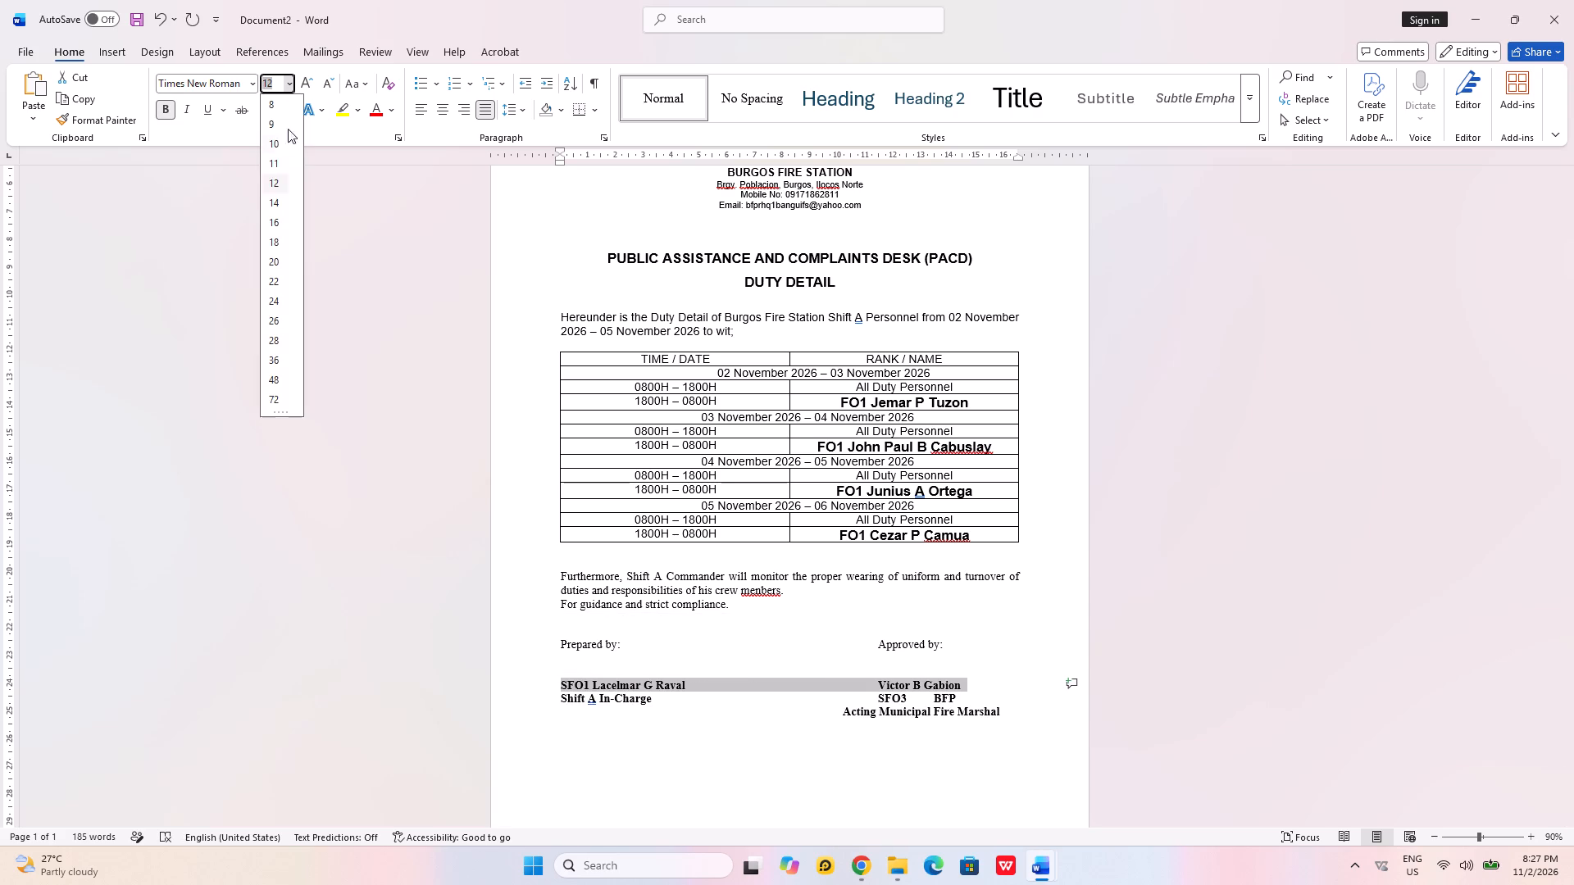
left_click(276, 201)
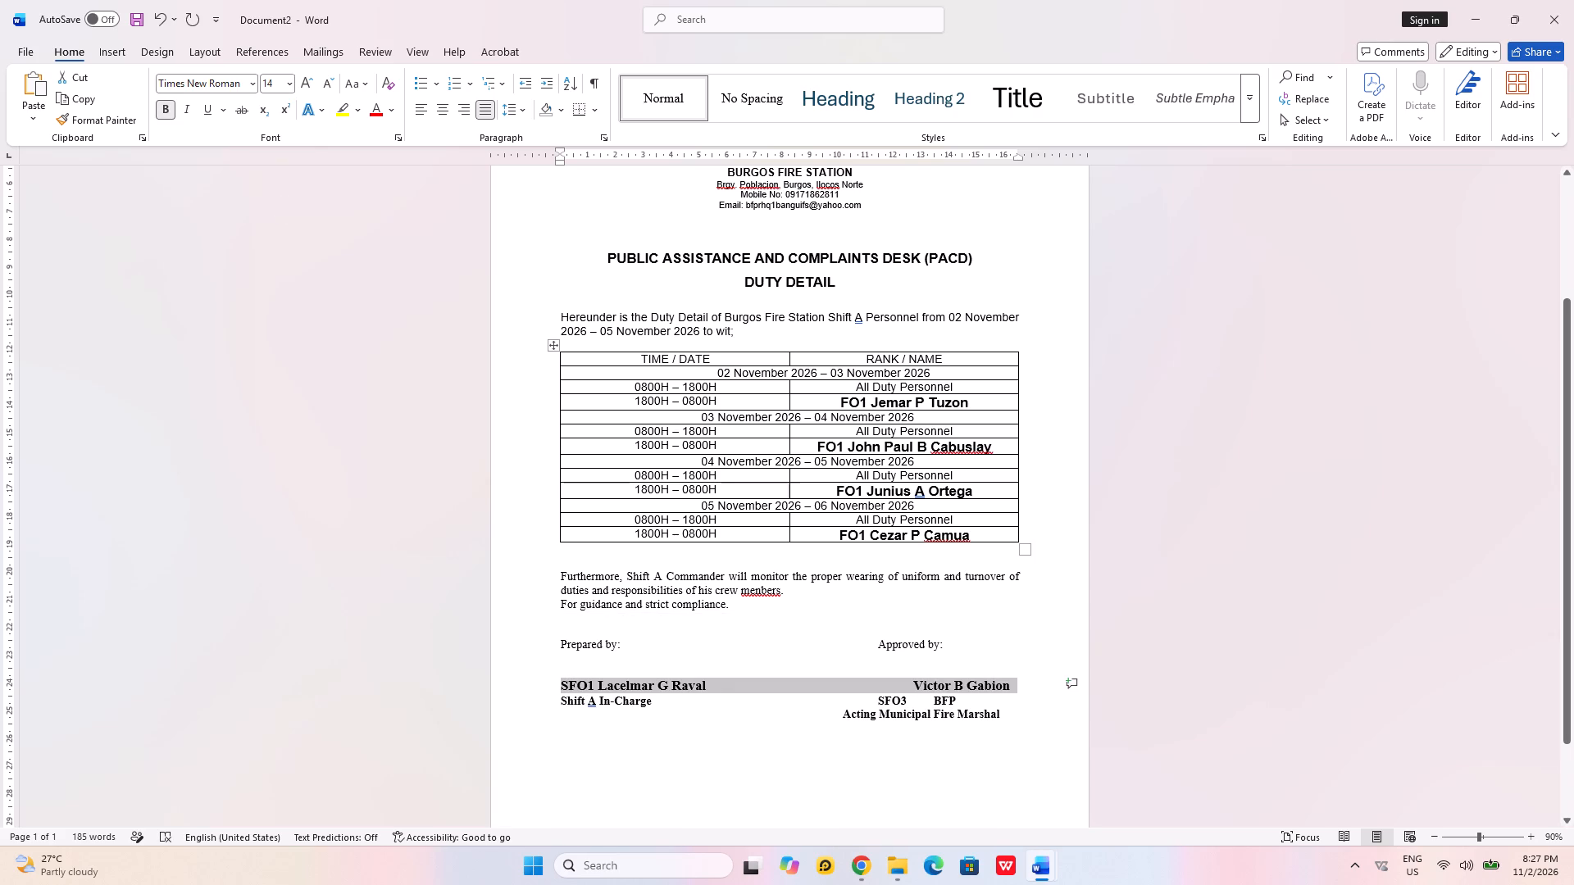
left_click(773, 716)
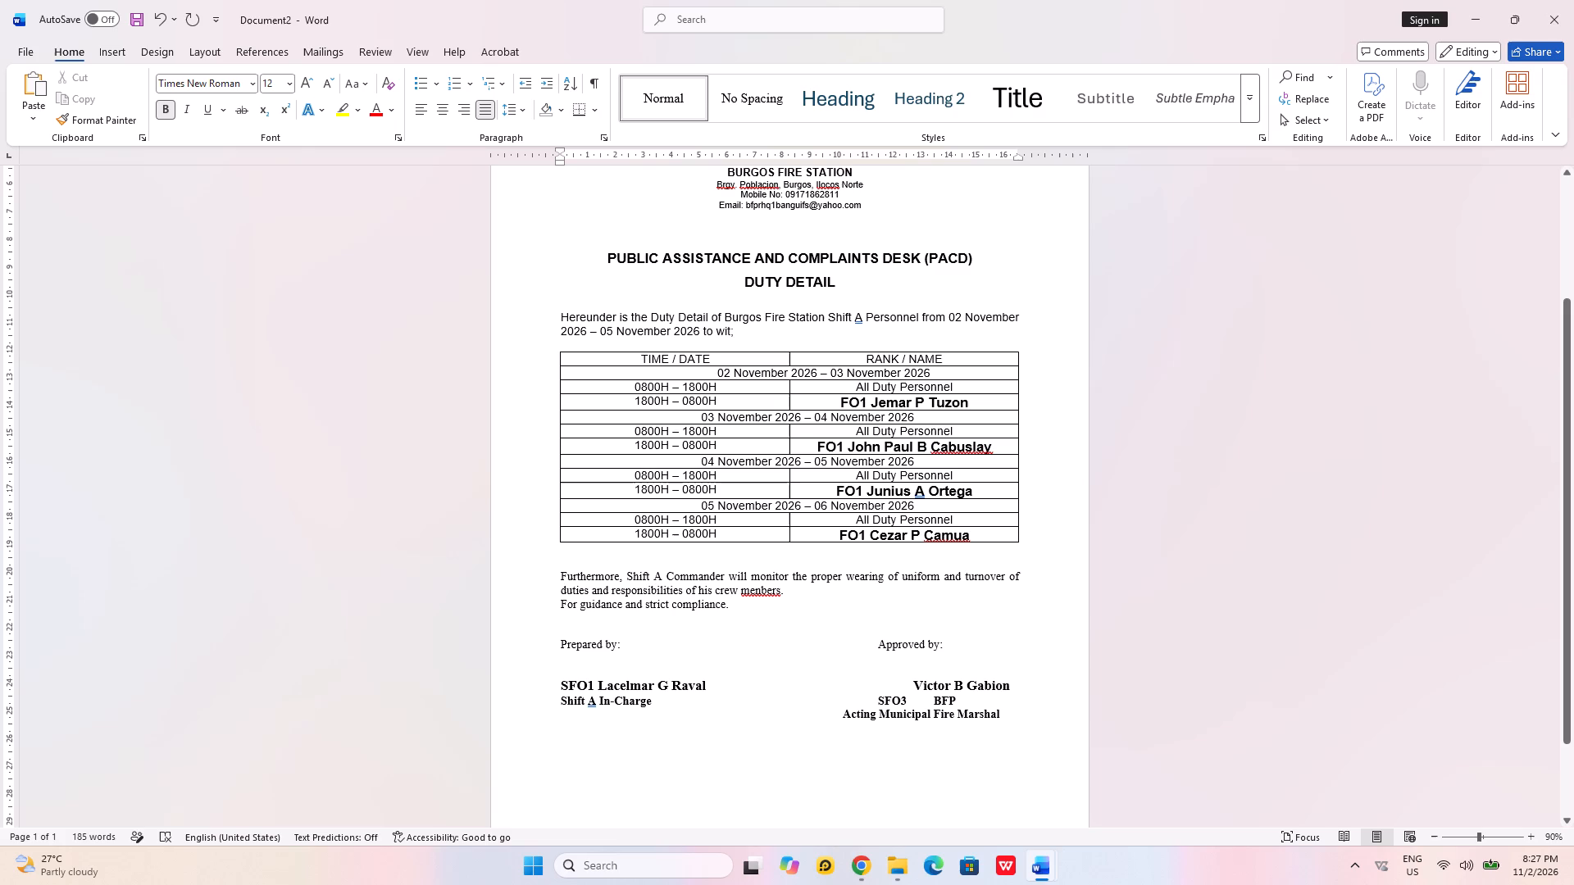
Indent the "Shift A In-Charge" line by one tab stop.
left_click(560, 699)
key("Tab")
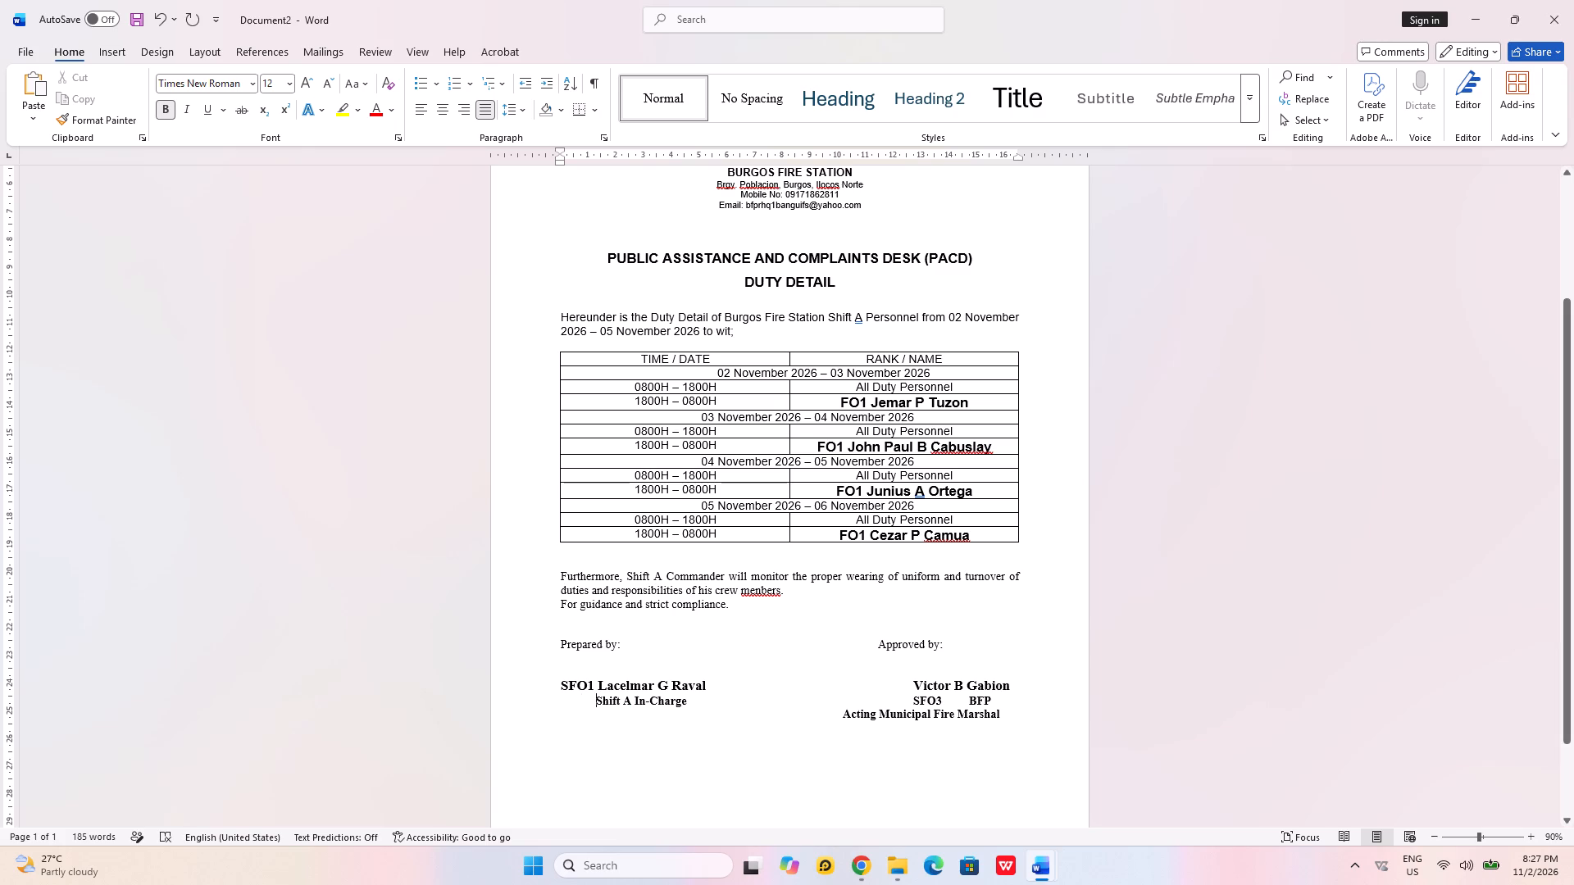
Replace the tab indent before "Shift A In-Charge" with six spaces.
key("BackSpace")
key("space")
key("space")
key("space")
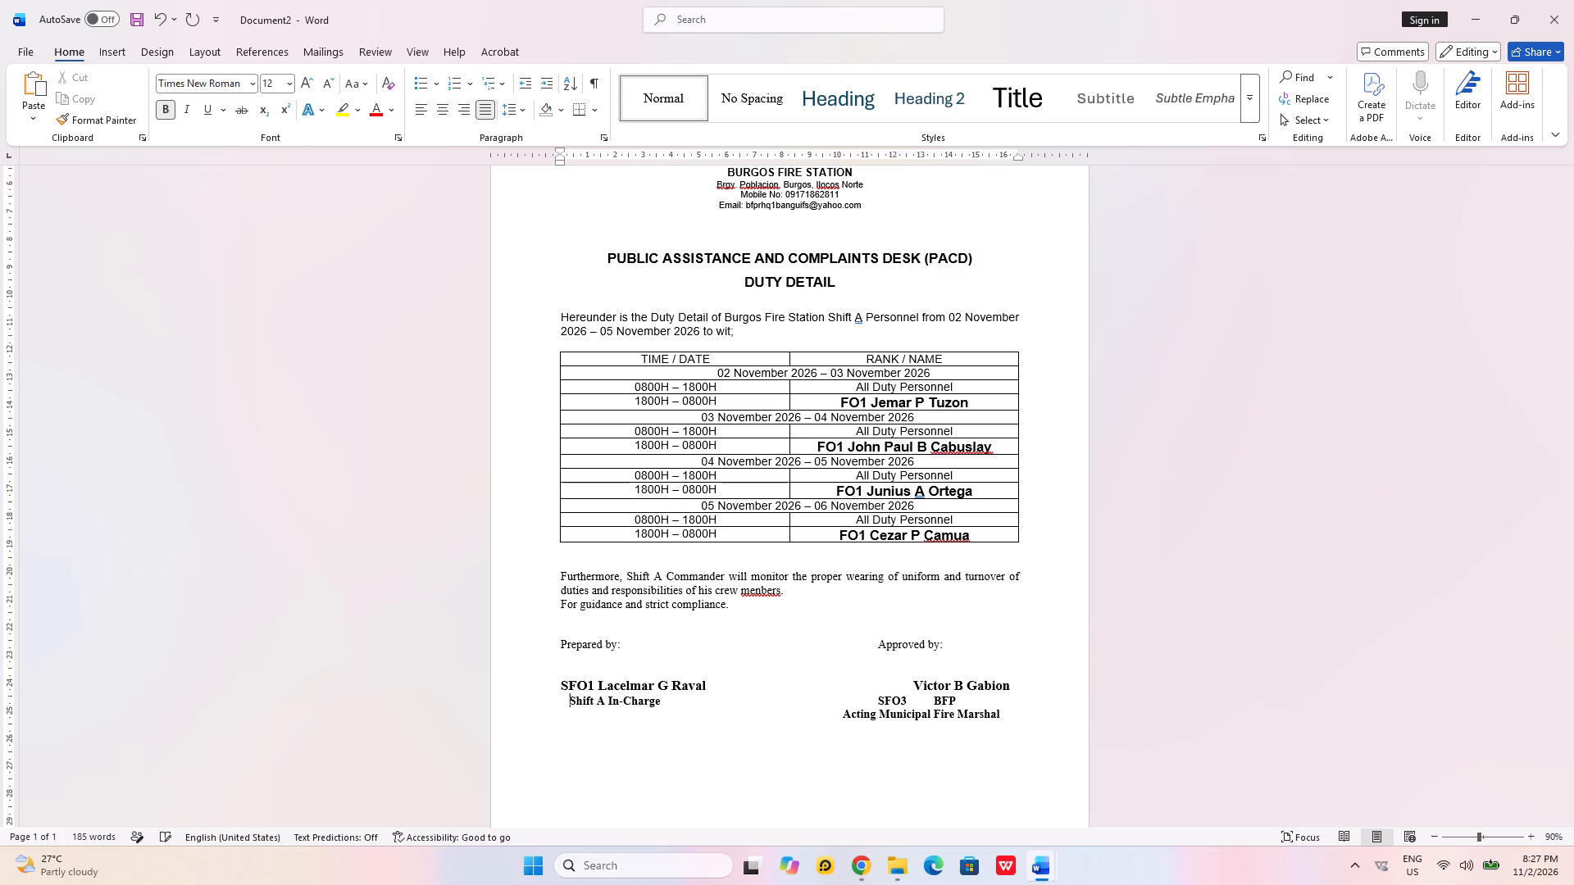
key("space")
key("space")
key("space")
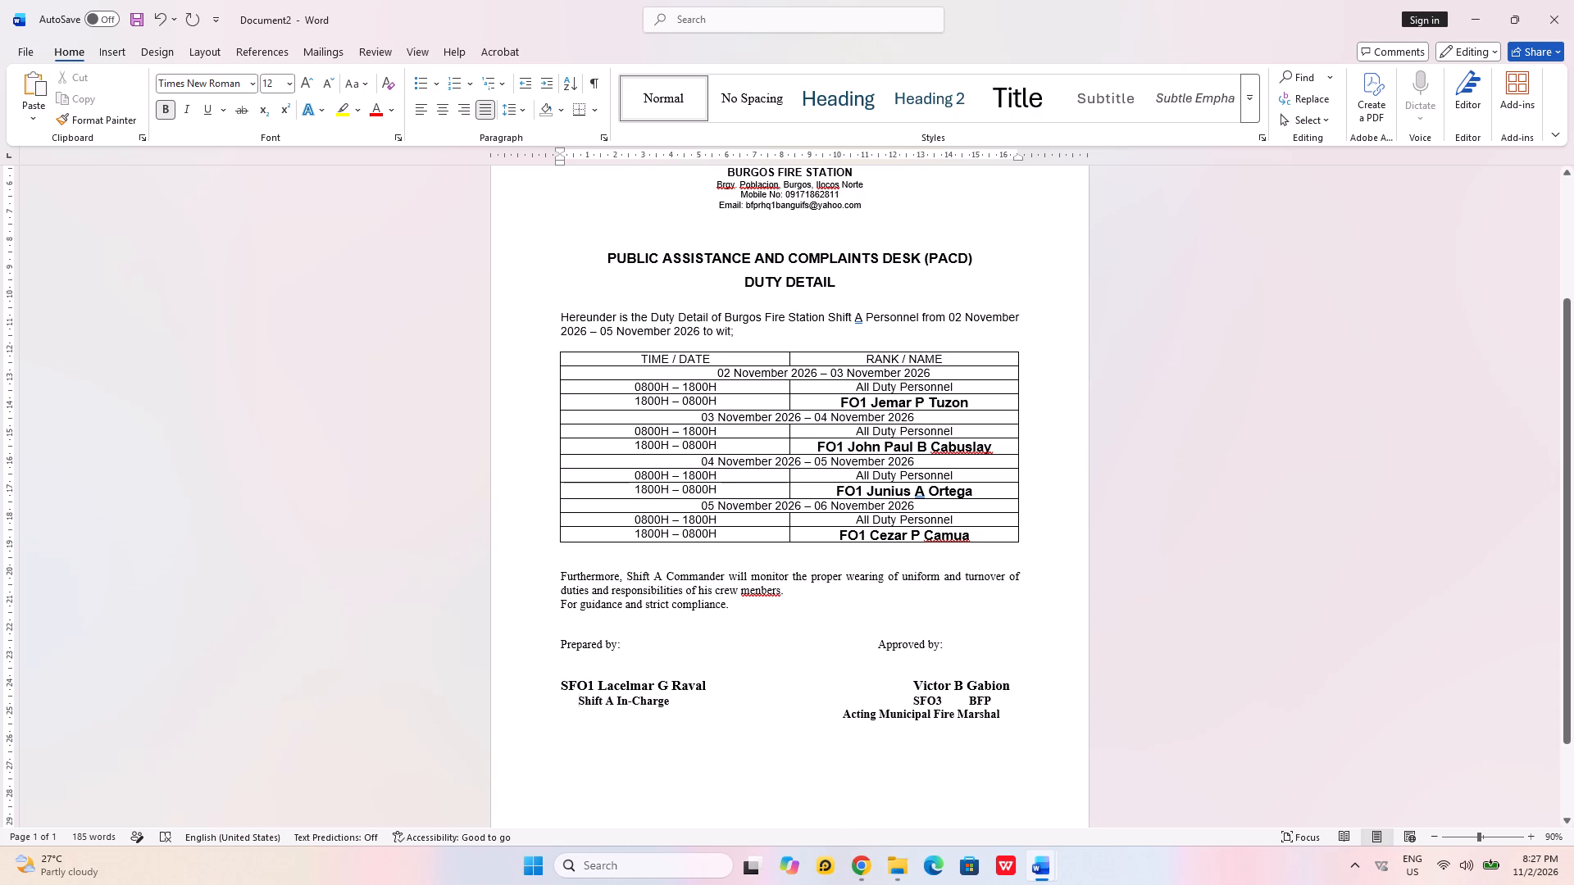
Move the approver's name and the SFO3 BFP rank back one tab stop under "Approved by:", adding one space before SFO3.
left_click(912, 684)
key("BackSpace")
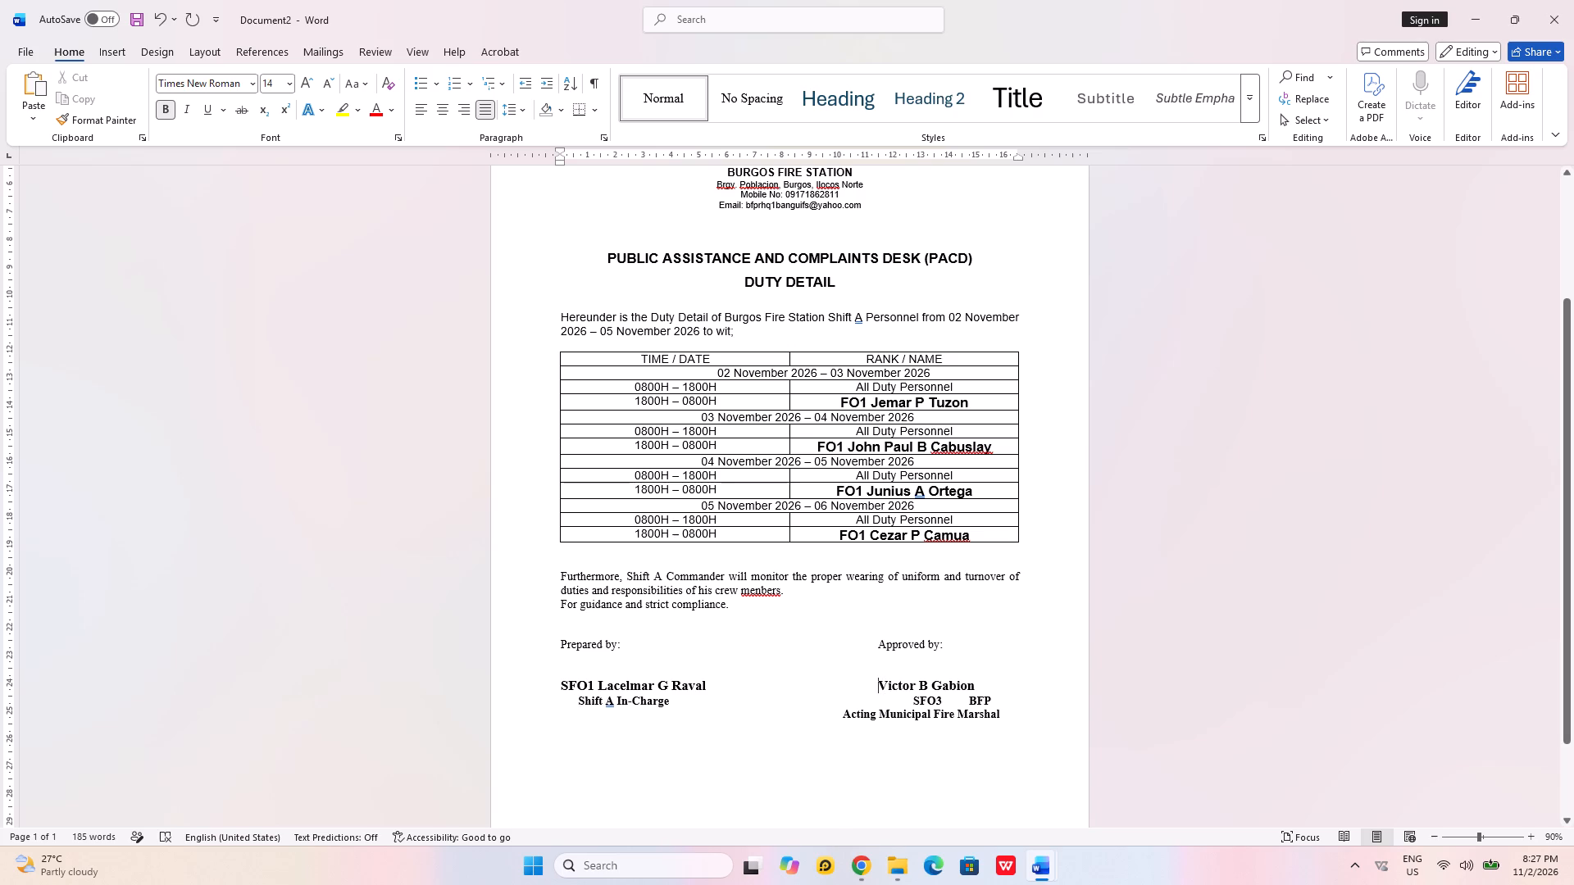
left_click(913, 701)
key("BackSpace")
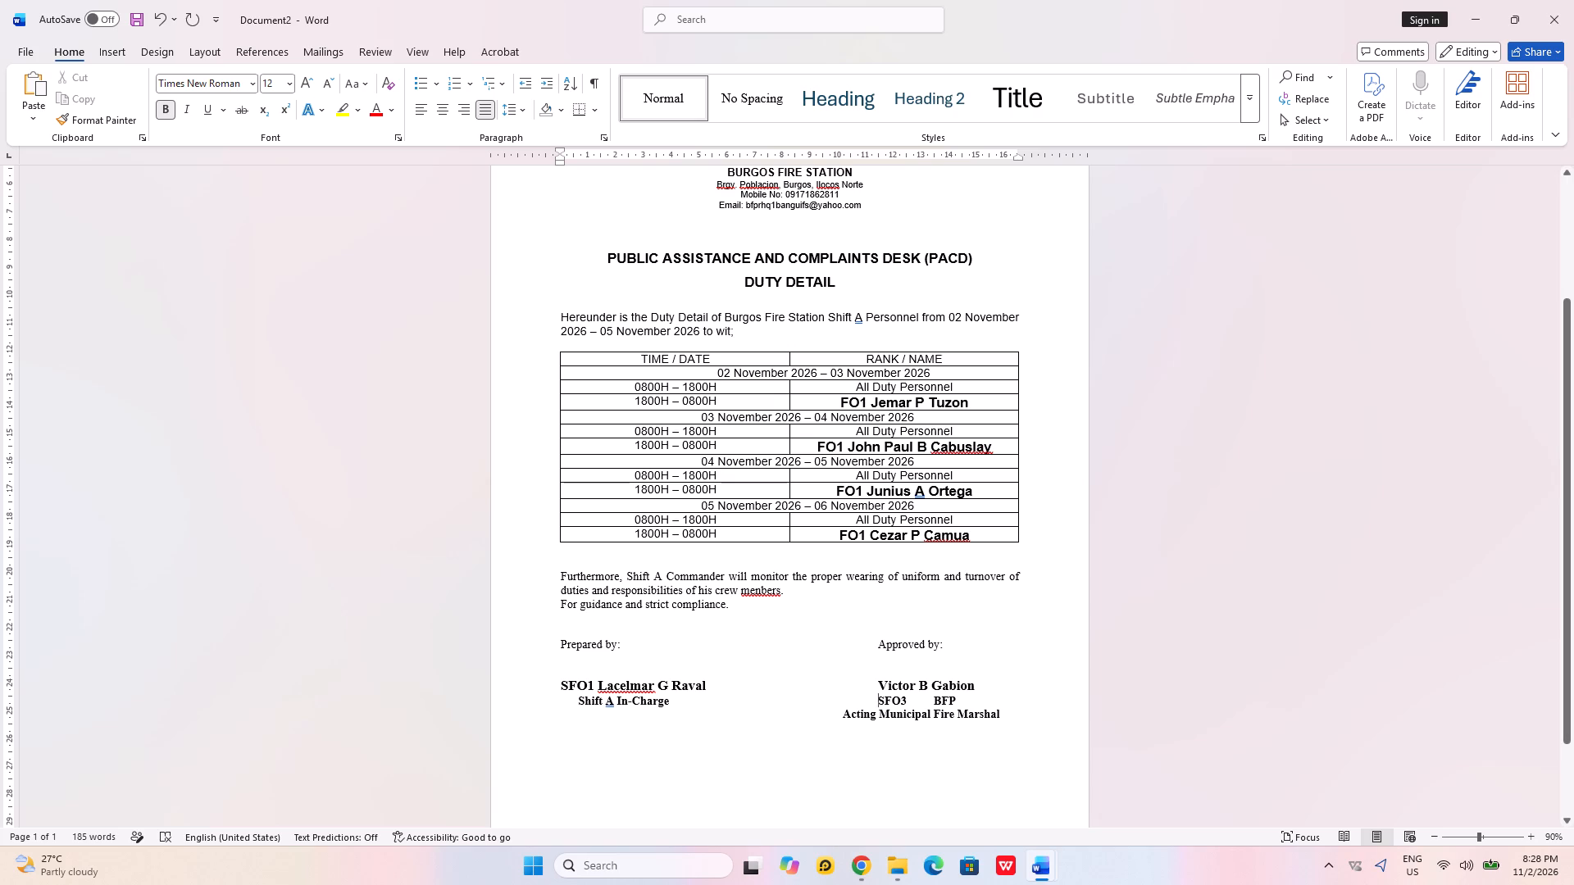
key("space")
Widen the gap between SFO3 and BFP in the approver's rank line by six spaces.
left_click(929, 703)
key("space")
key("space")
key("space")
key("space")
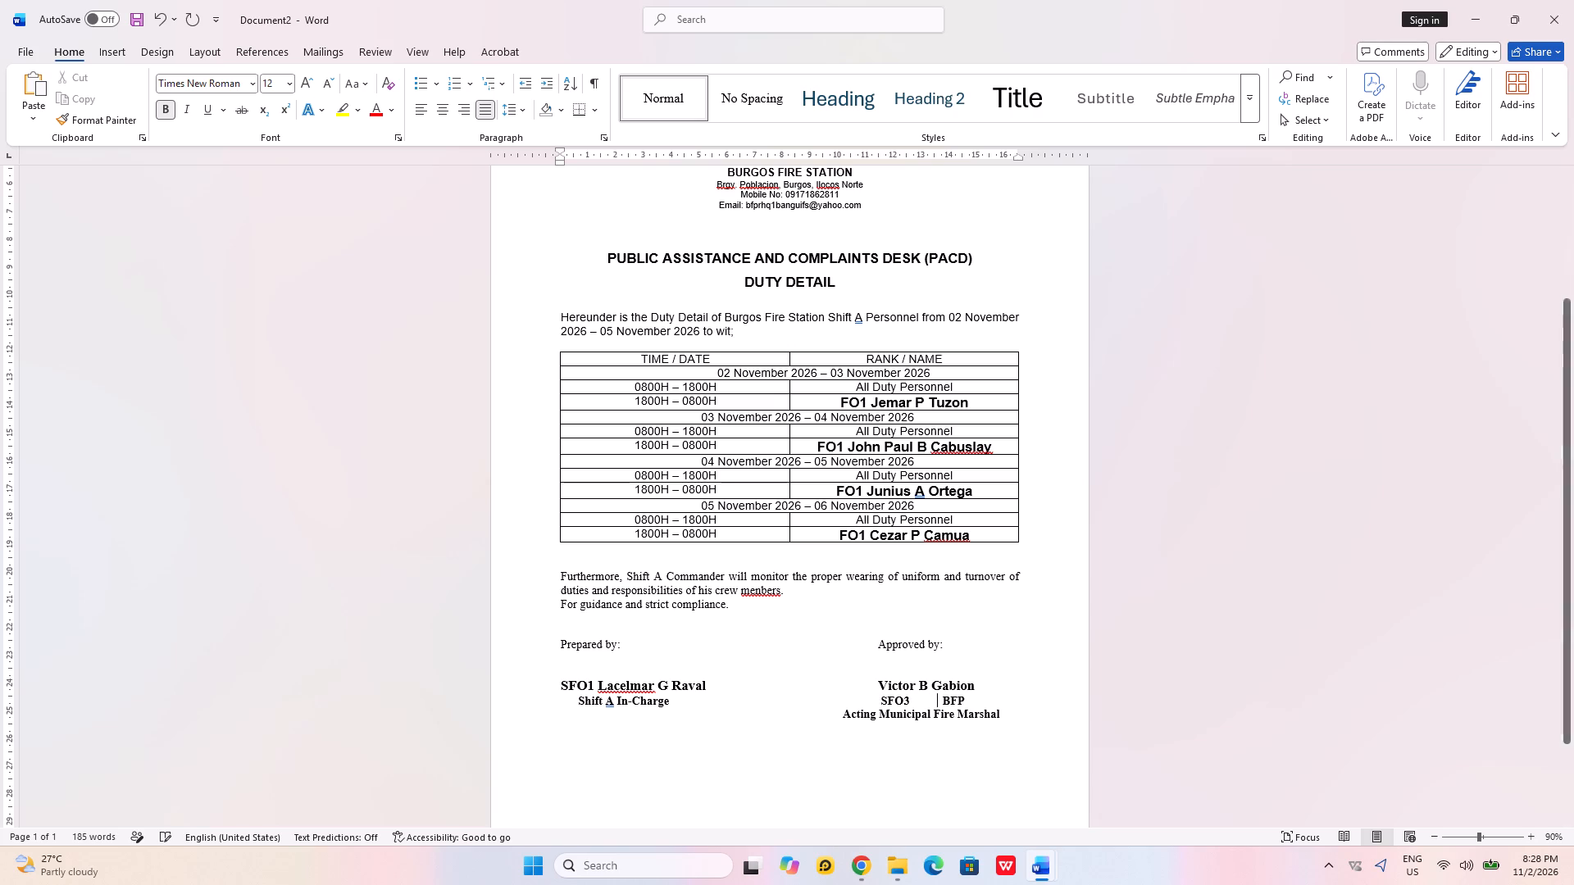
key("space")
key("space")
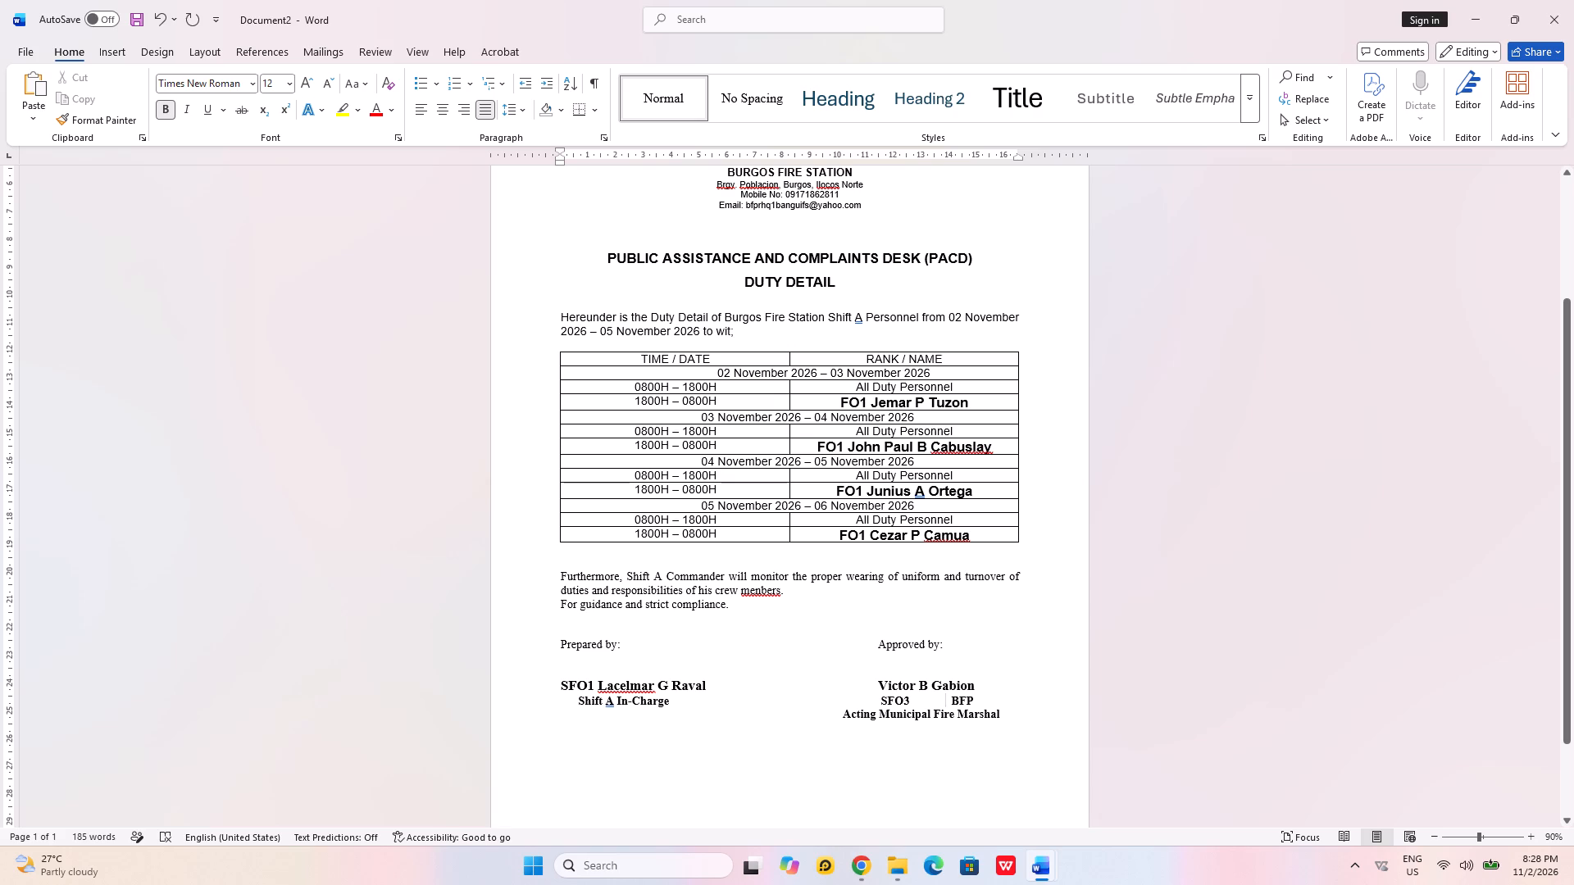
Change the font to Arial for everything from the PACD title down through the signature block.
left_click(513, 677)
left_click(514, 683)
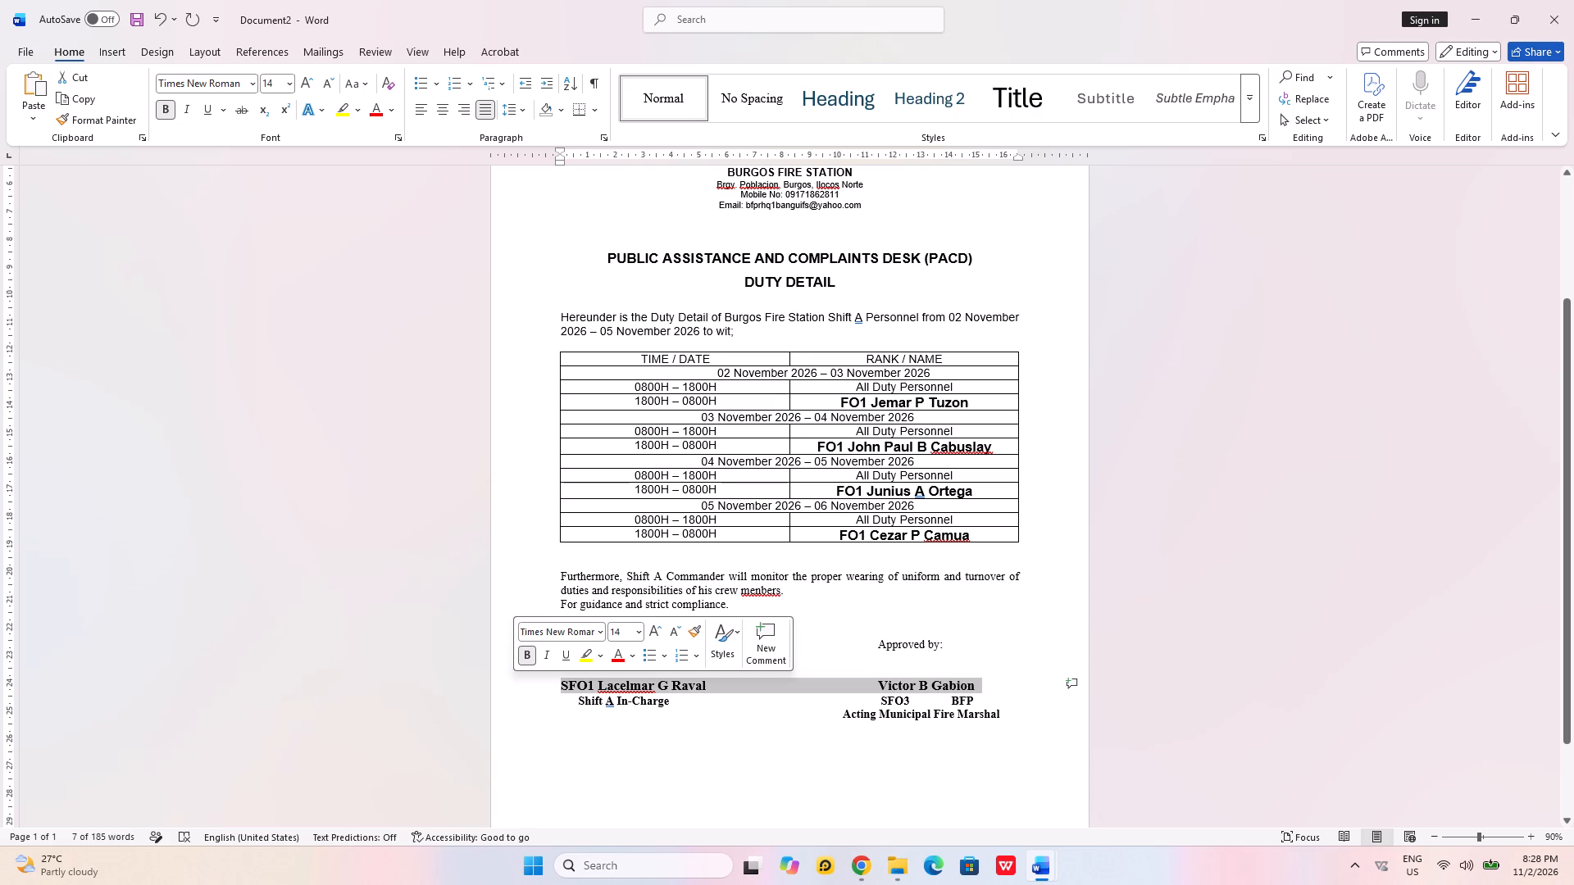
left_click_drag(544, 254, 553, 573)
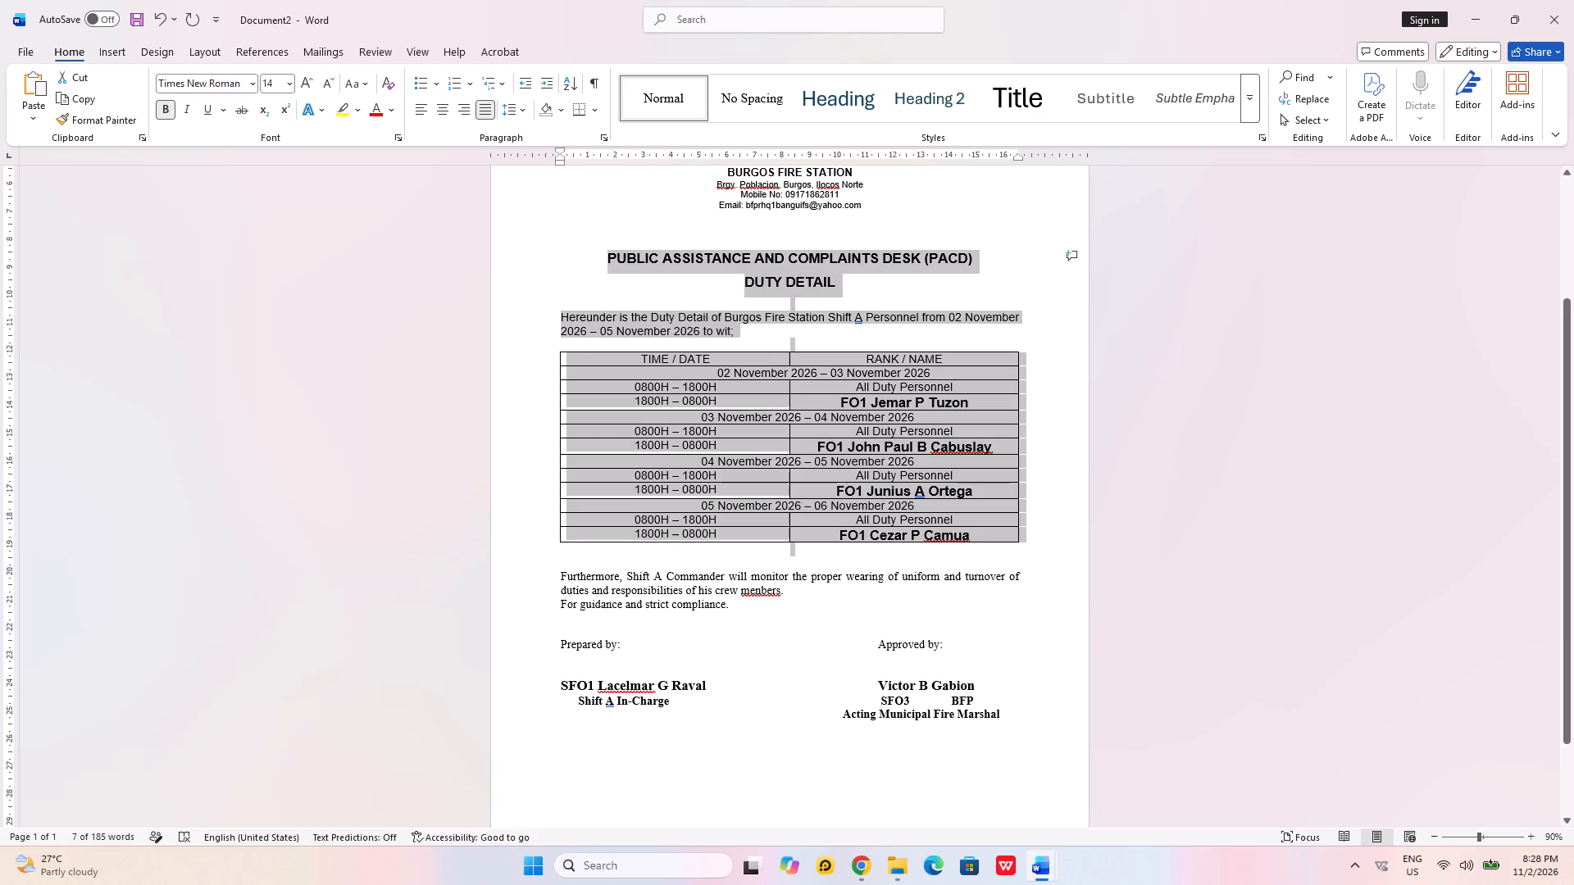
left_click_drag(553, 573, 553, 752)
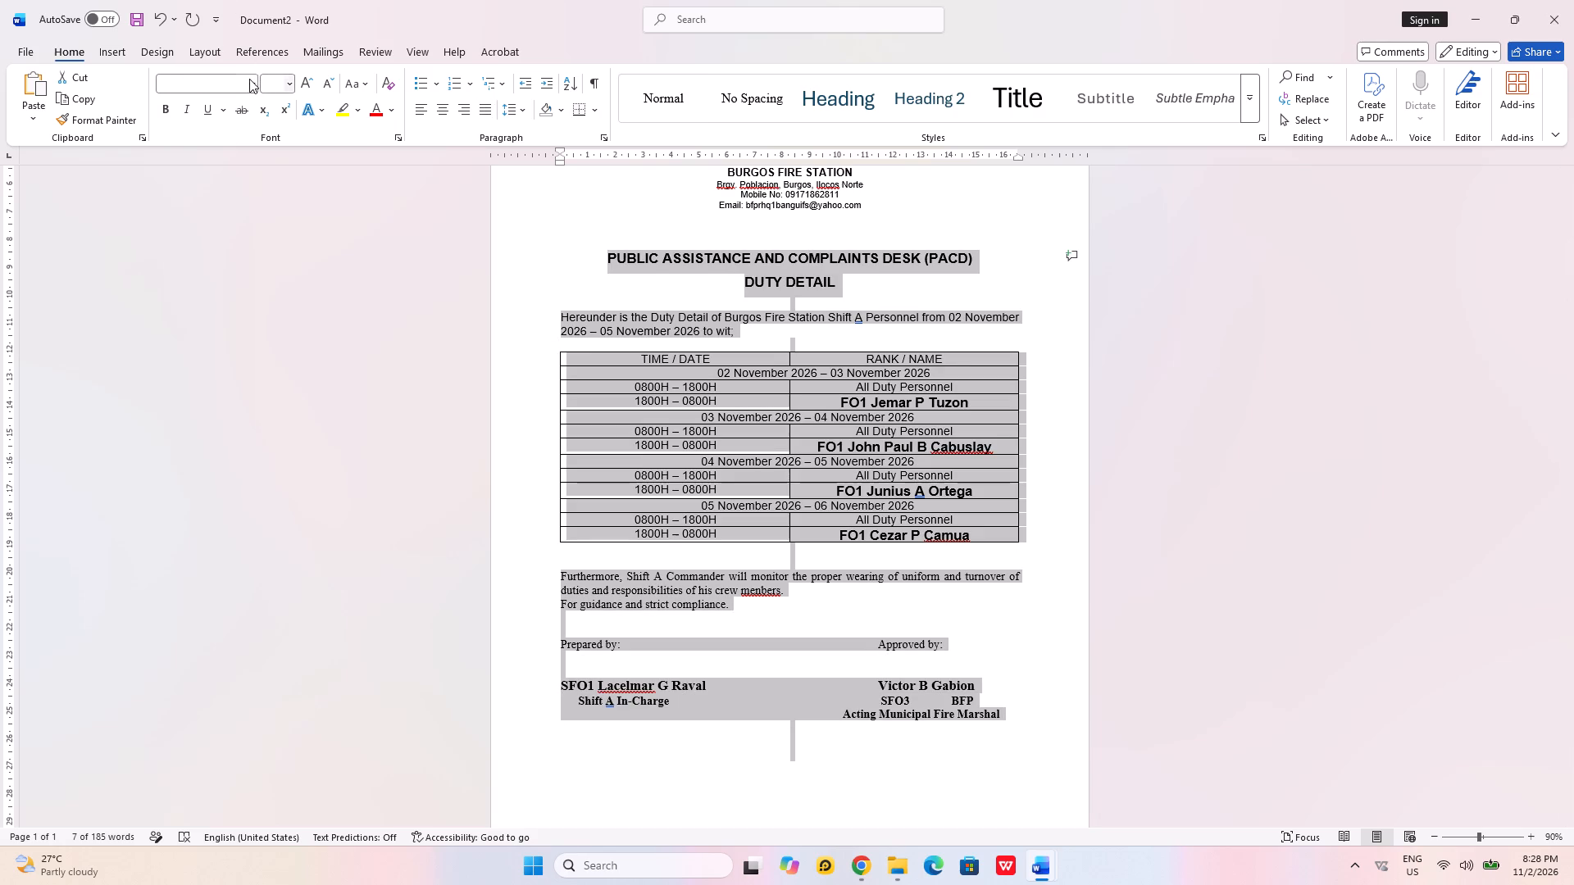
left_click(249, 79)
left_click(198, 198)
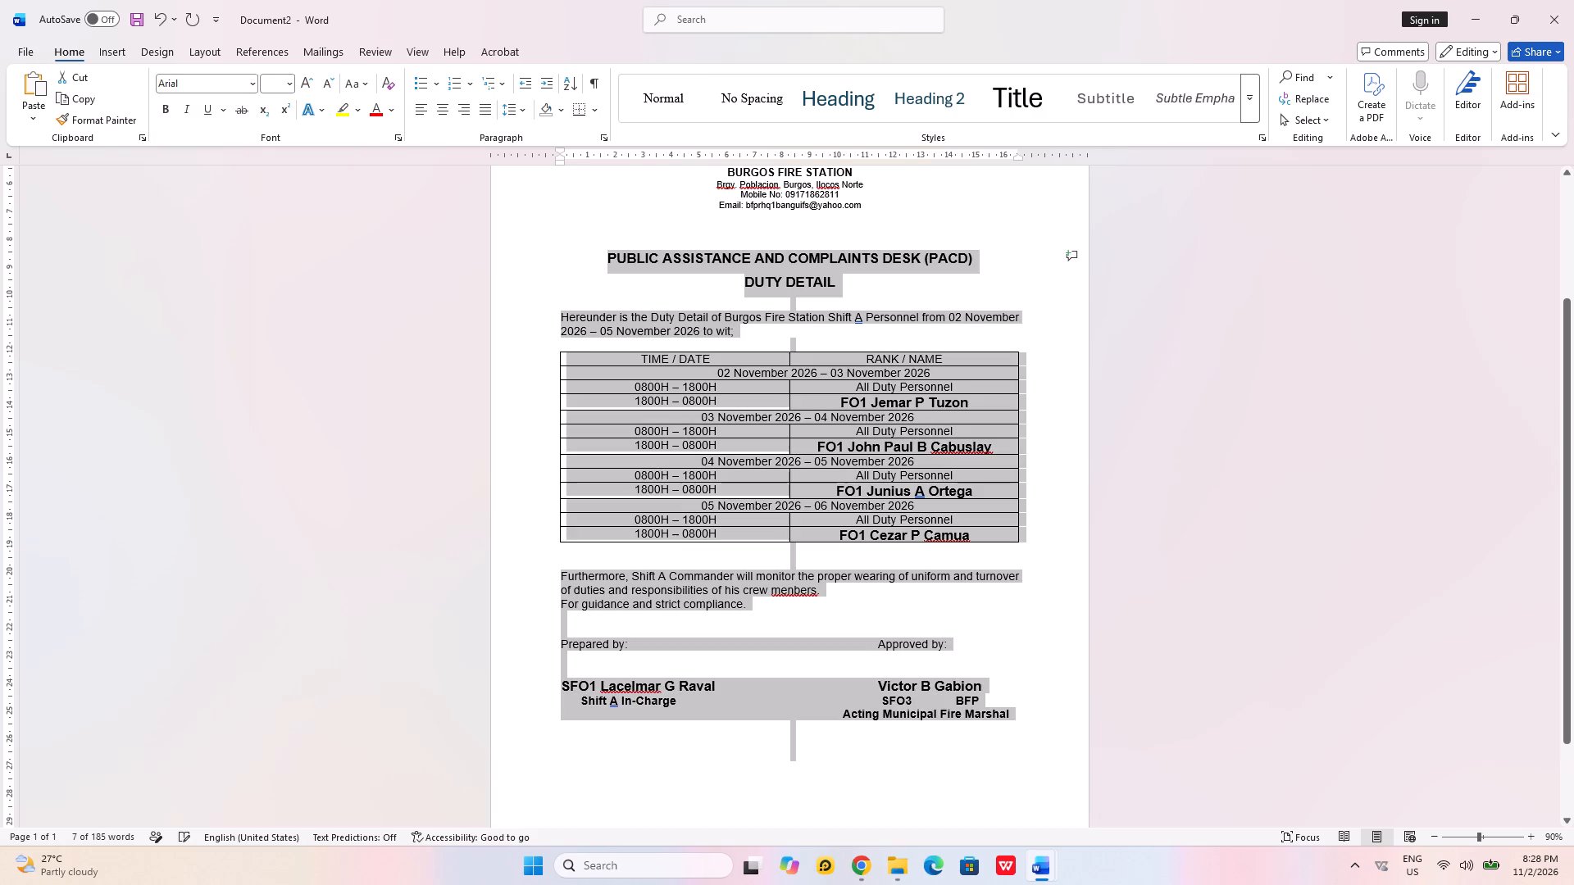
left_click(721, 747)
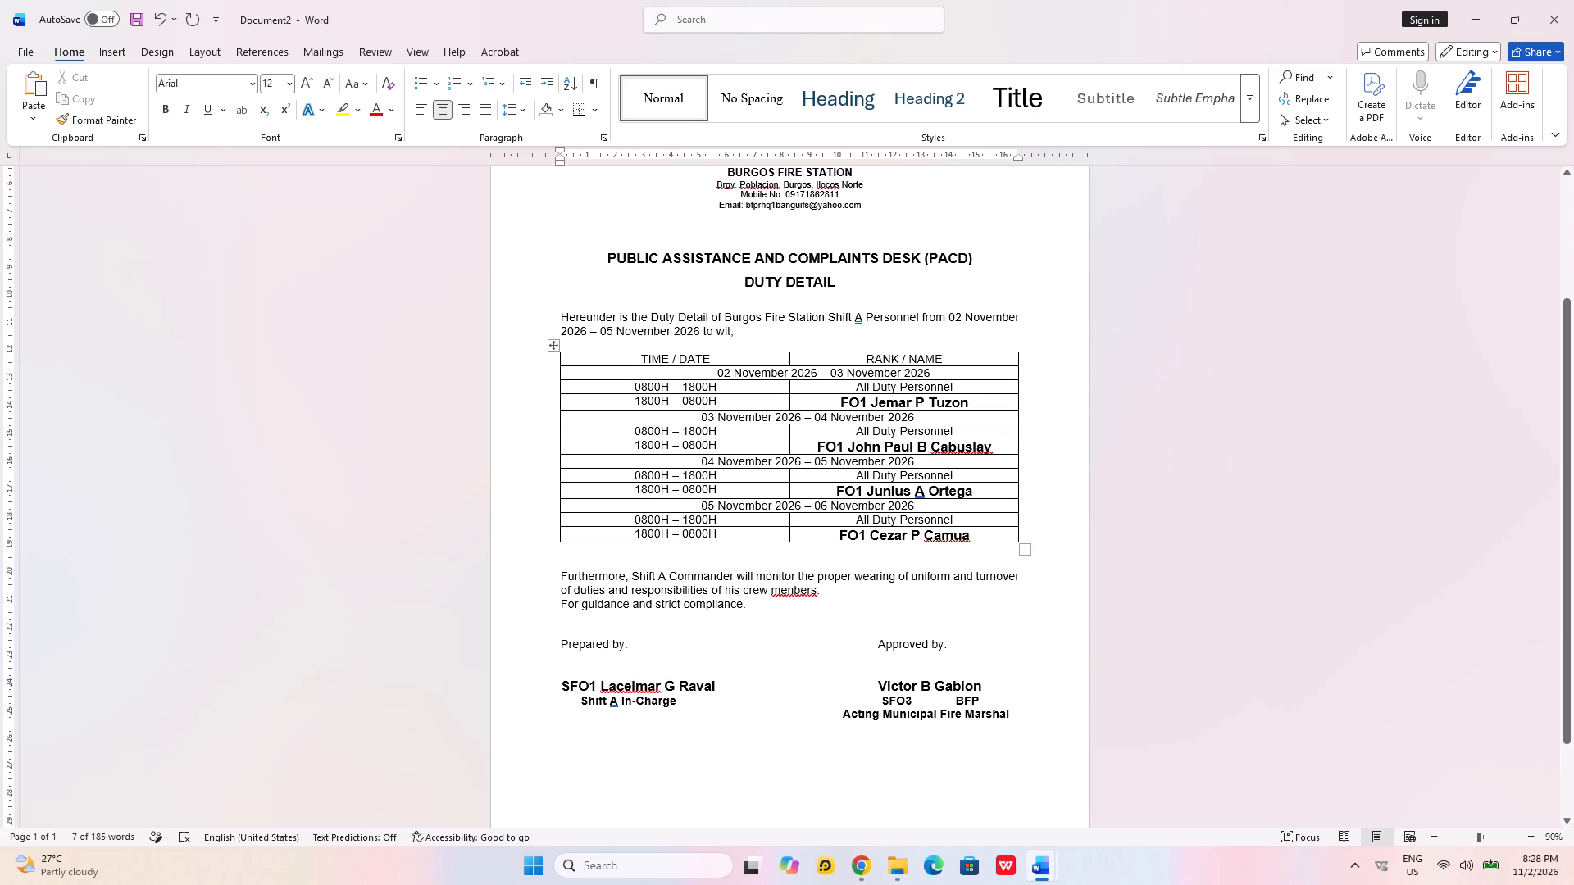
Centre the introductory "Hereunder is the Duty Detail" paragraph and set its font size to 14.
scroll(700, 529, "up", 1)
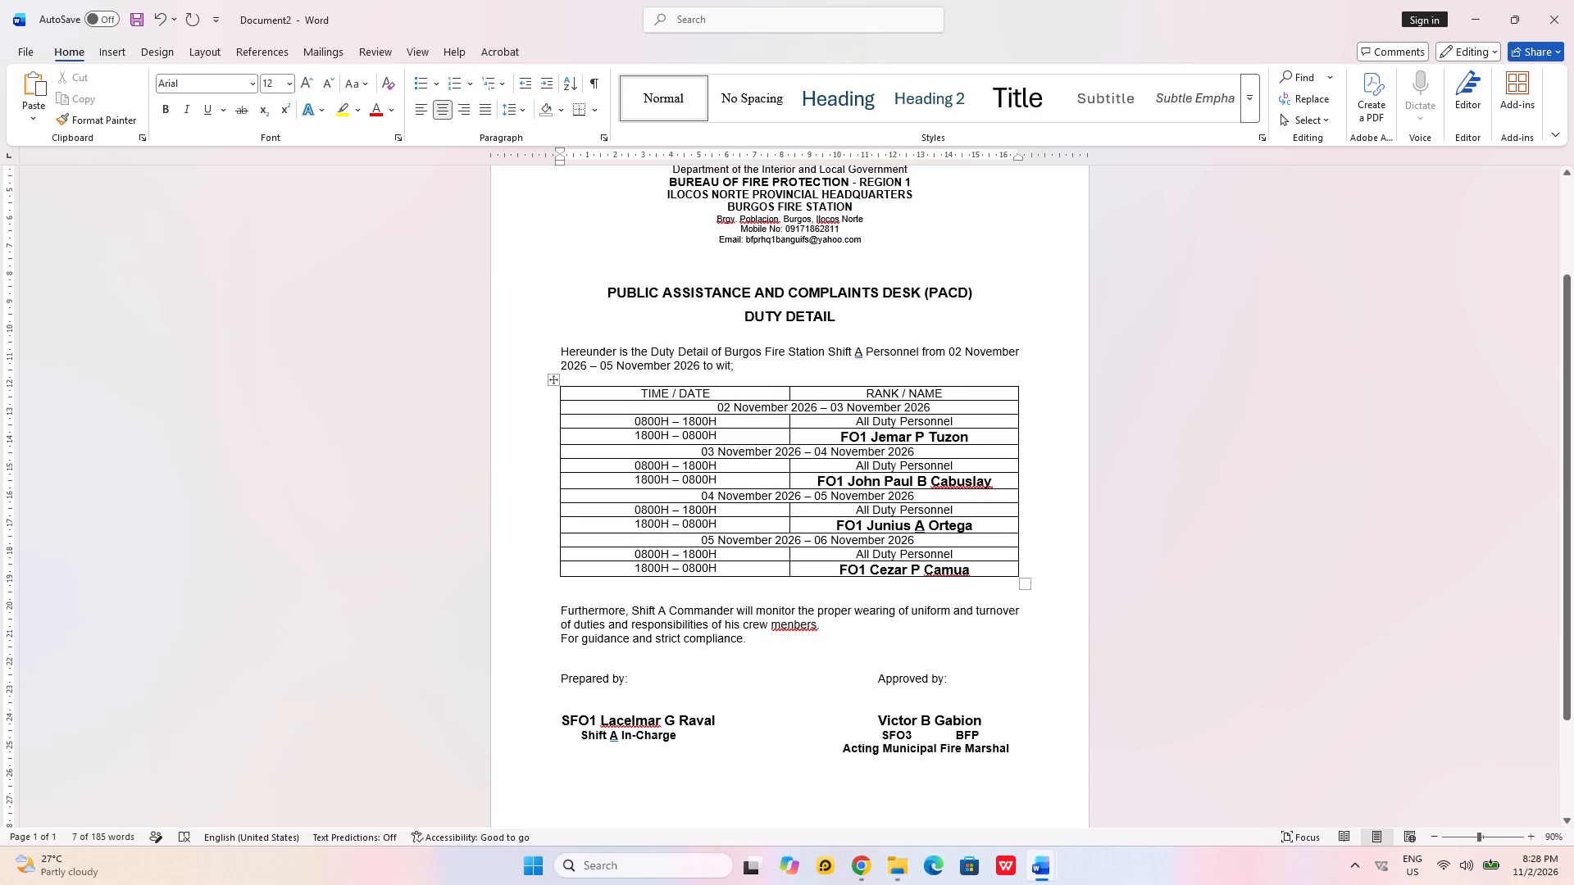
left_click_drag(526, 351, 521, 363)
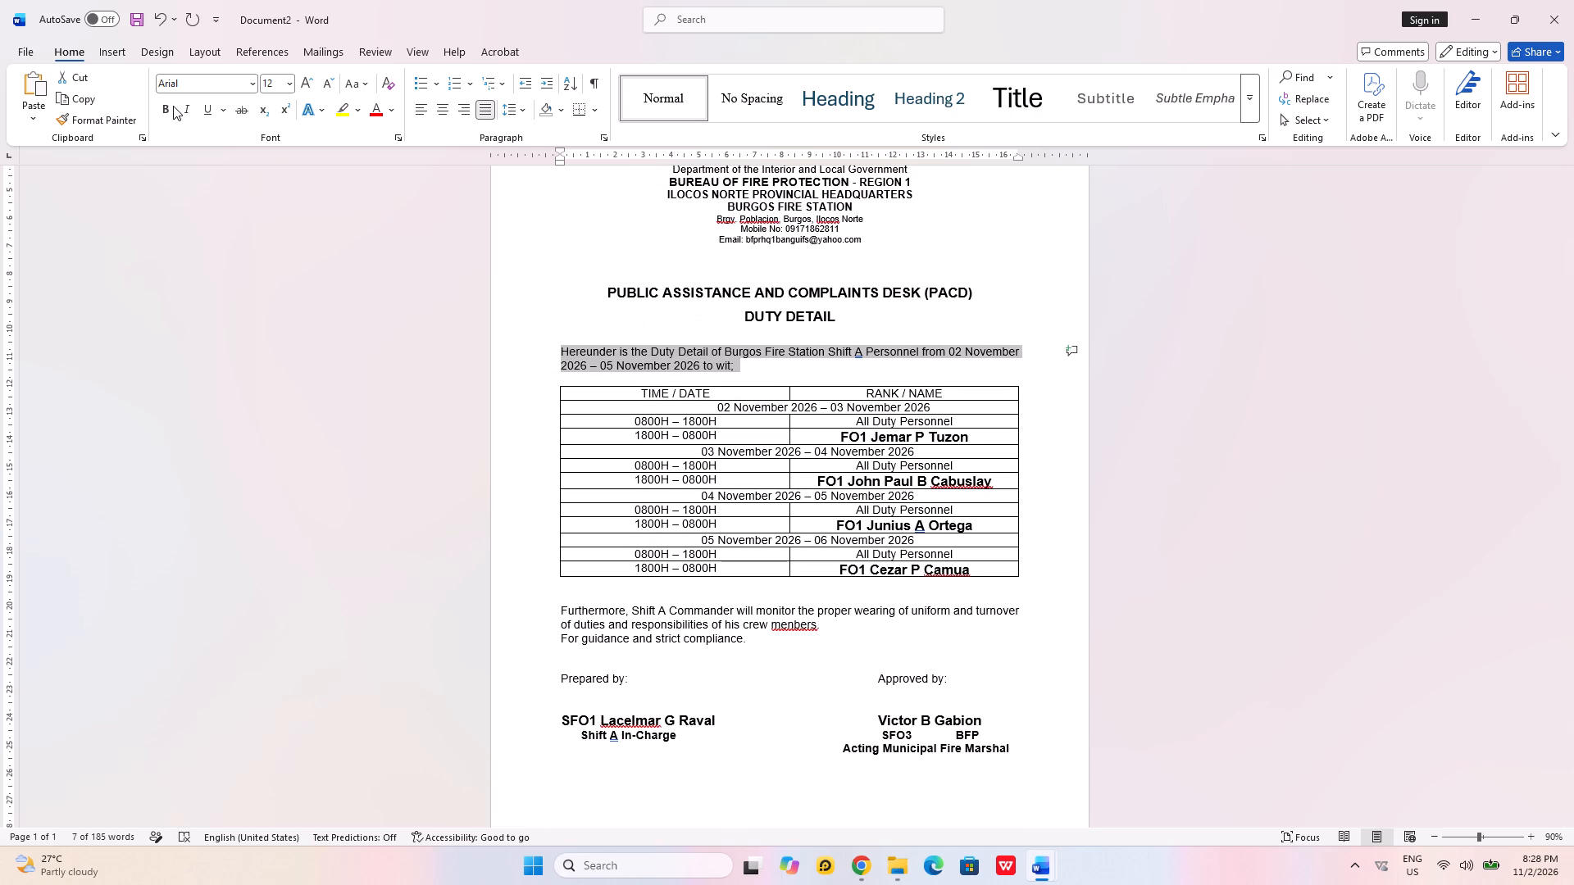
left_click(173, 106)
left_click(173, 106)
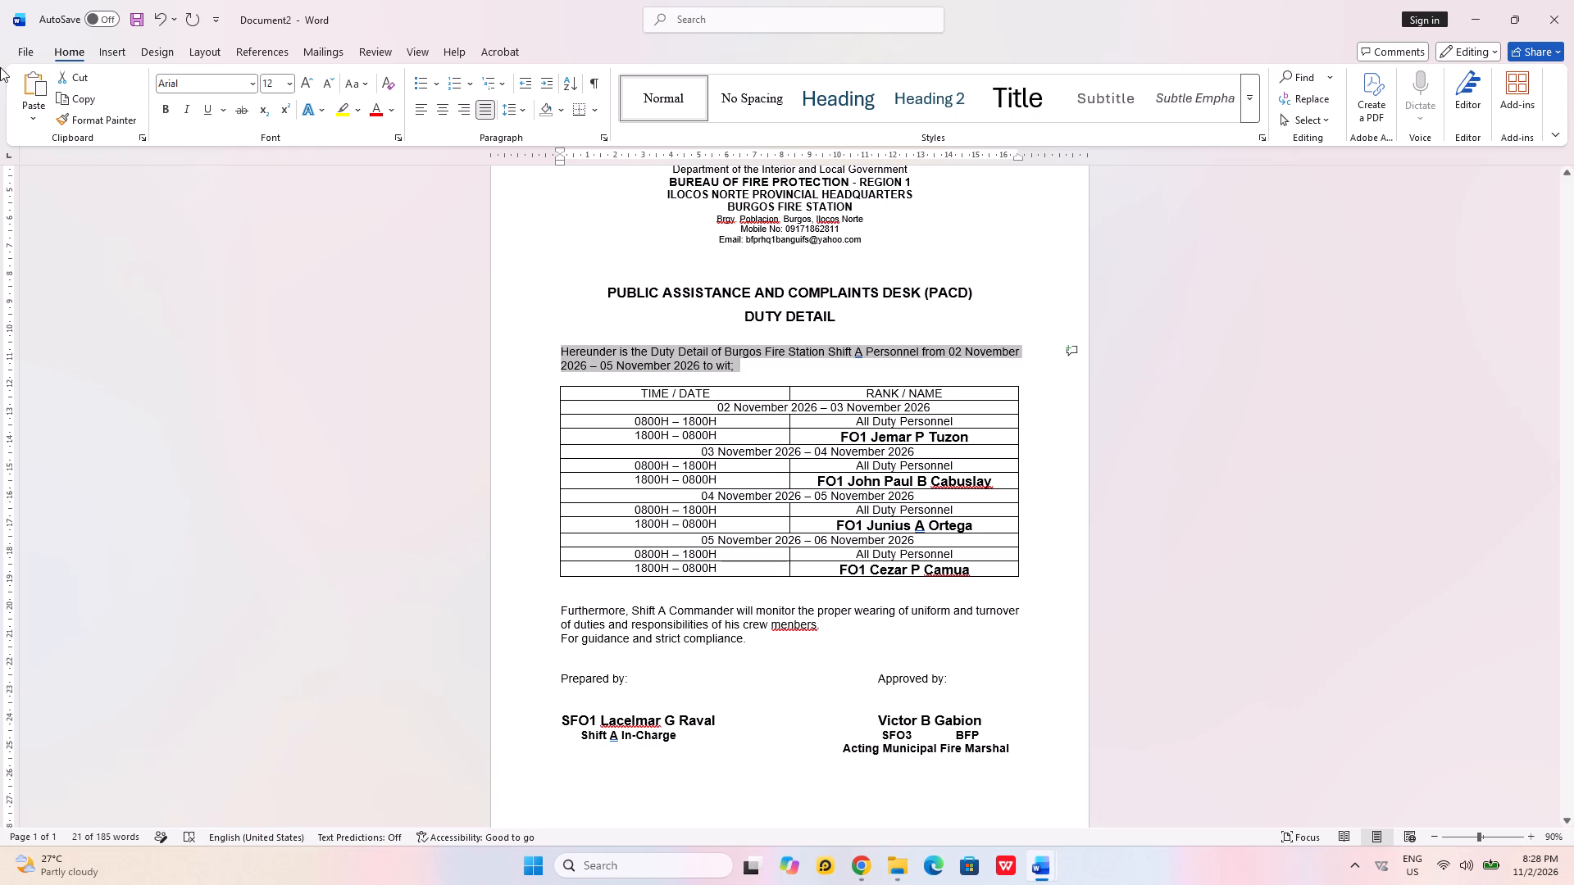
left_click(438, 114)
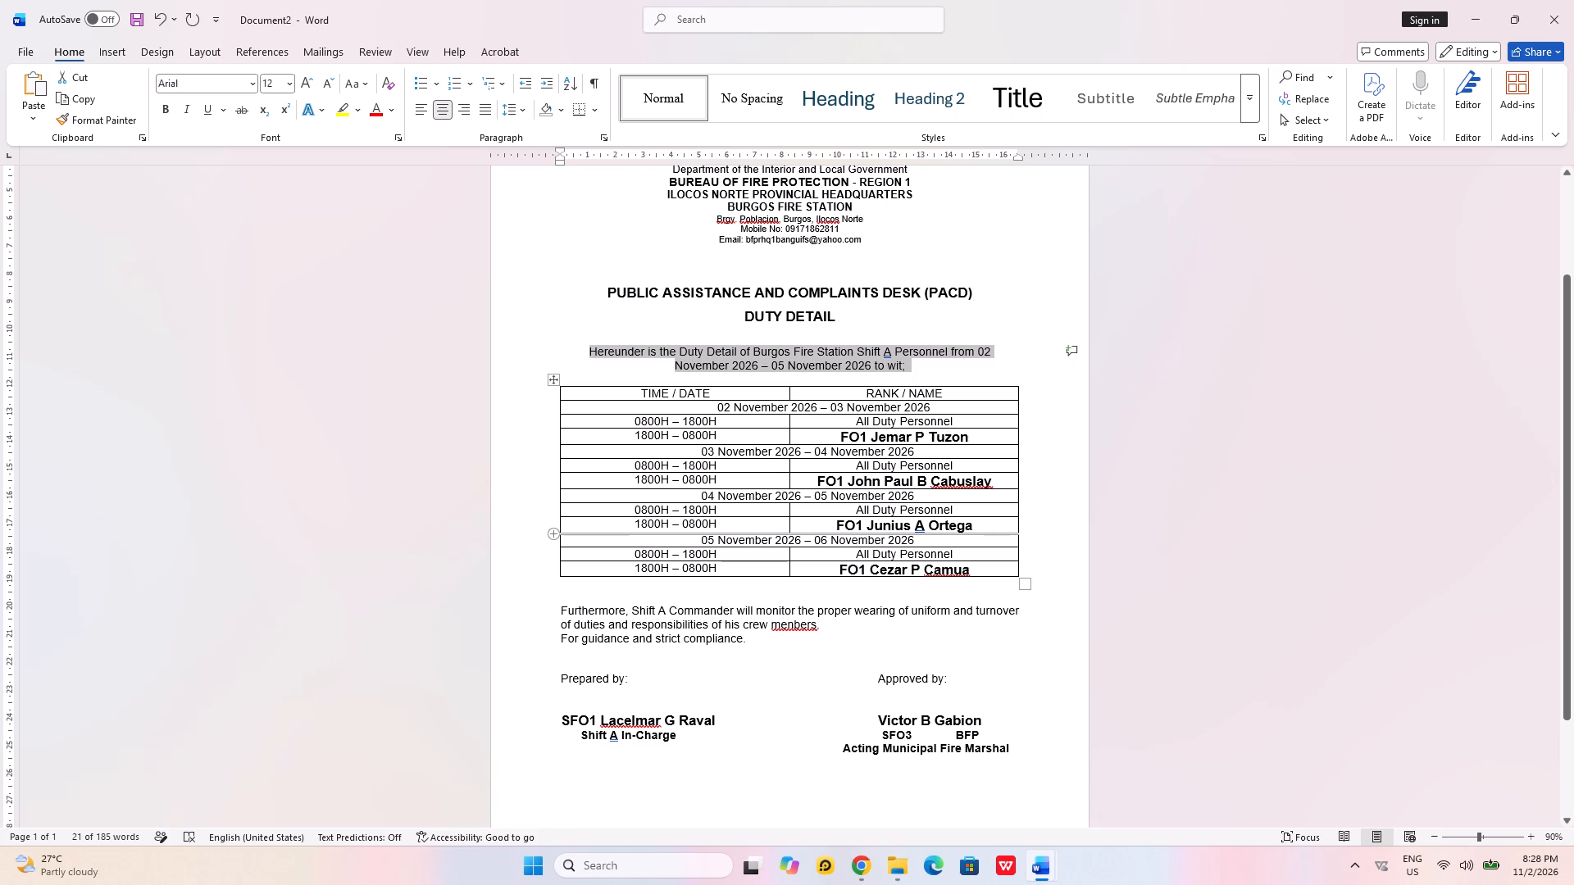
left_click(292, 85)
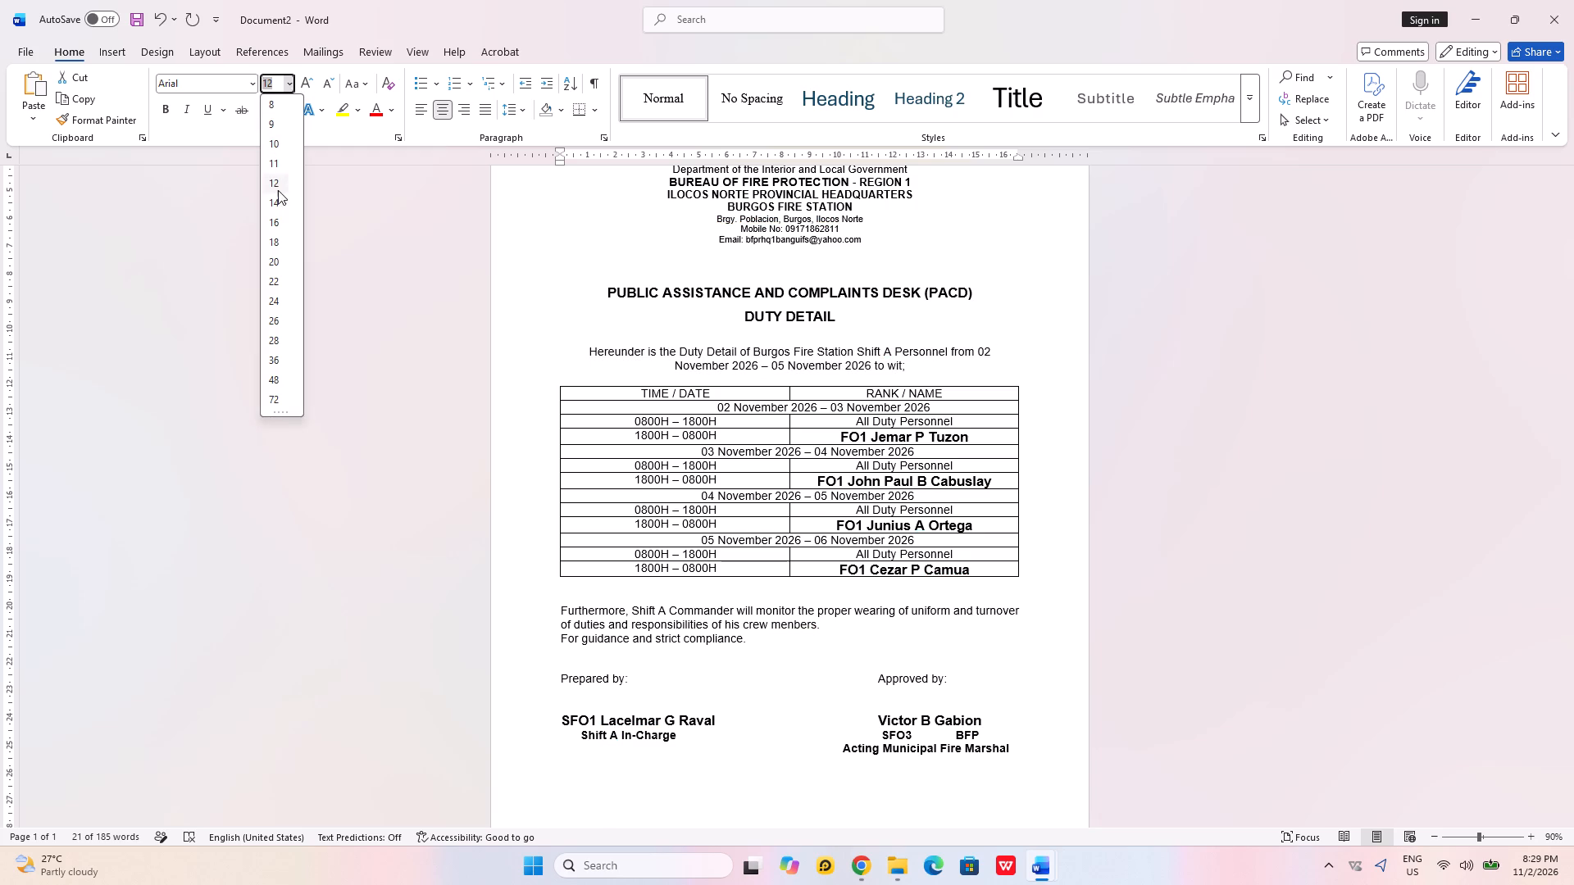
left_click(280, 197)
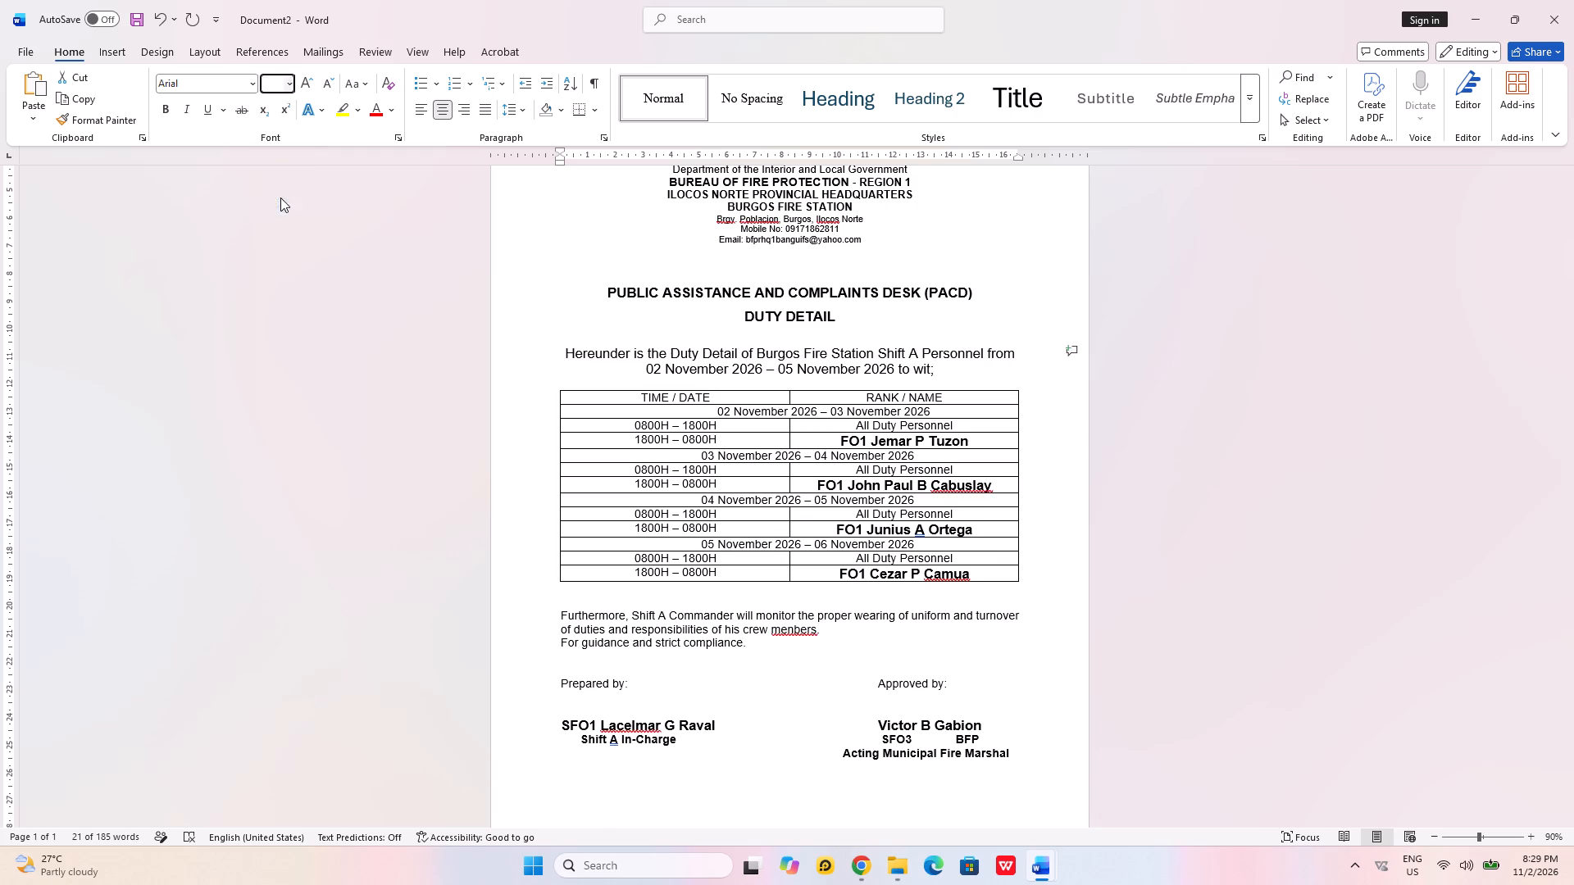
Set the font size of the whole duty table and the closing paragraphs above "Prepared by:" to 14.
scroll(710, 474, "down", 3)
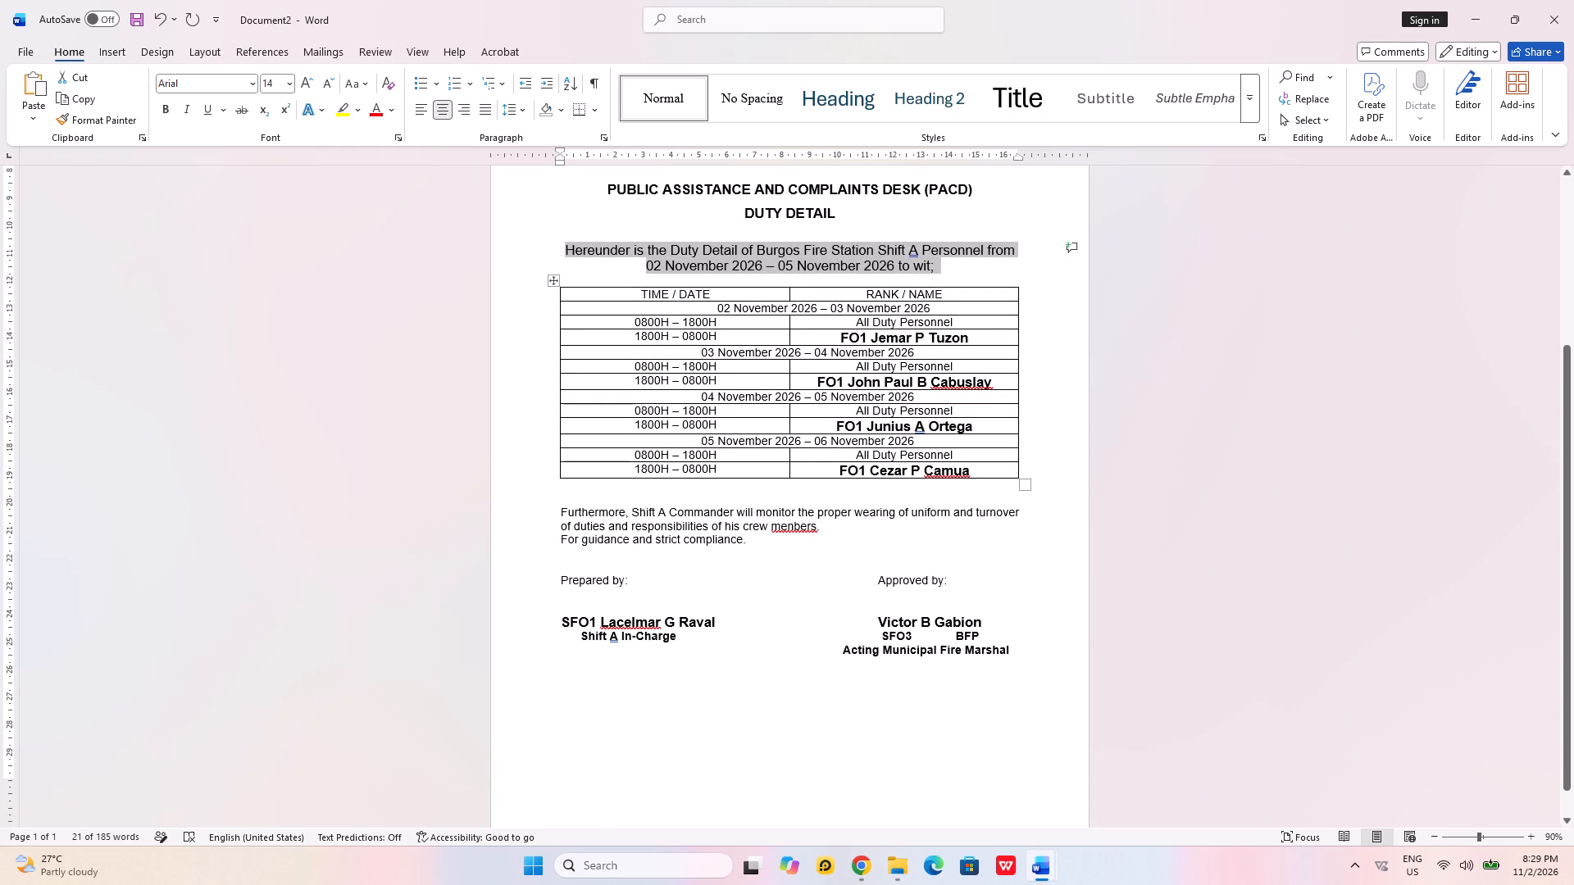
left_click_drag(525, 292, 525, 329)
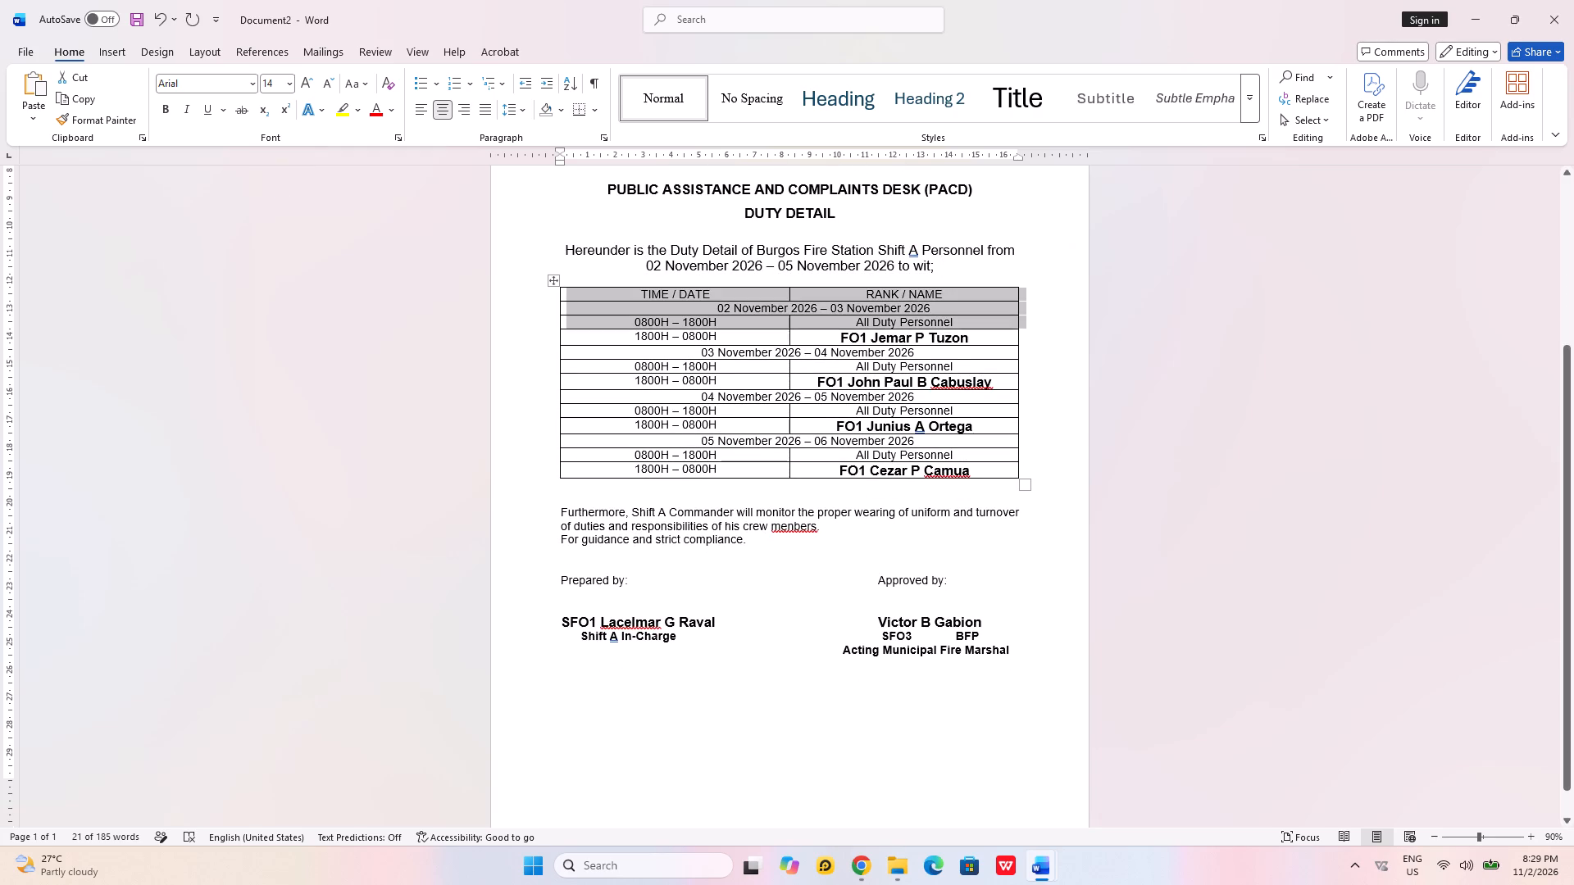
left_click_drag(525, 329, 516, 581)
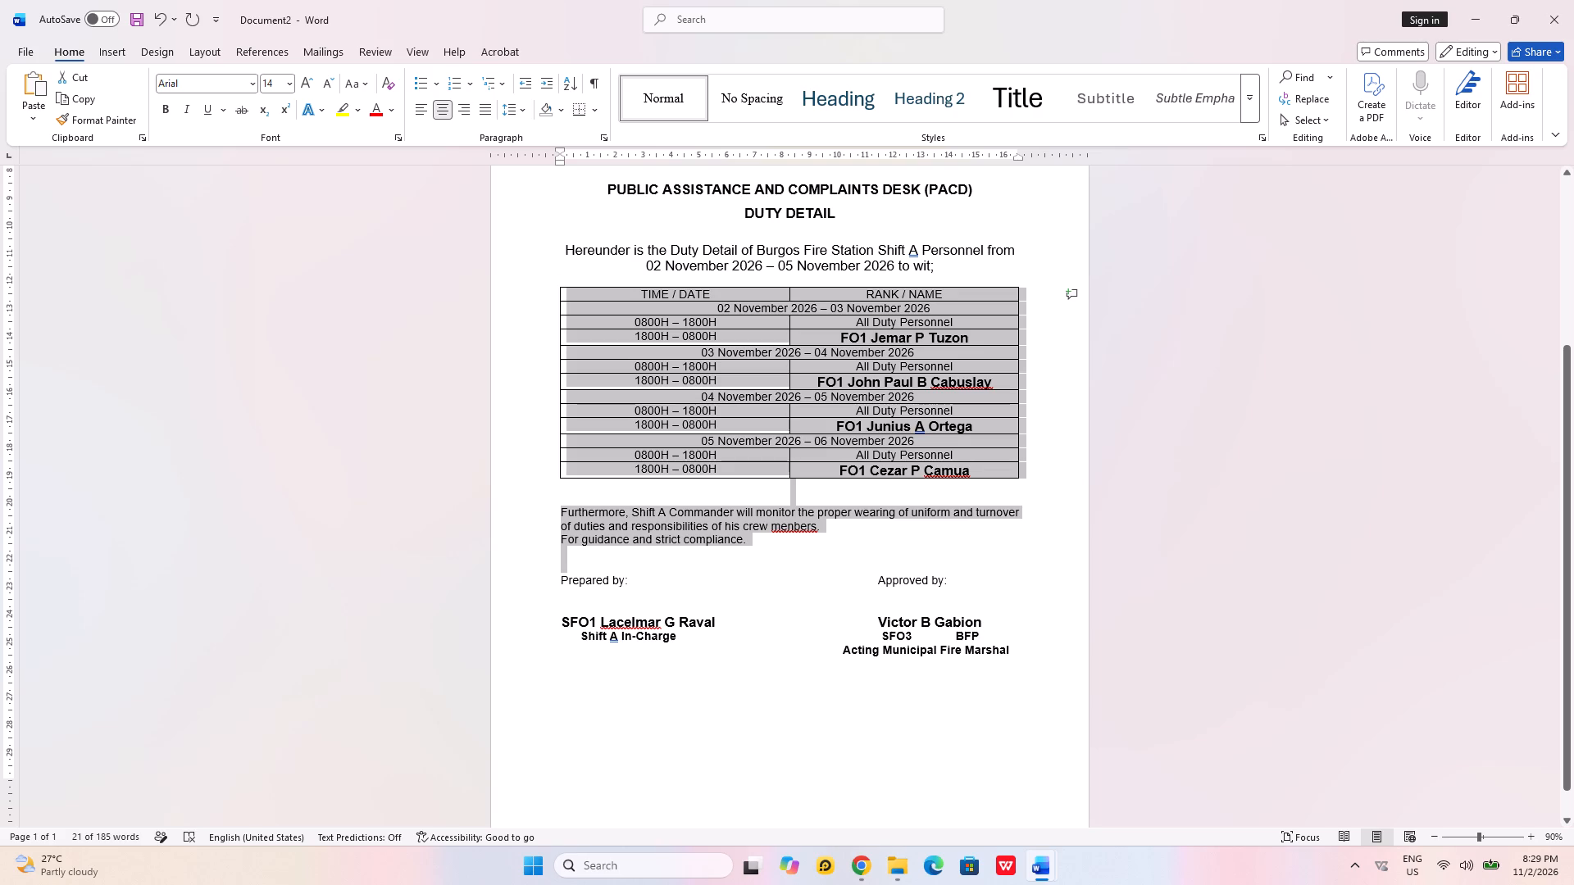
left_click_drag(516, 581, 509, 560)
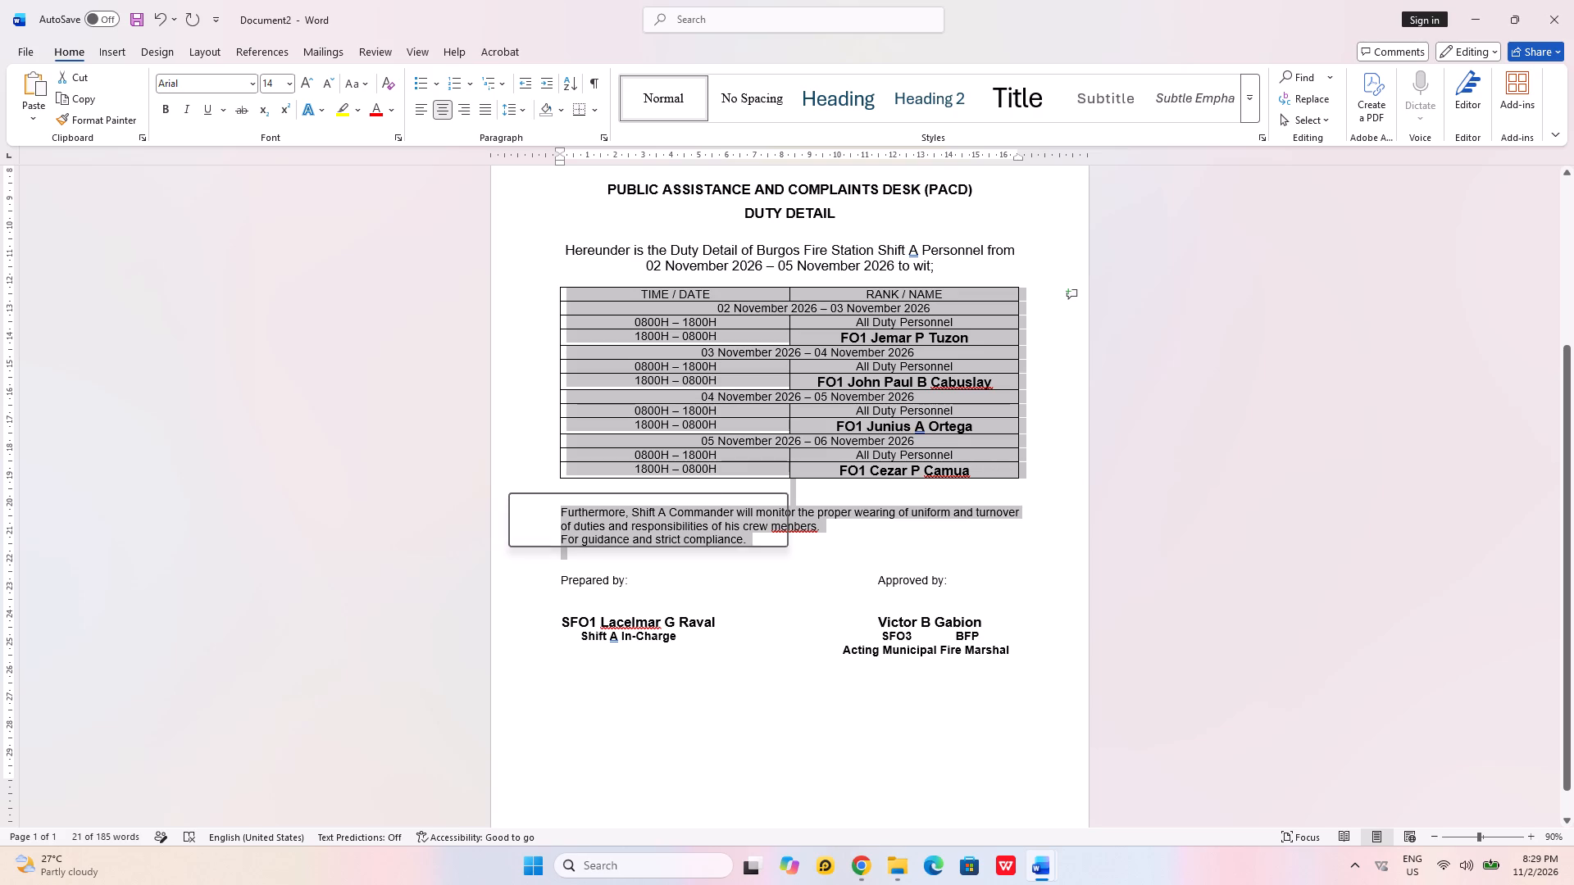
left_click(289, 83)
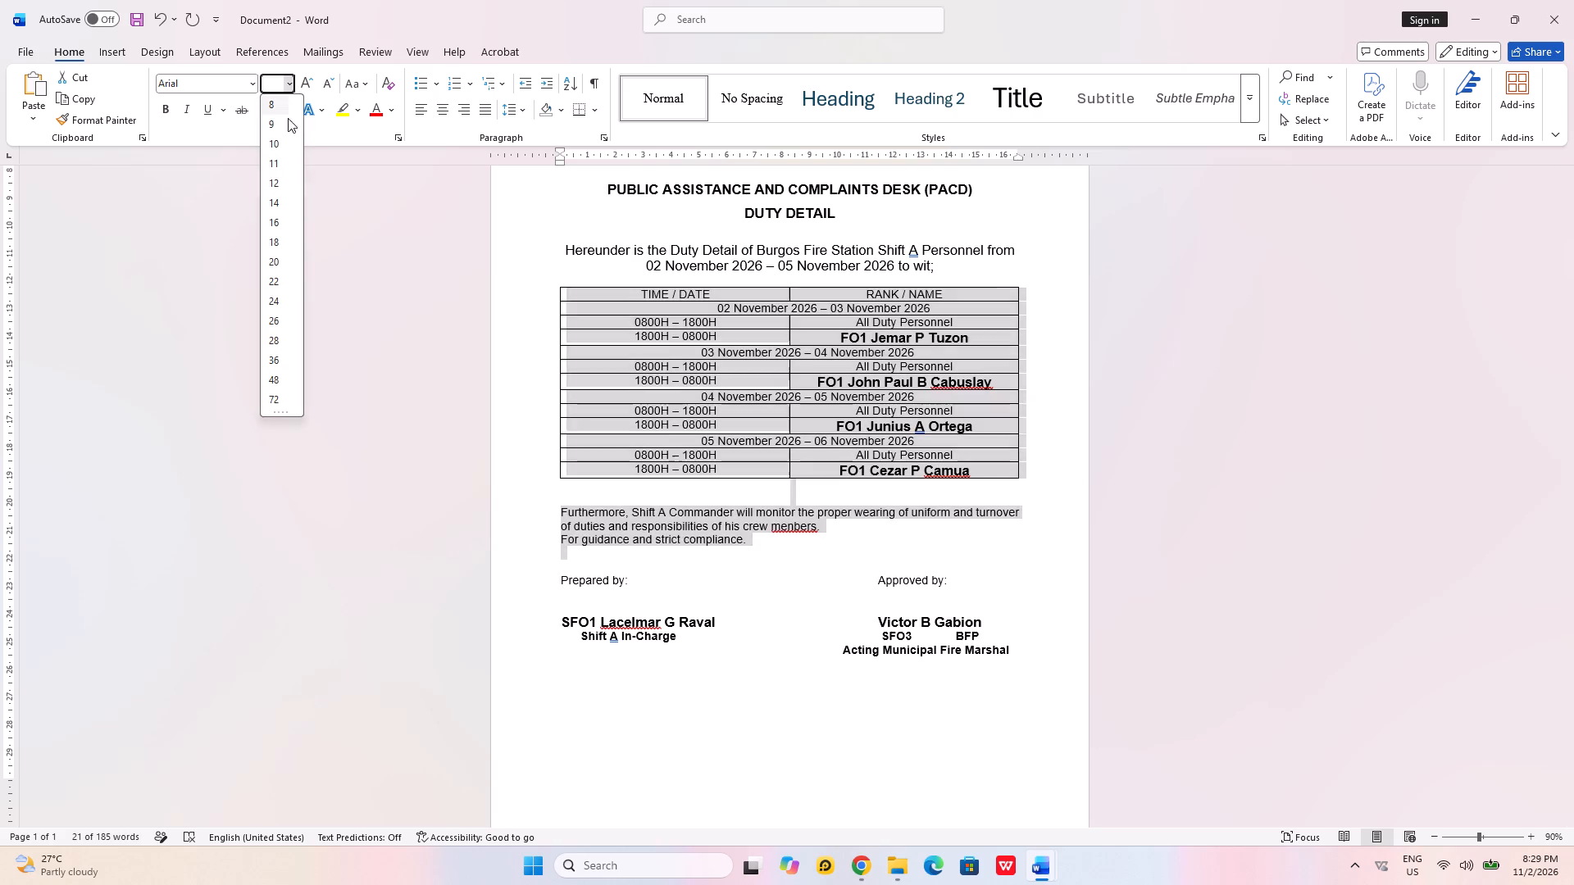
left_click(278, 199)
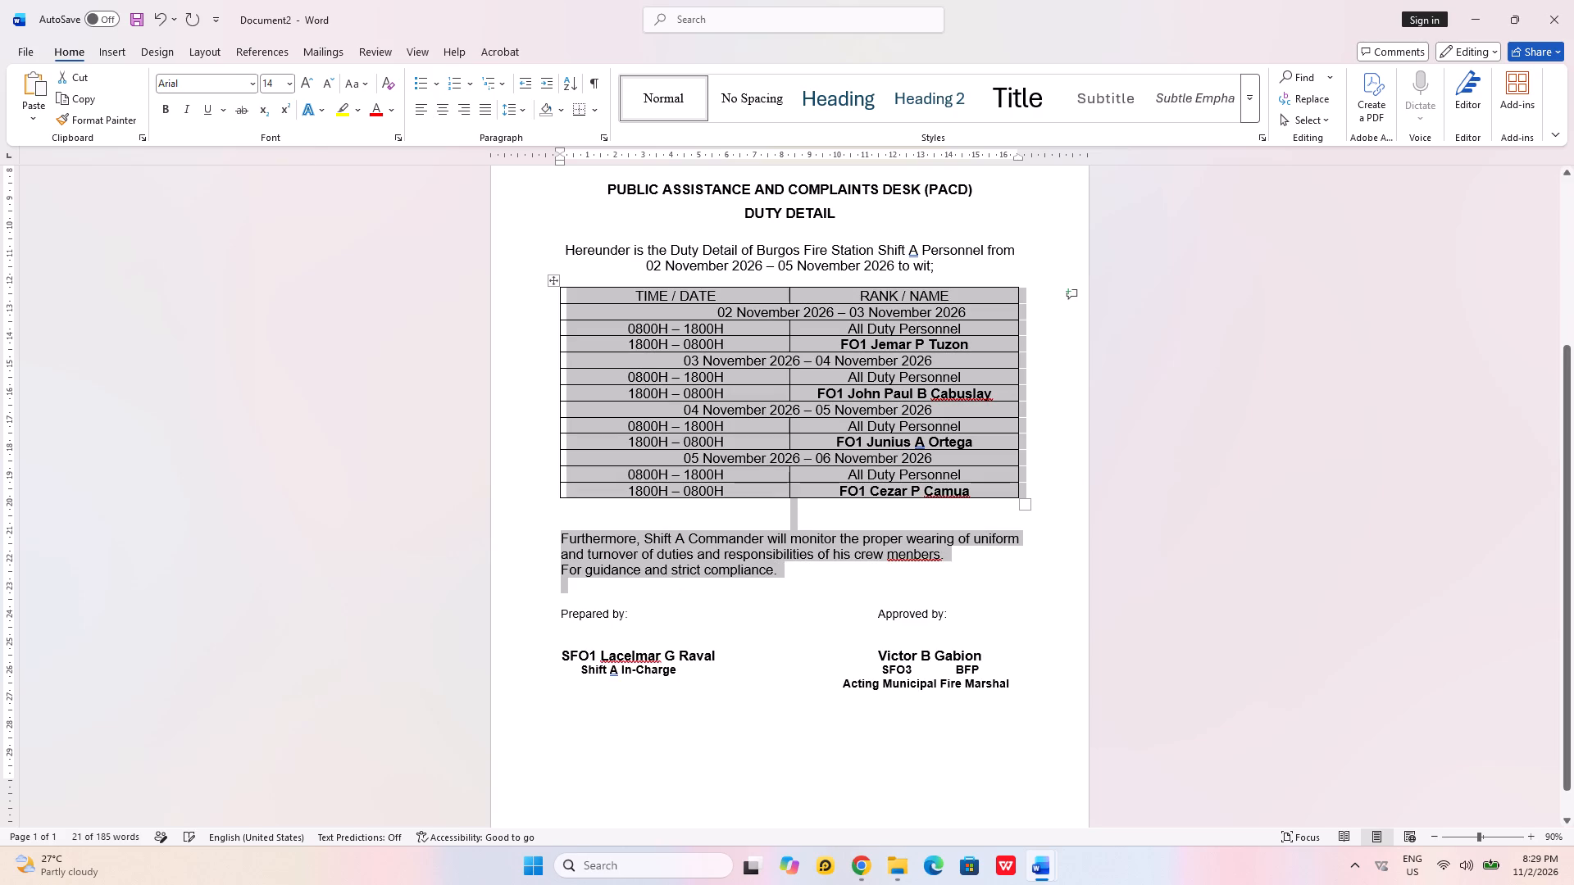
left_click(786, 651)
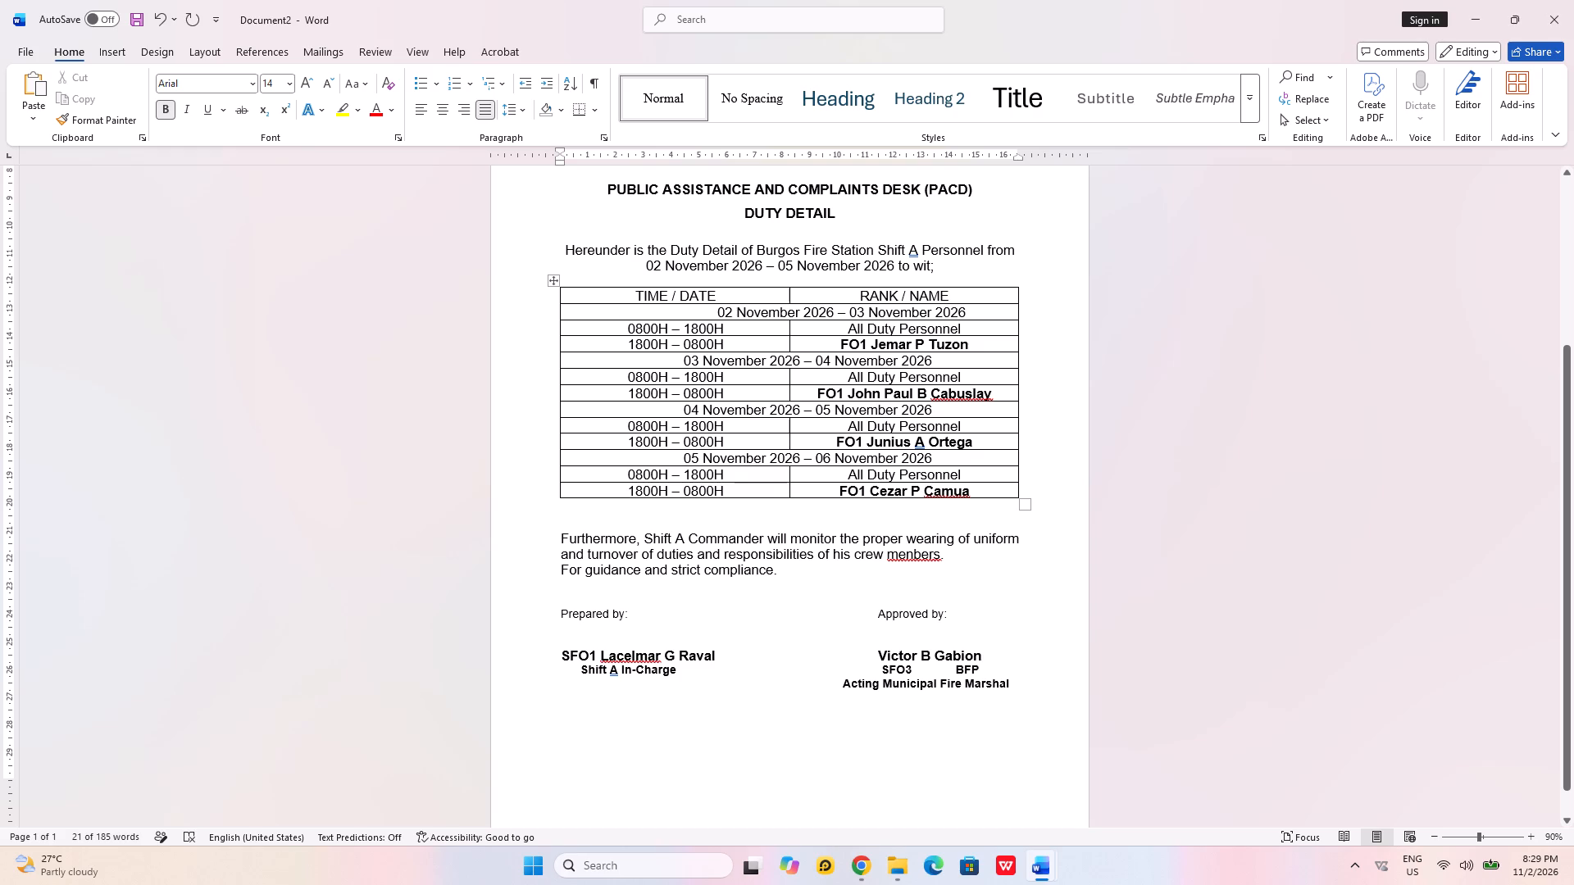
Make the duty table's TIME / DATE and RANK / NAME header row and all four date rows bold.
left_click(529, 295)
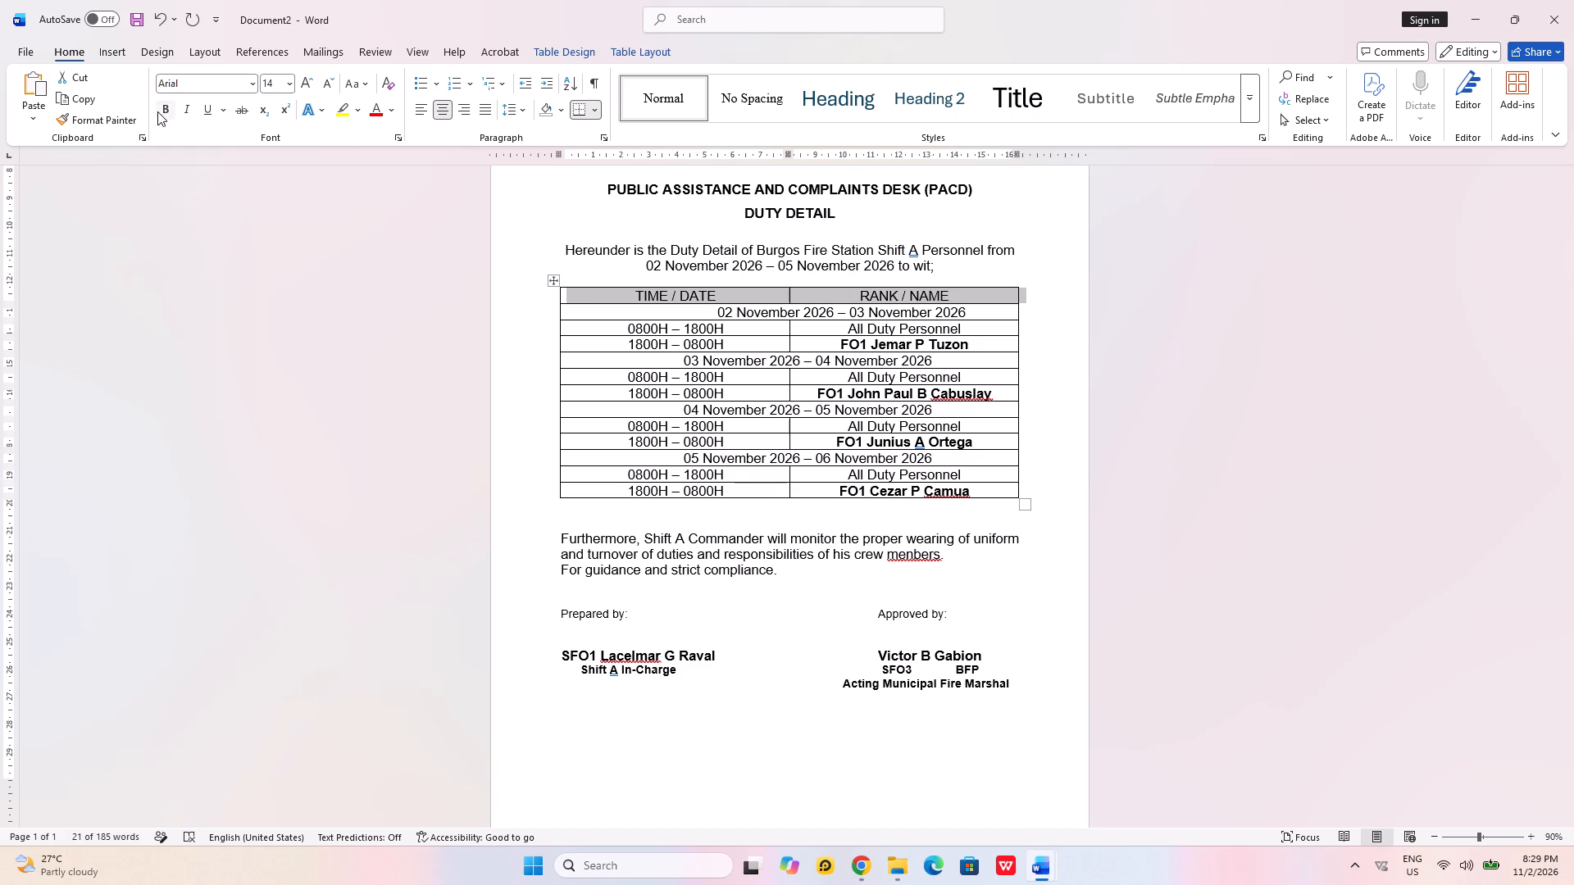
left_click(162, 108)
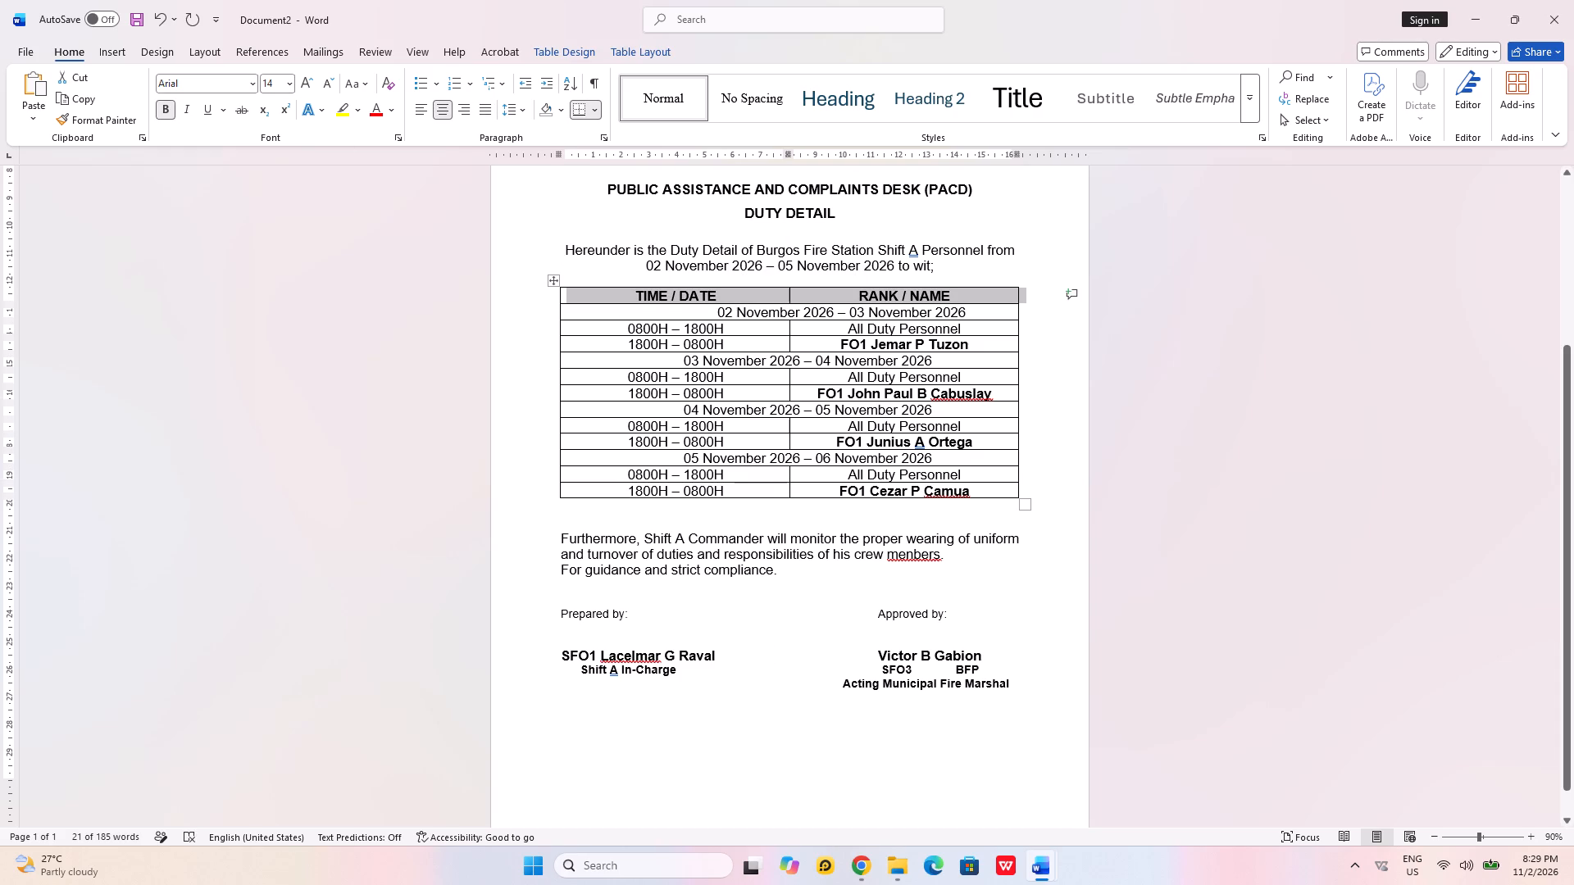
left_click(512, 311)
key("ctrl+b")
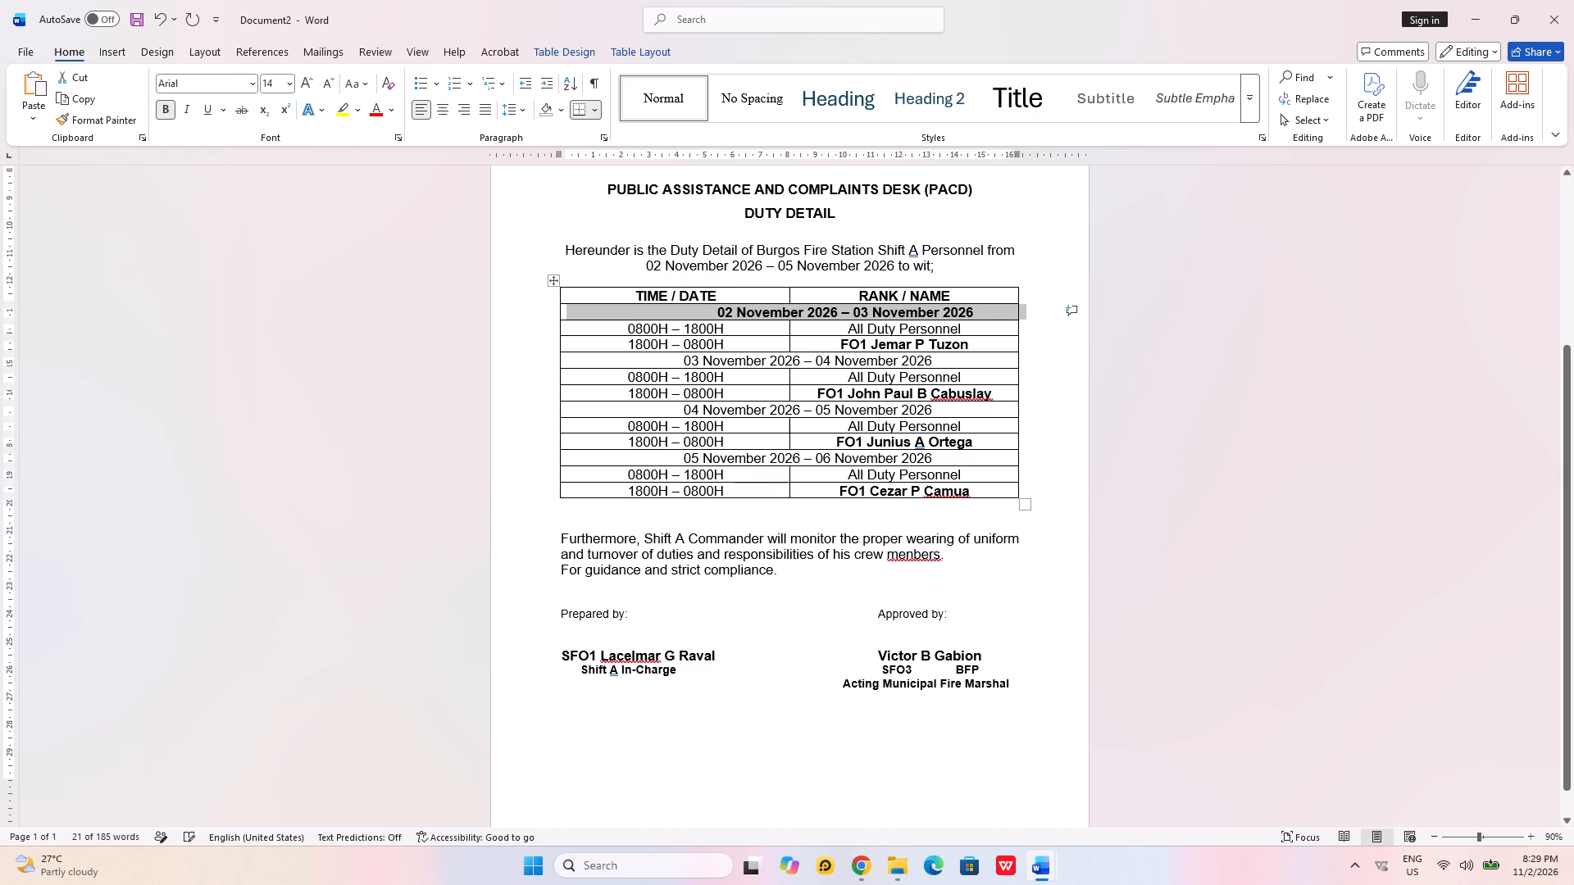
left_click(532, 362)
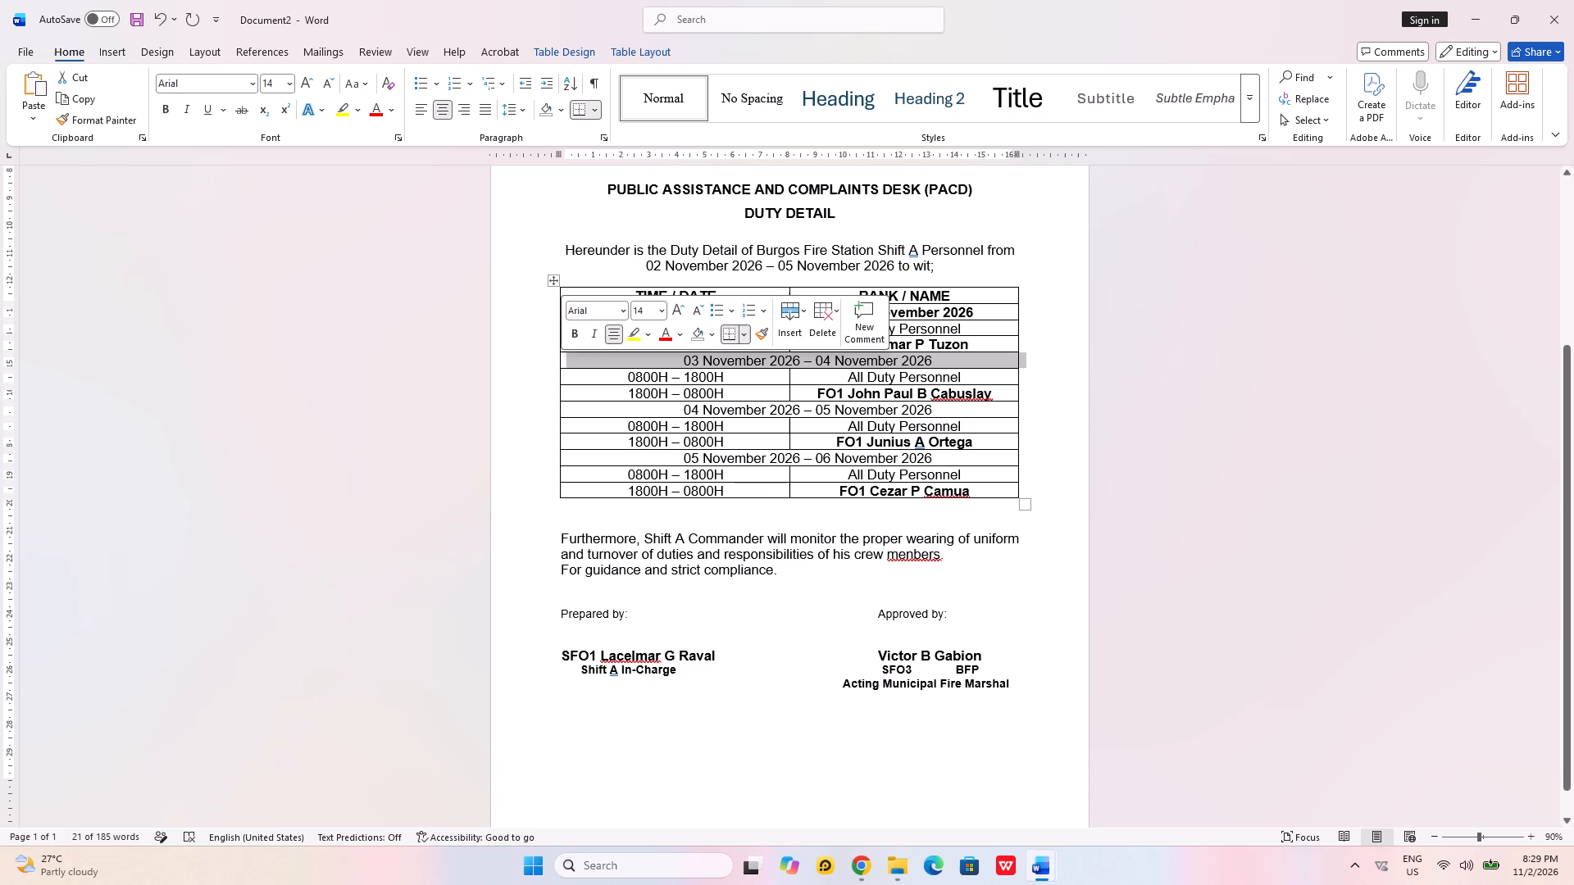
key("ctrl+b")
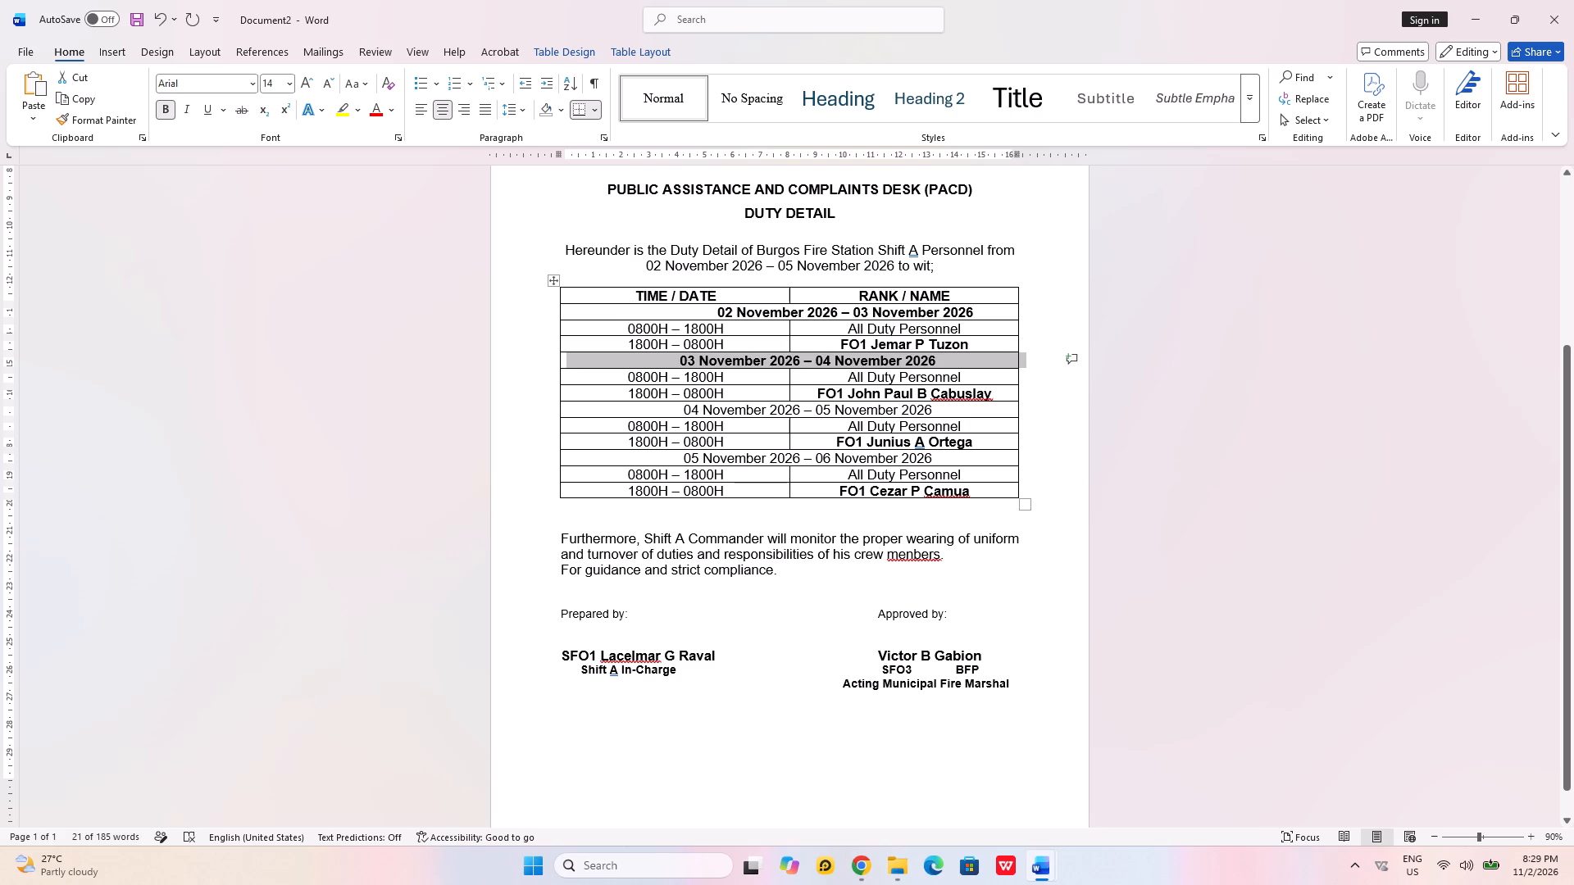
left_click(530, 410)
key("ctrl+b")
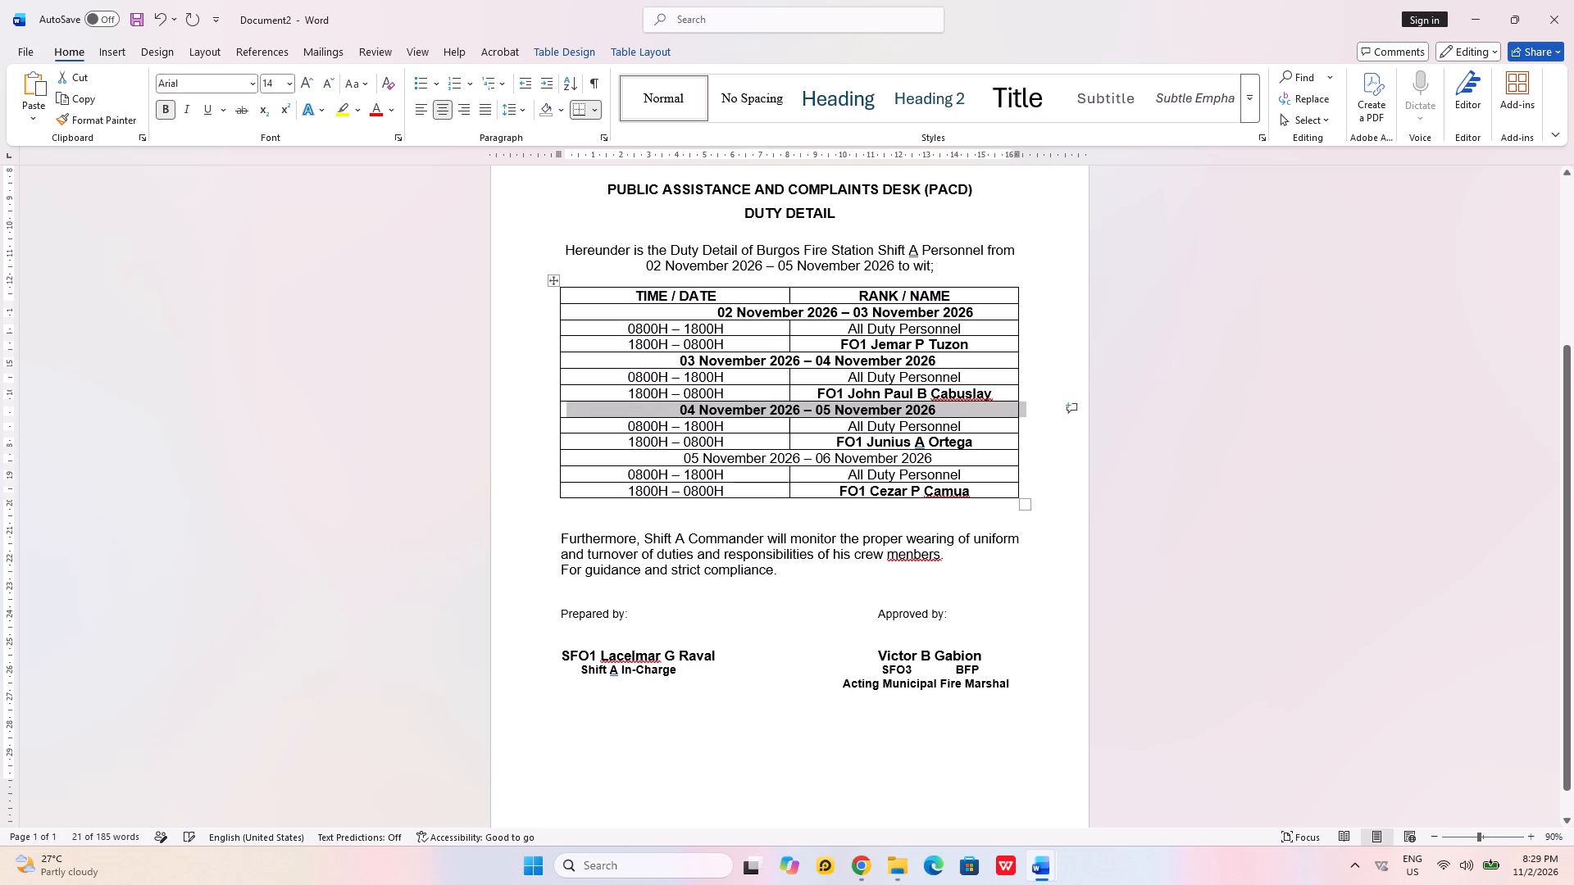
left_click(531, 456)
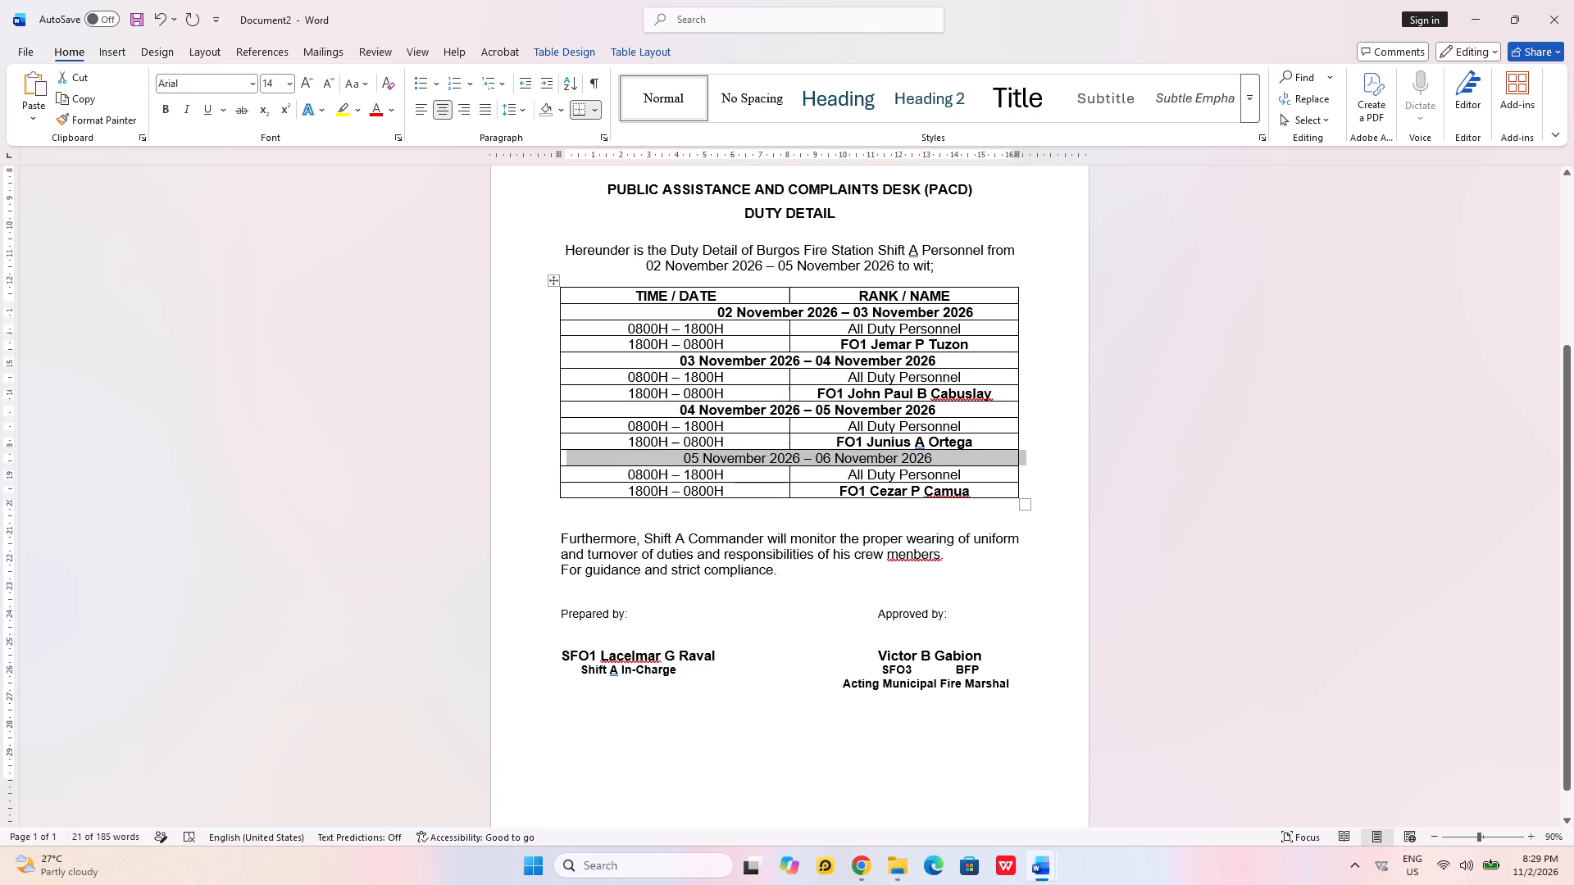
key("ctrl+b")
left_click(722, 619)
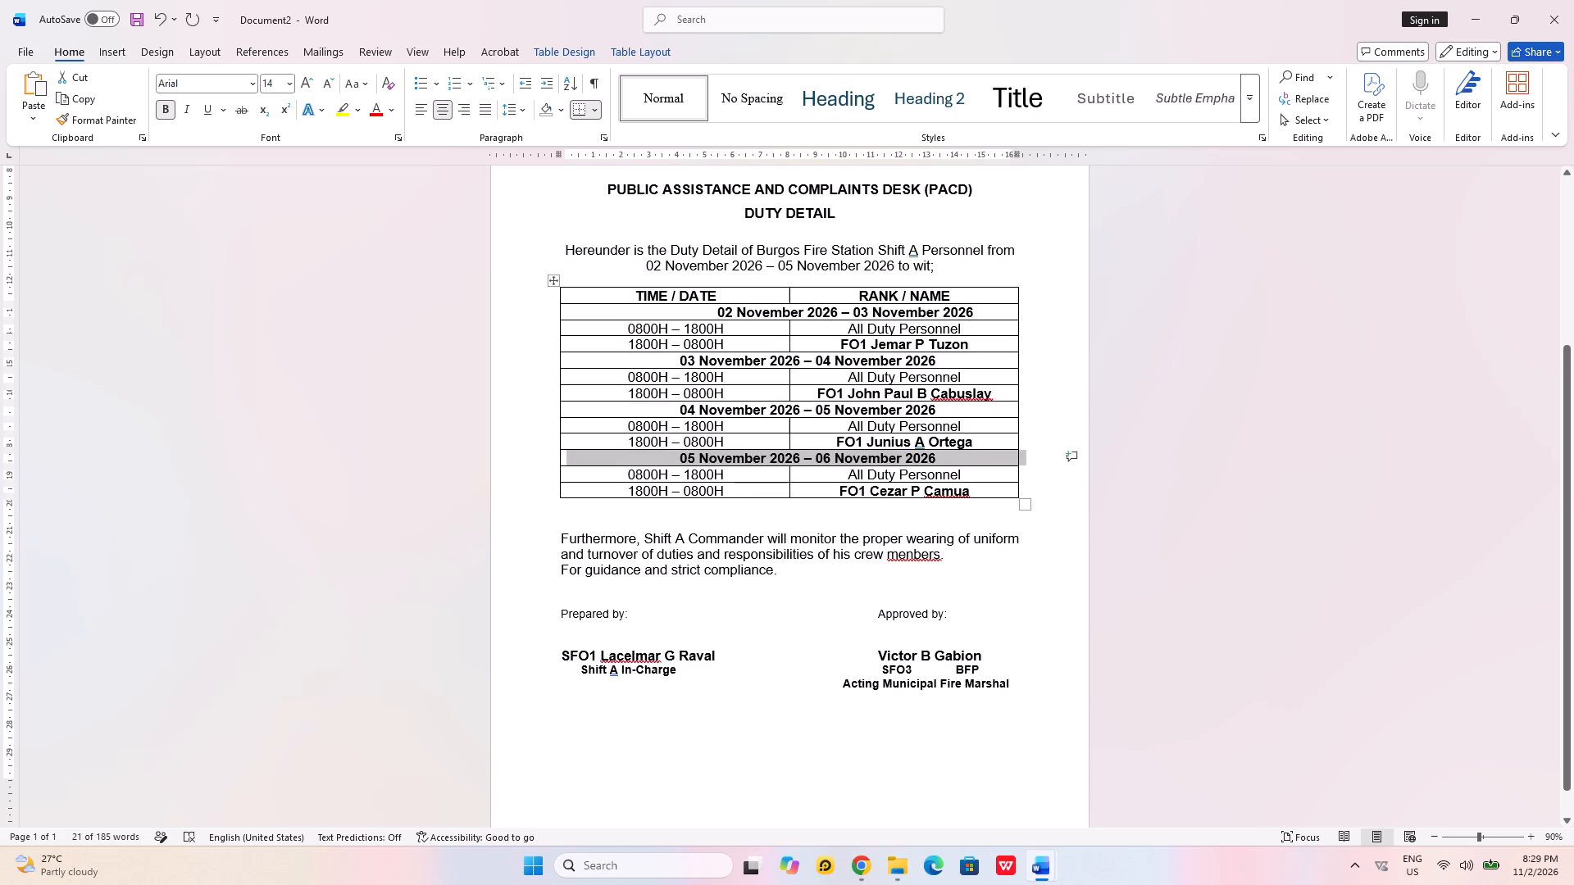
Make "Shift A Commander" bold in the closing "Furthermore" paragraph.
left_click_drag(644, 536, 713, 542)
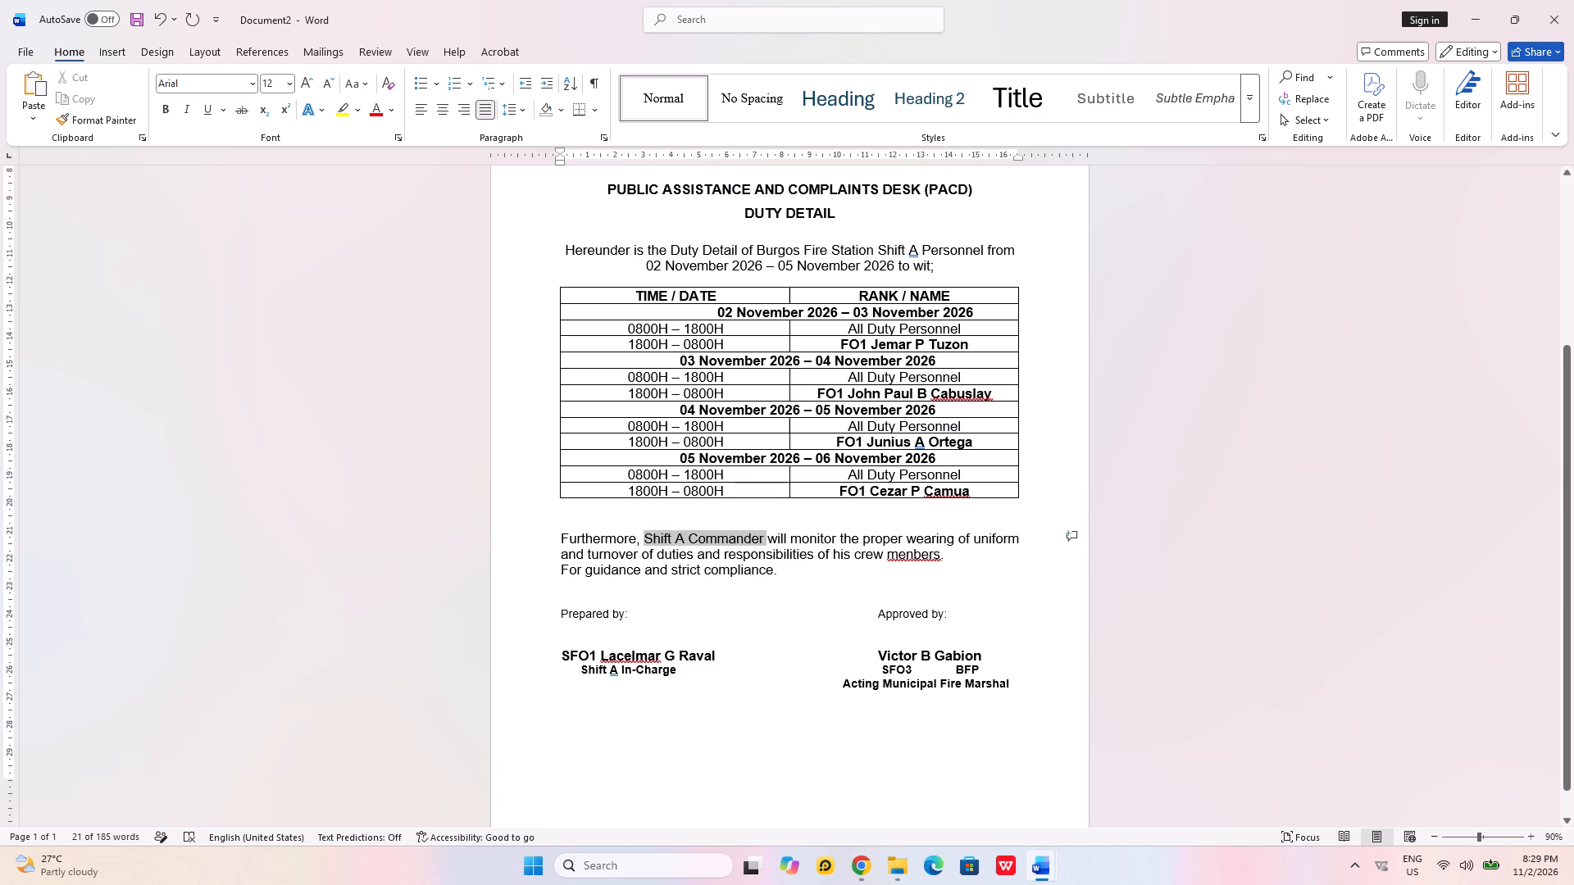
left_click_drag(713, 542, 716, 542)
key("ctrl+b")
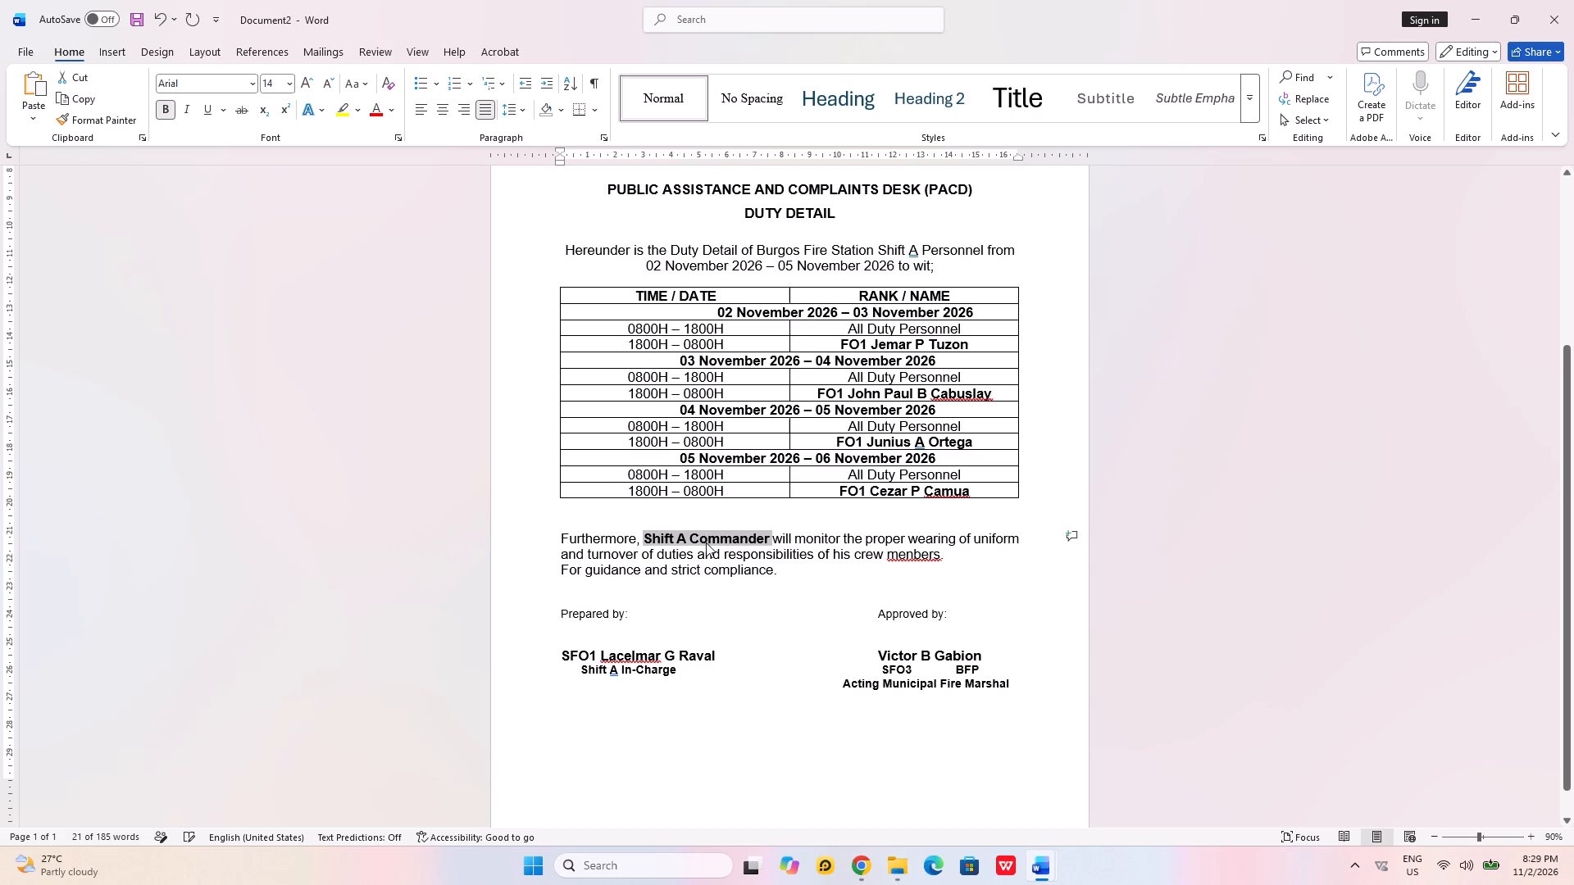
left_click(745, 615)
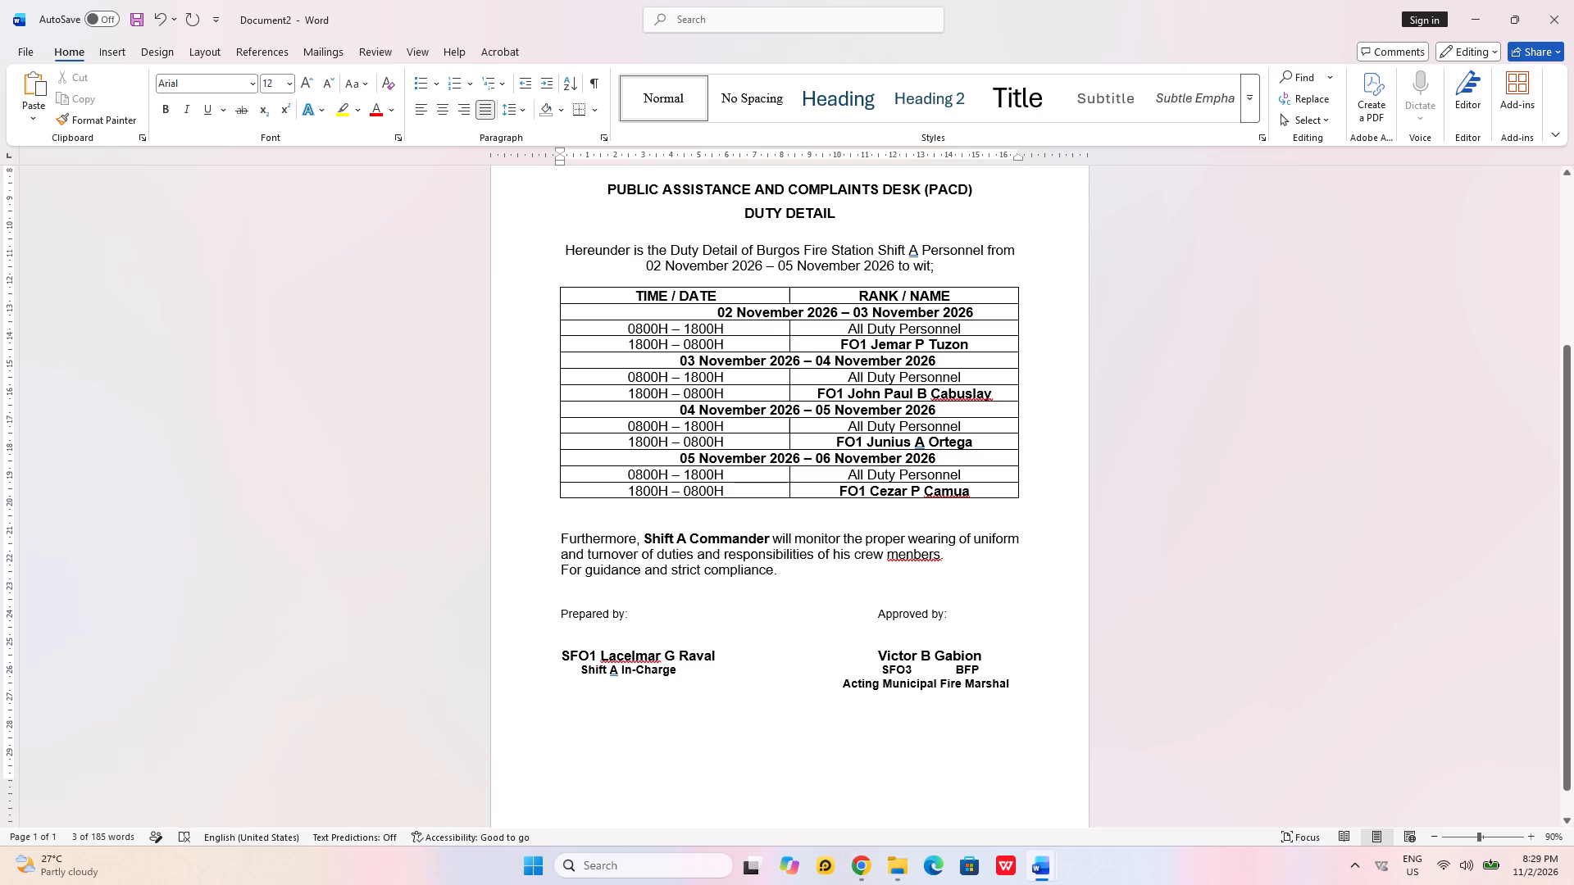
Indent the first lines of the "Furthermore" and "For guidance and strict compliance" paragraphs by one tab.
left_click(560, 534)
key("Tab")
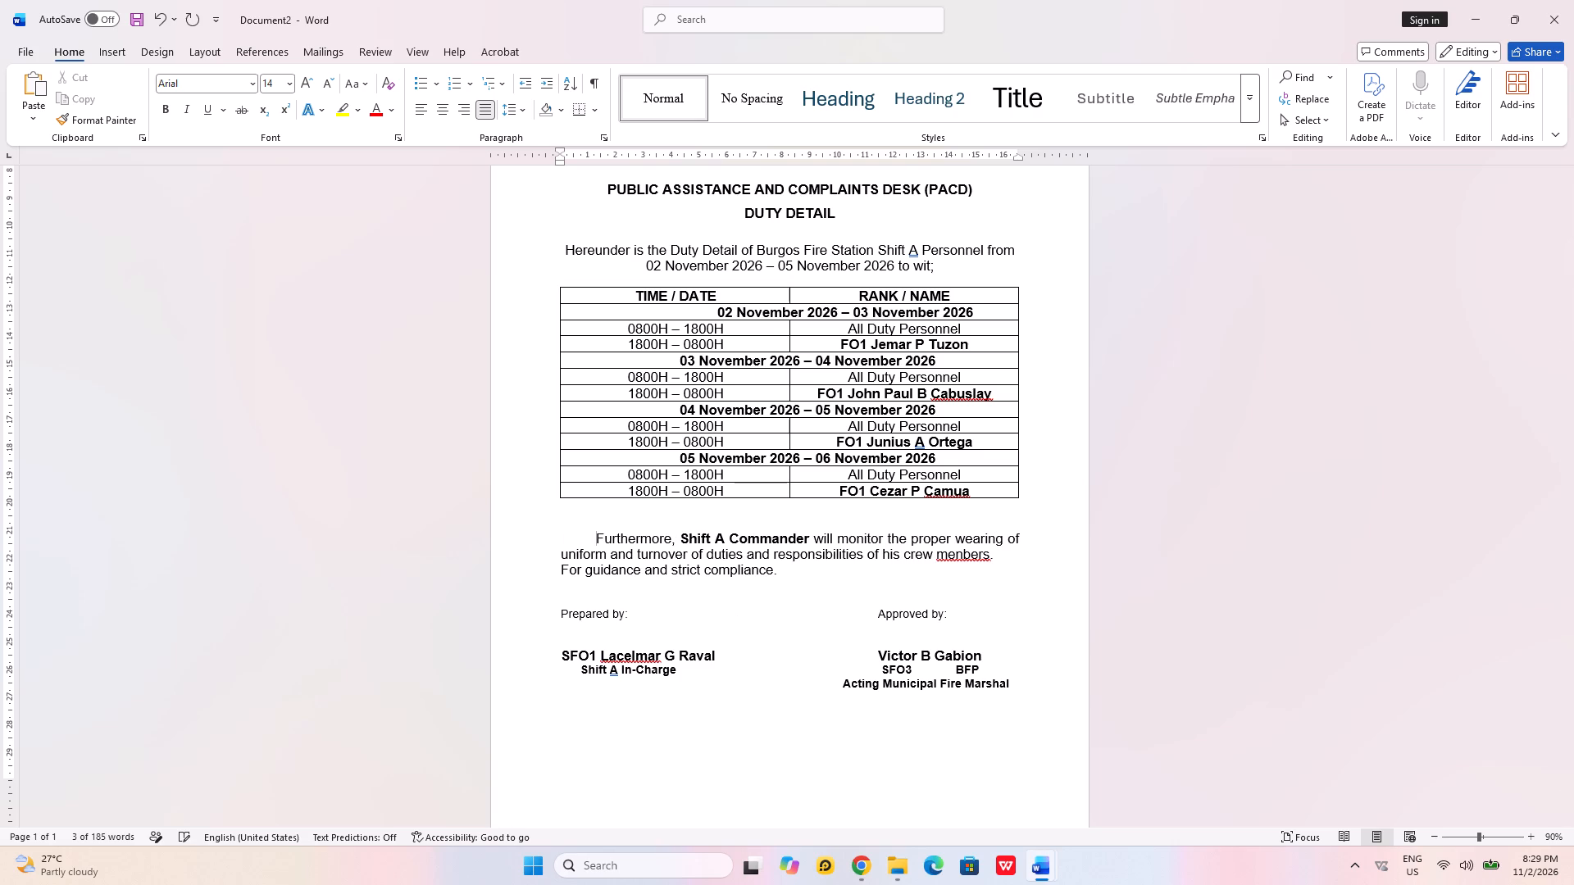
left_click(555, 568)
key("Tab")
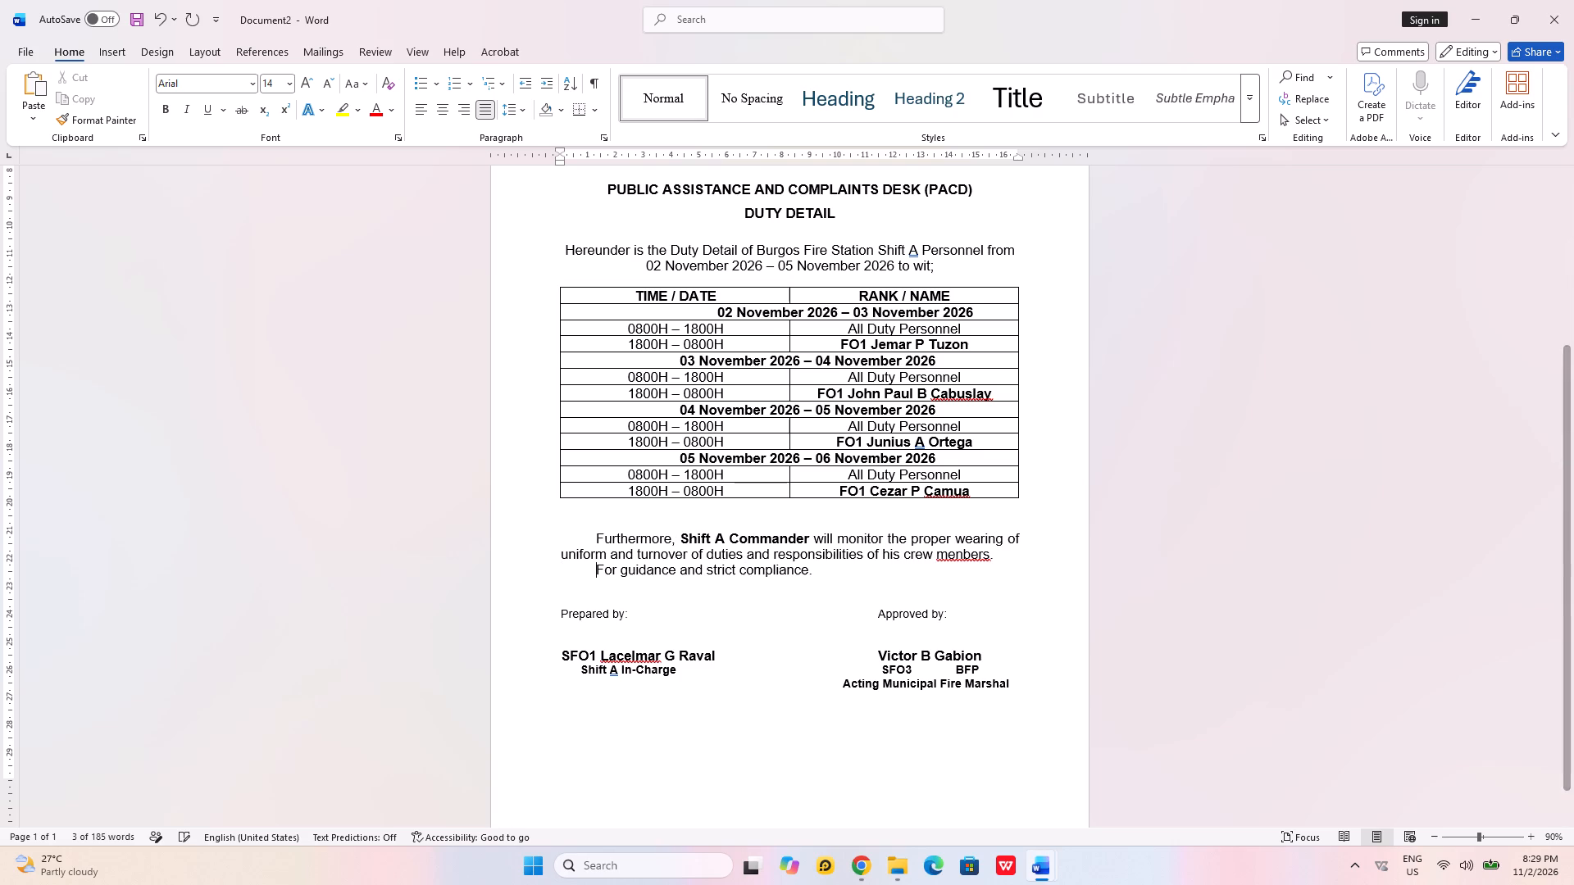
Set the line spacing of the two closing paragraphs below the duty table to 1.15.
left_click_drag(544, 539, 544, 541)
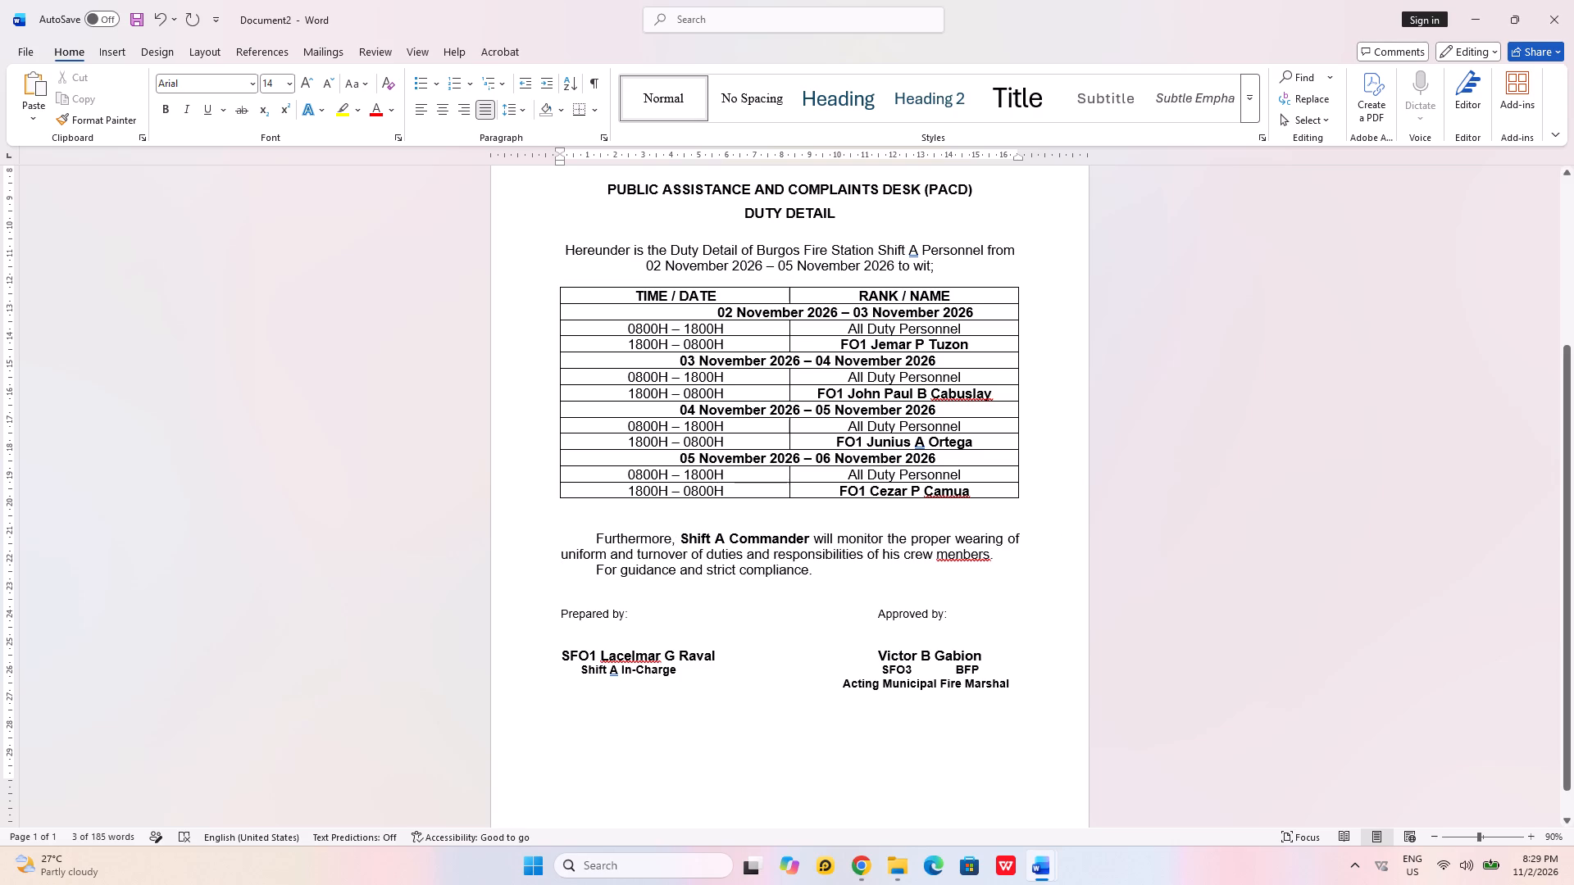
left_click_drag(544, 541, 541, 573)
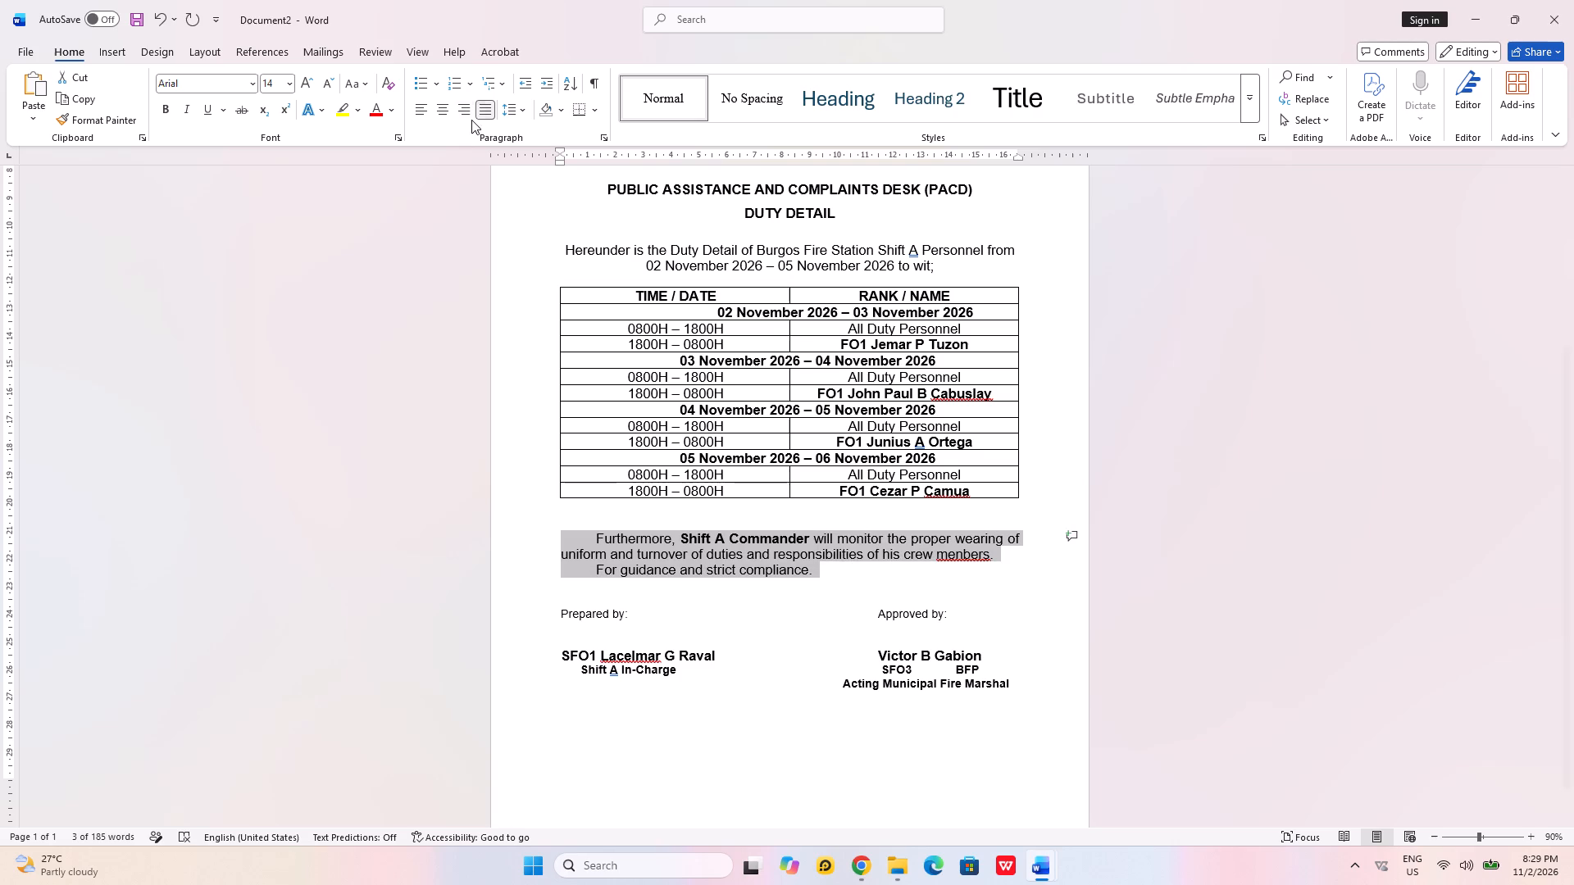
left_click(475, 118)
left_click(479, 117)
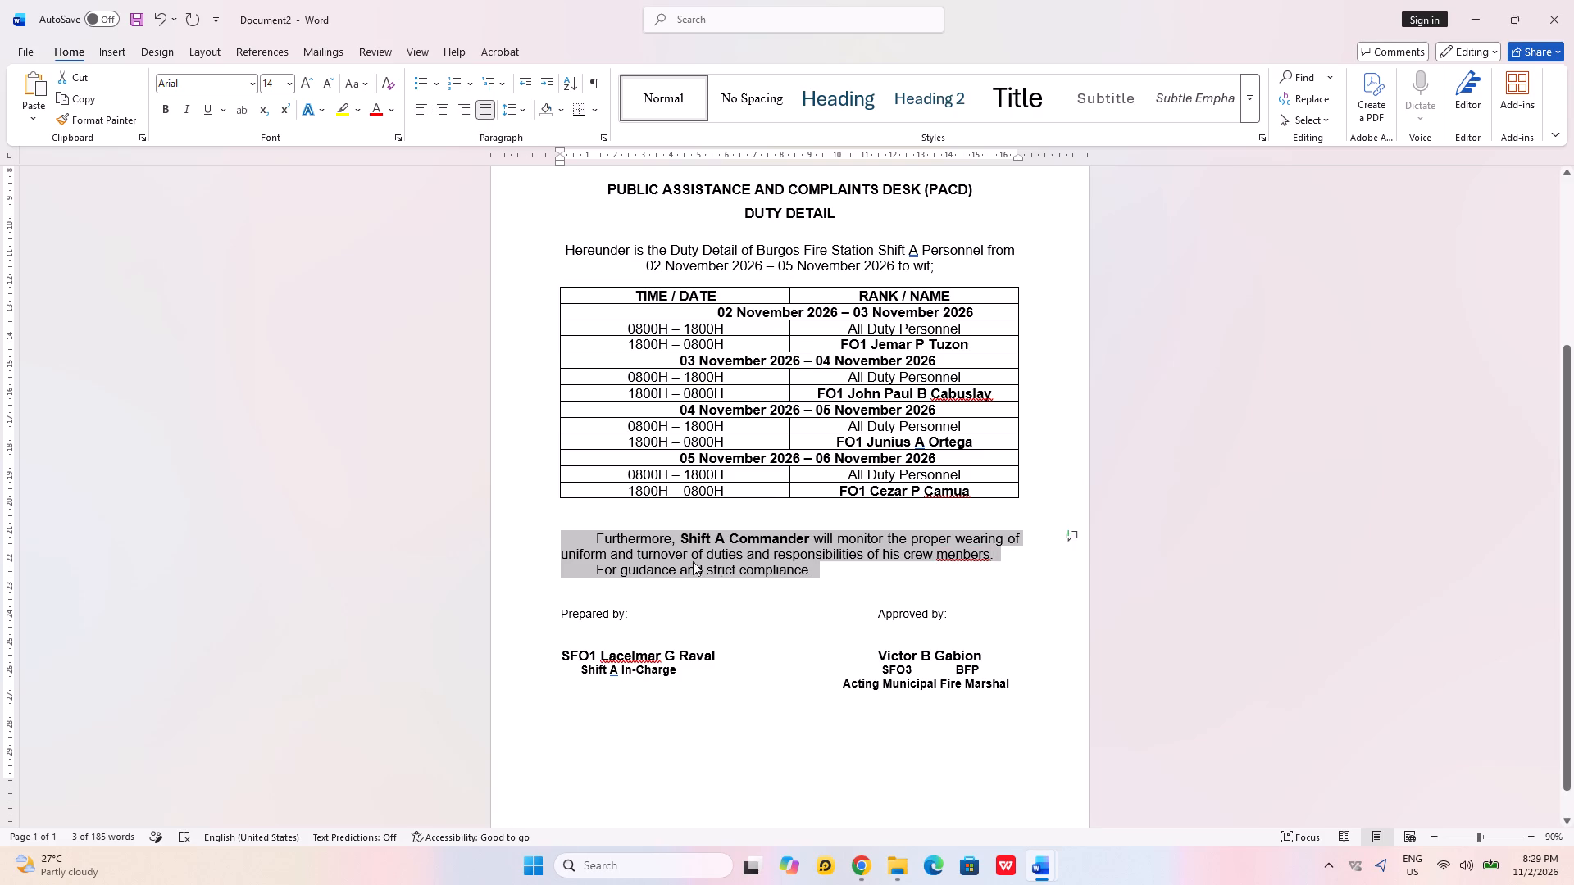
left_click(522, 103)
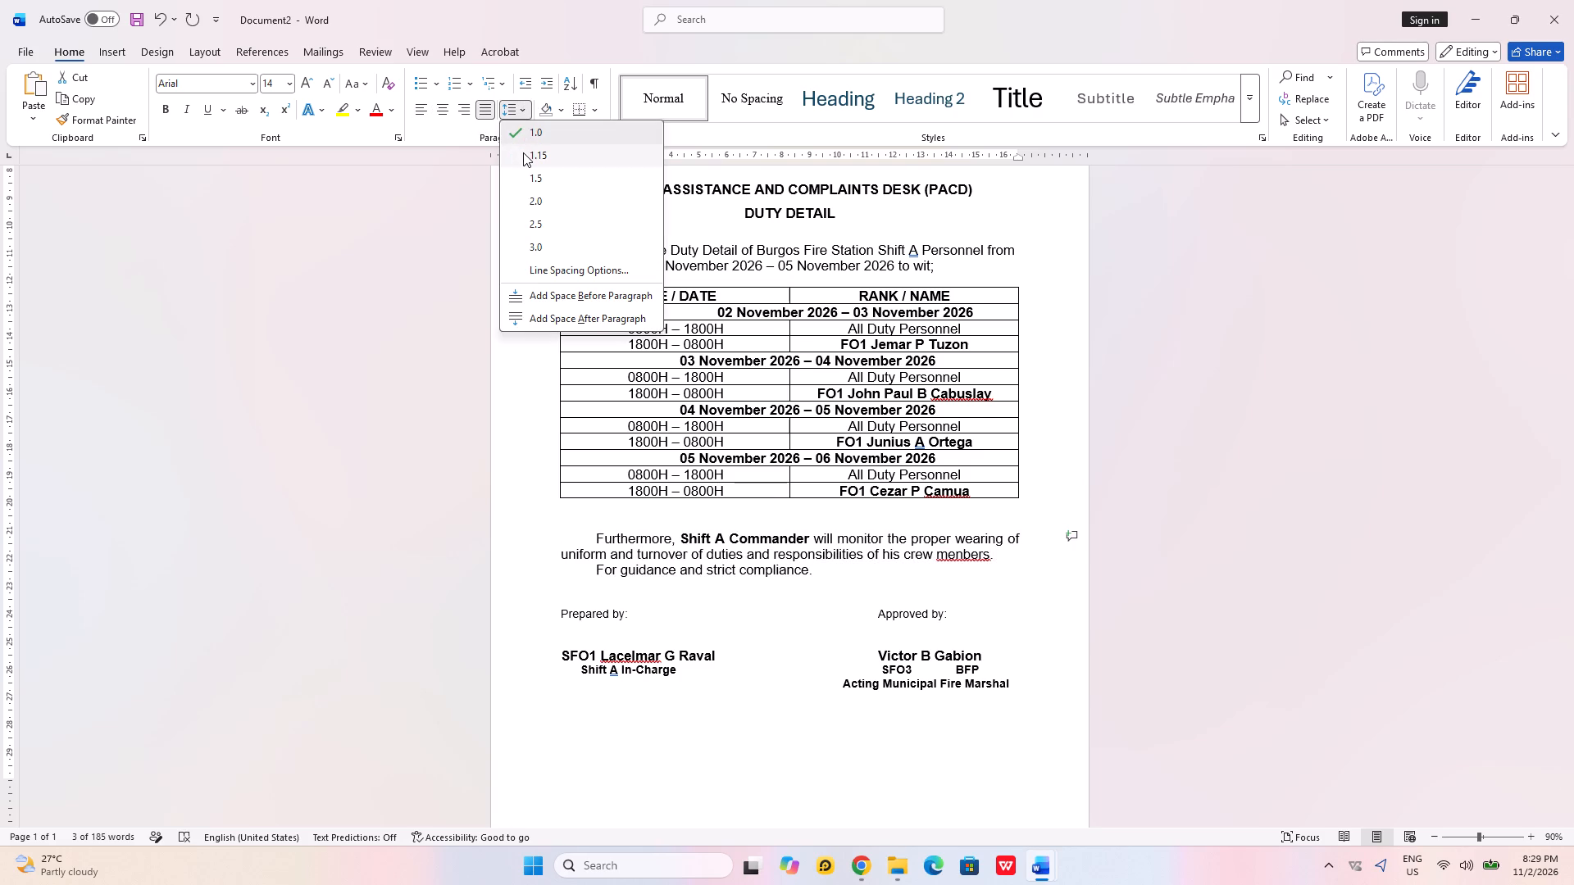
left_click(524, 152)
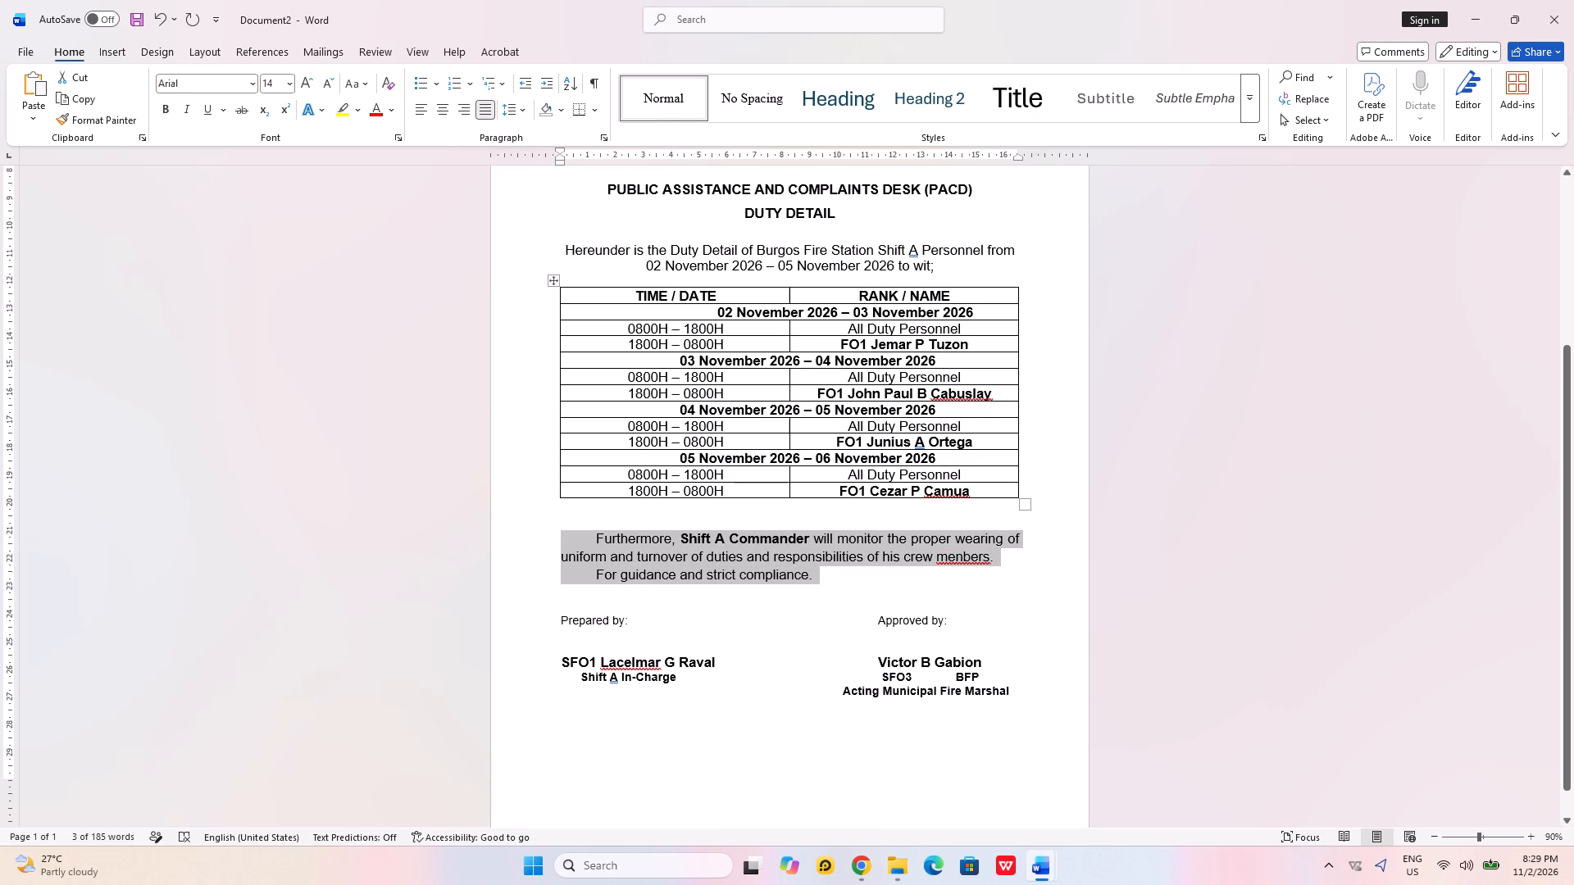
Set the font size of the "Prepared by:" and "Approved by:" line to 14.
left_click(501, 621)
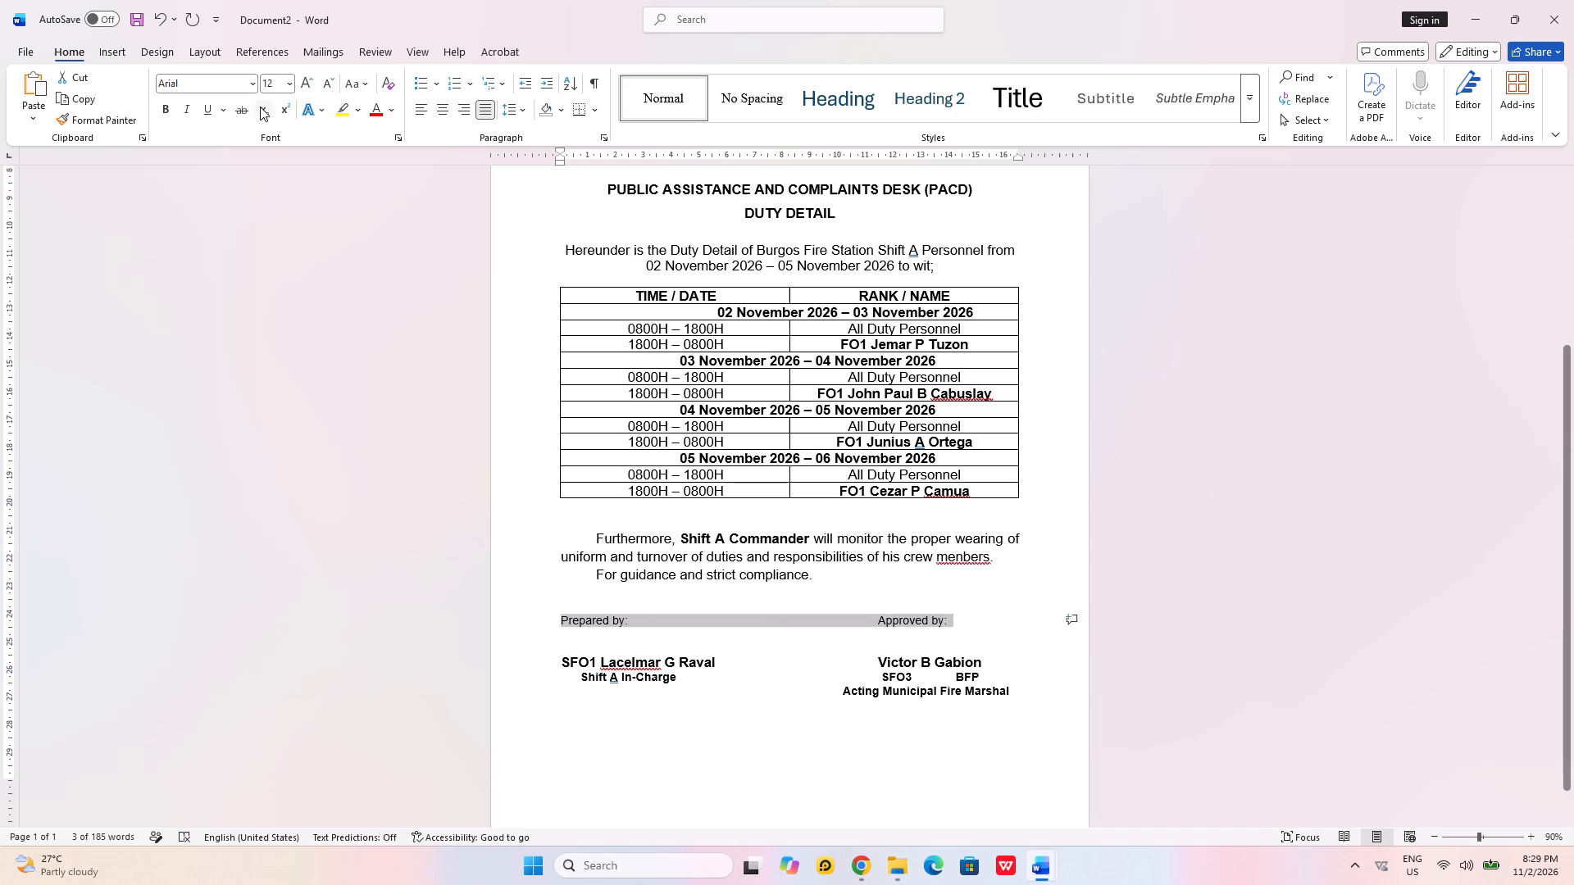
left_click(280, 96)
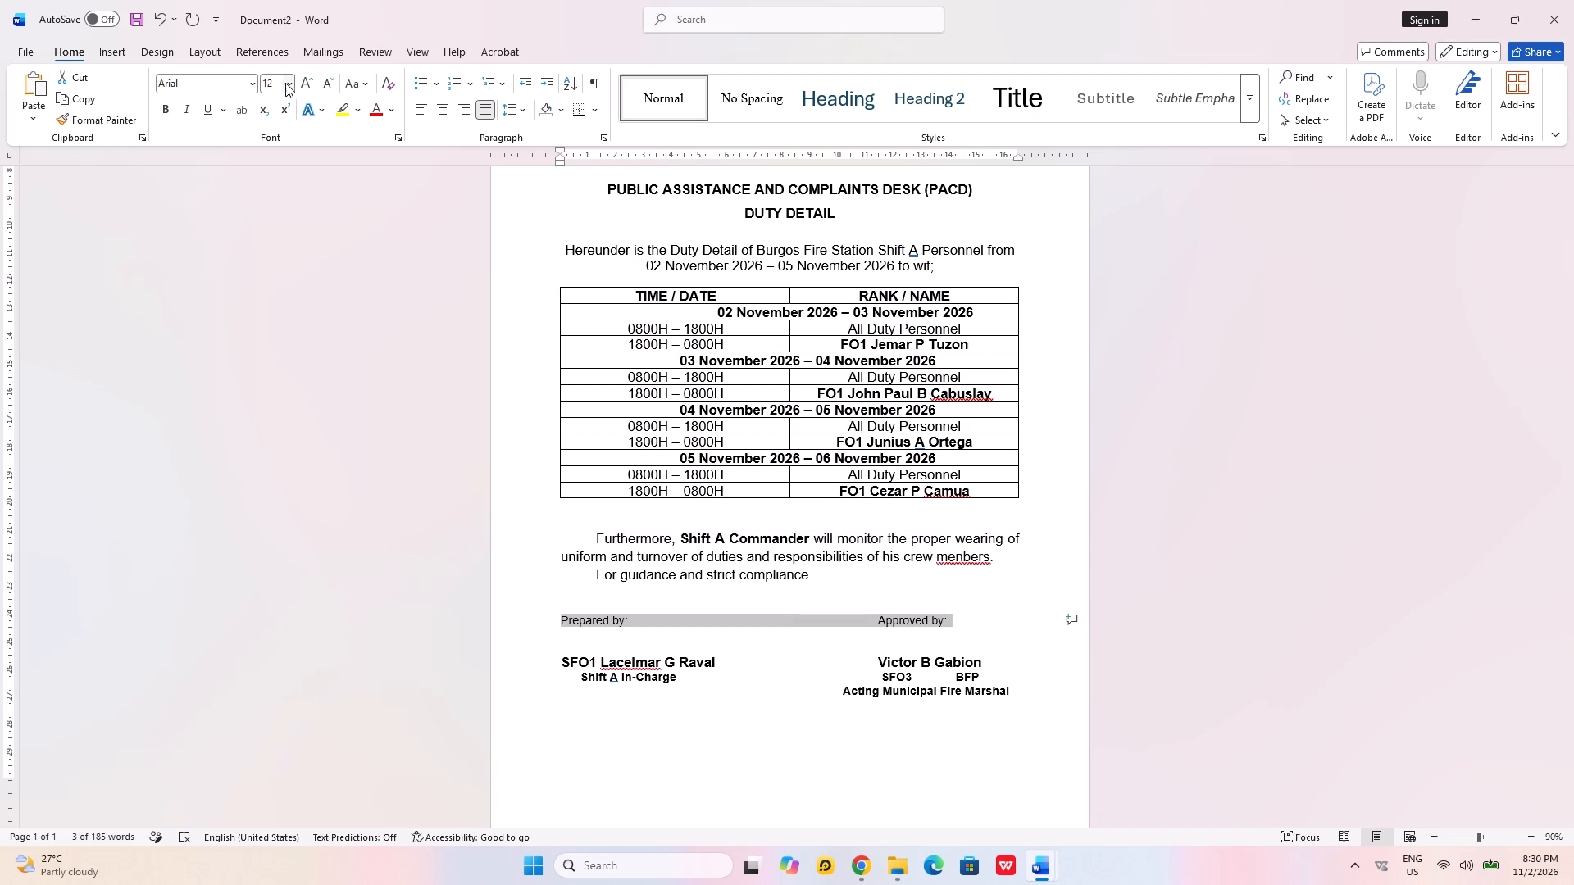
left_click(279, 80)
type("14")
left_click(751, 773)
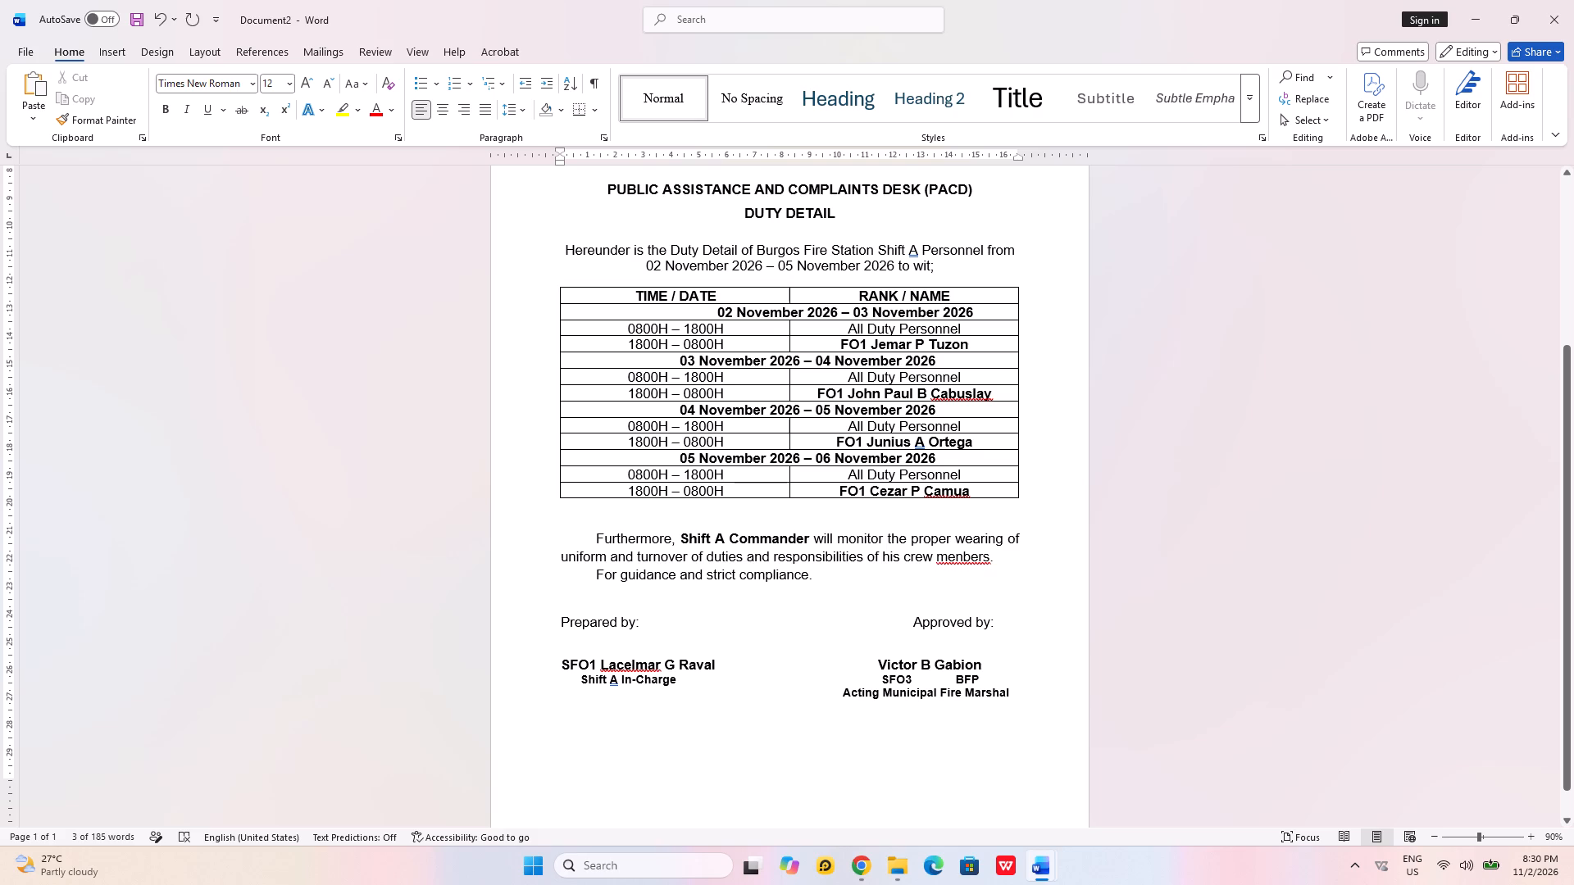
Set the font size of the signatories' name, rank and position lines to 14.
left_click_drag(508, 660, 512, 697)
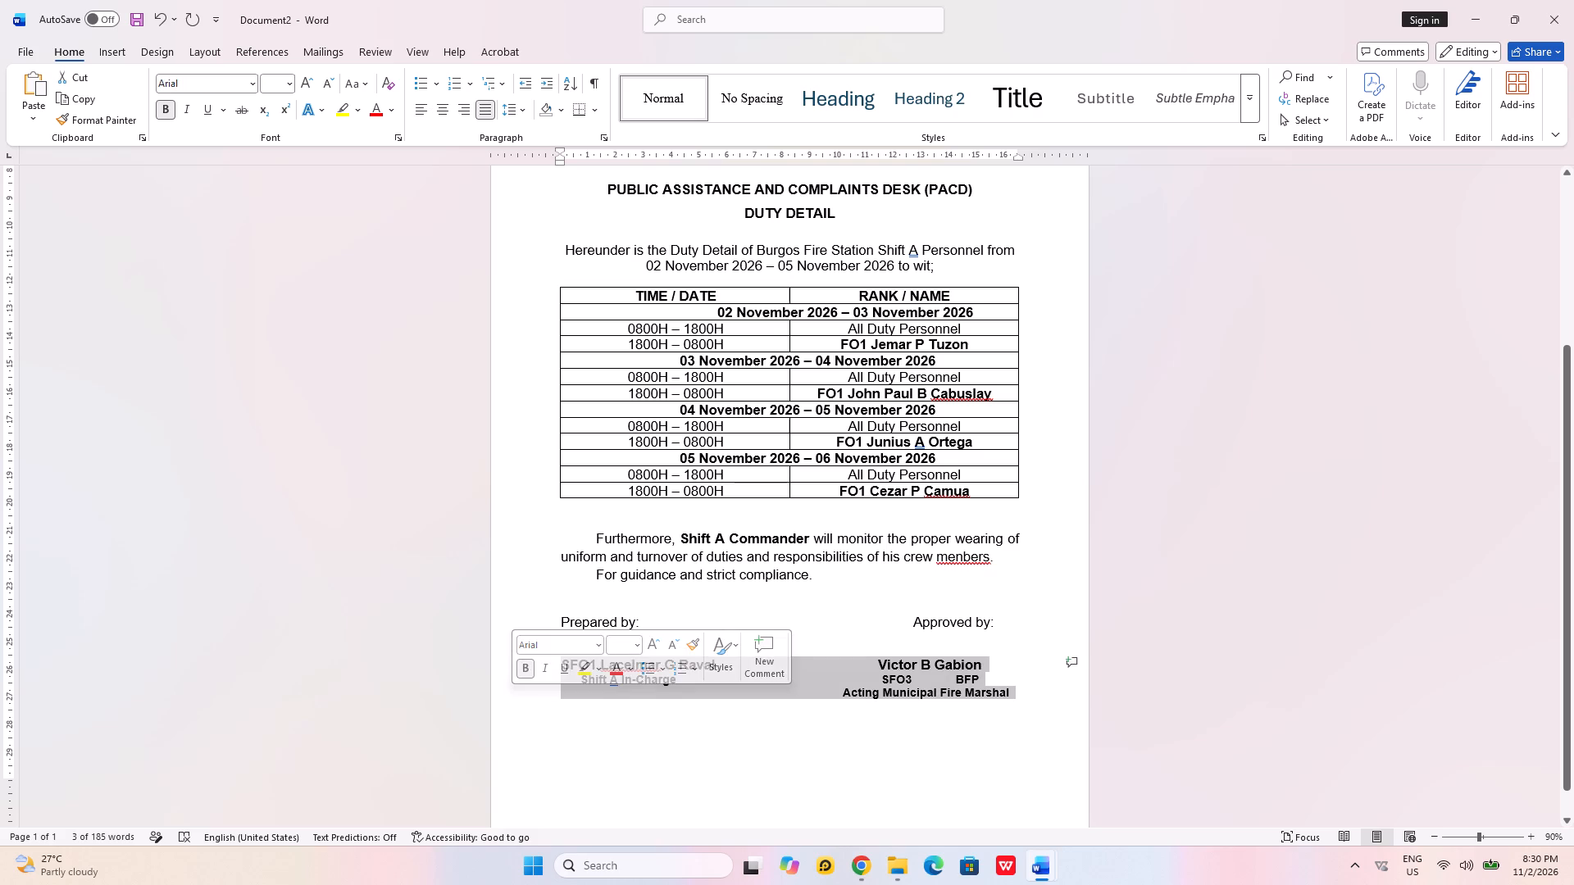
left_click(292, 82)
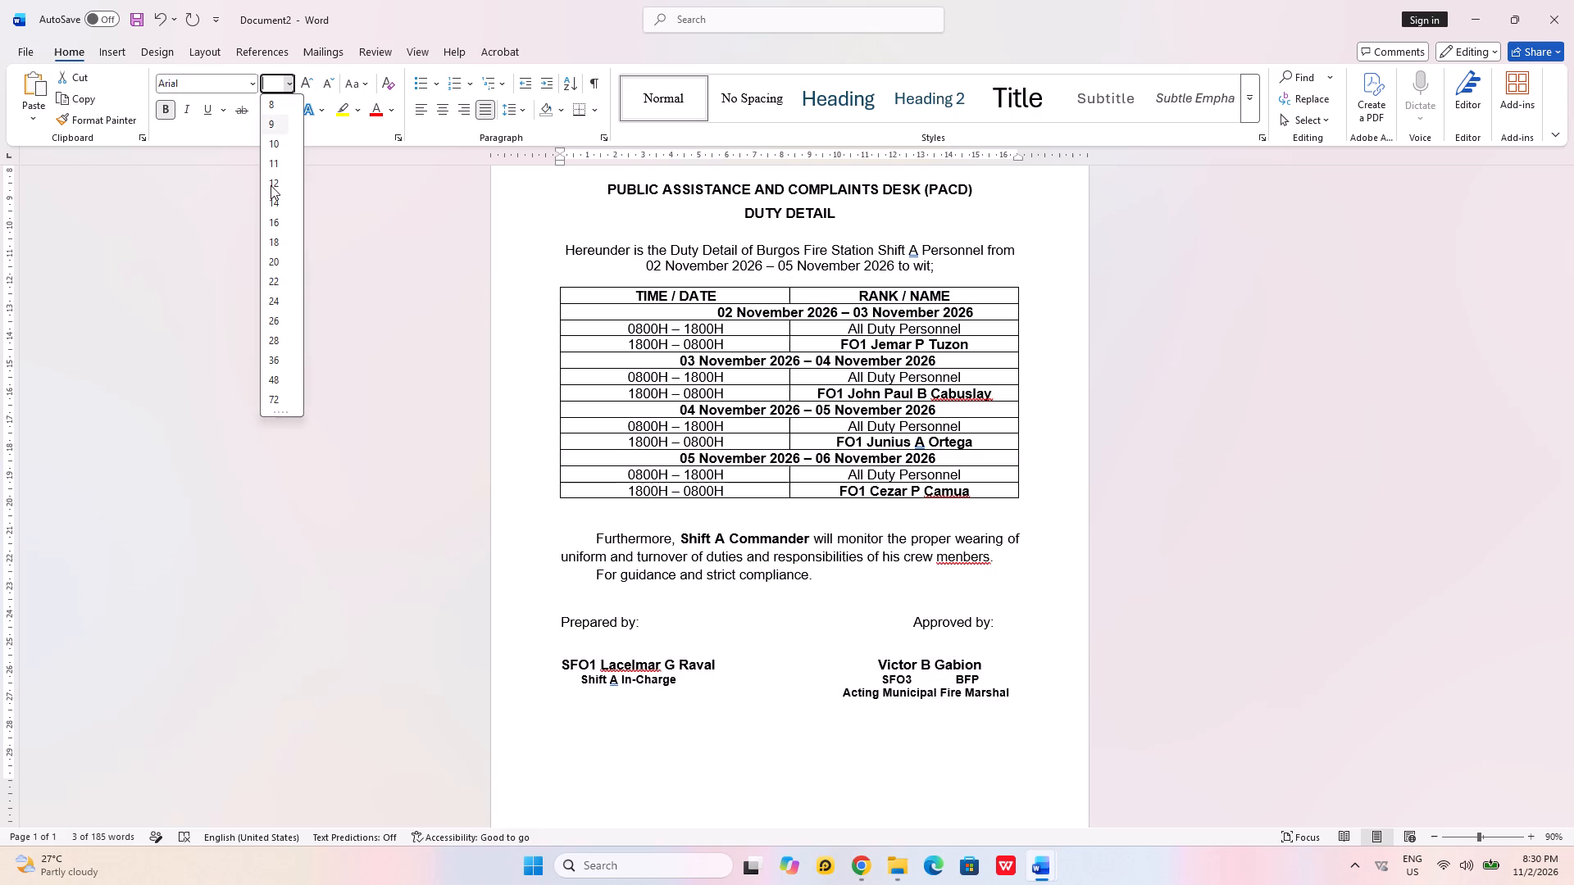
left_click(277, 198)
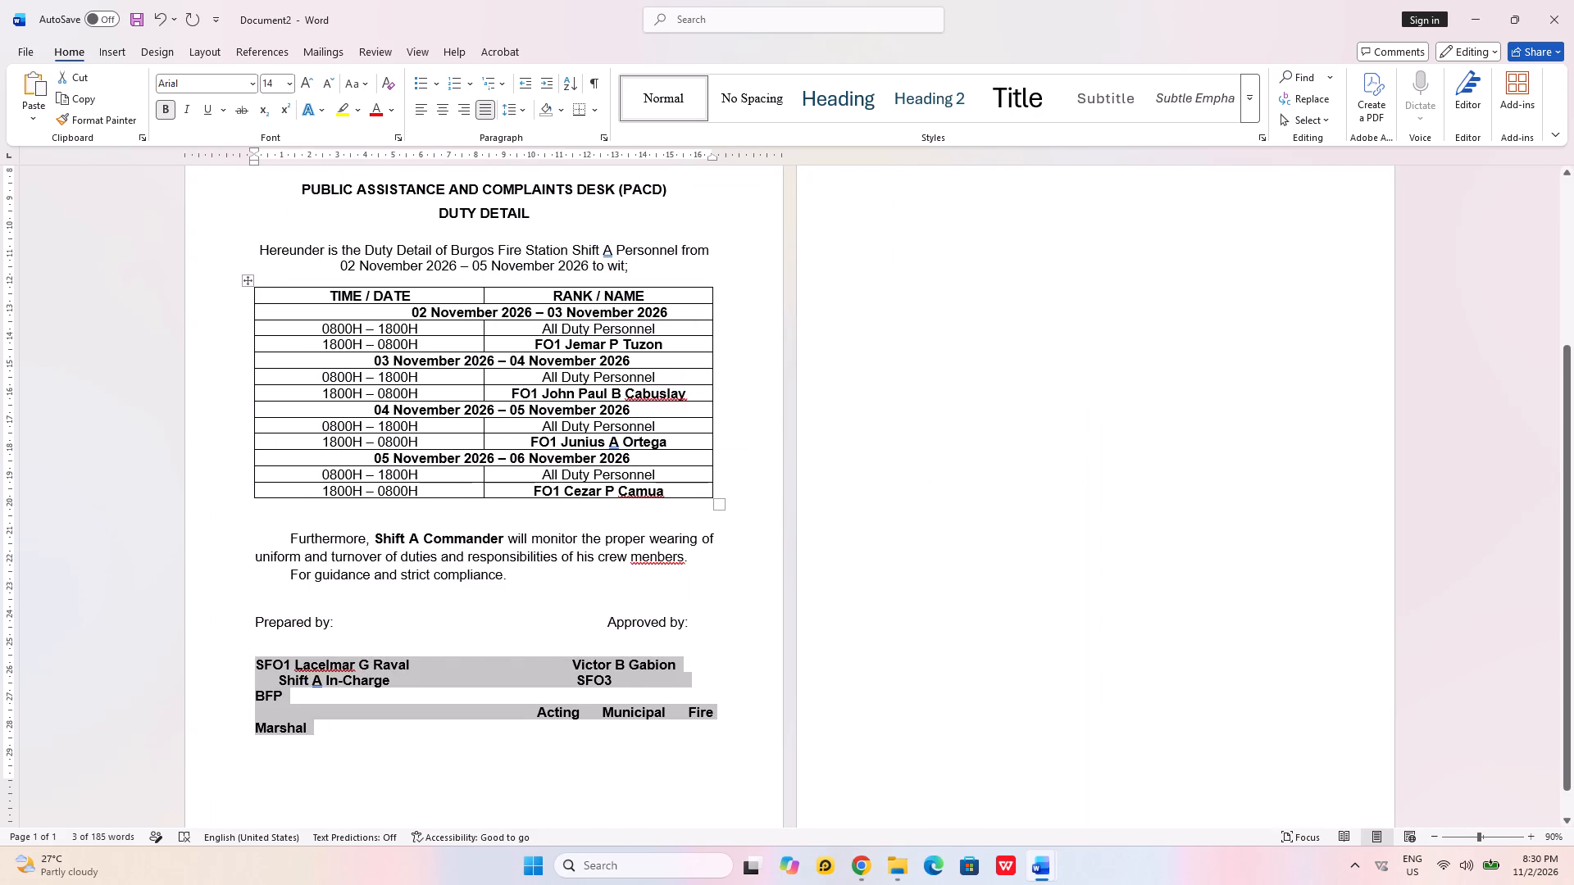
left_click(907, 670)
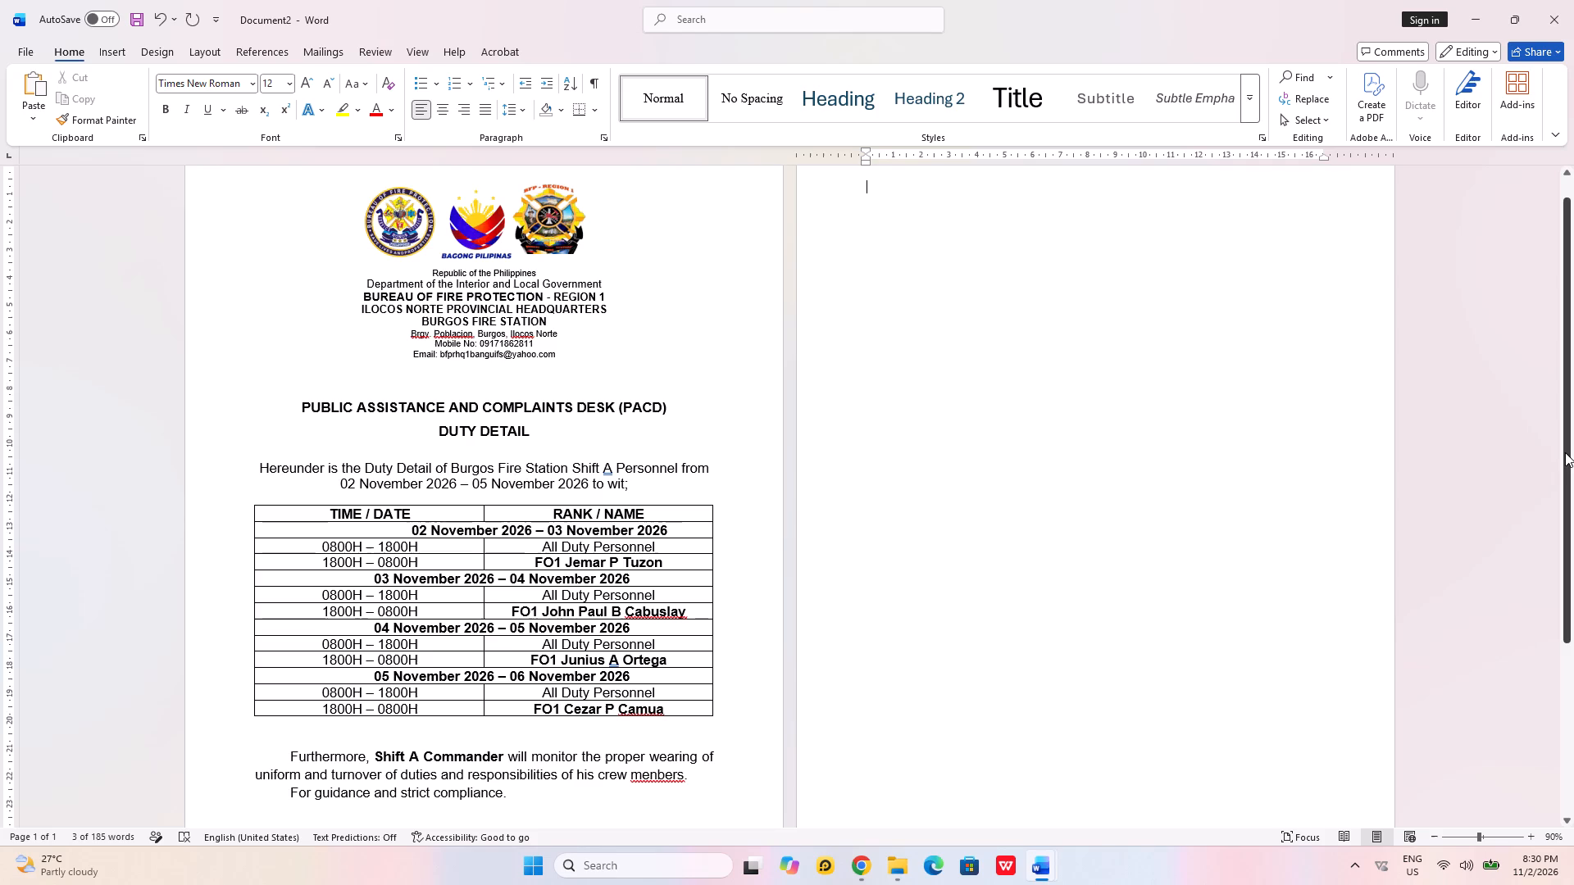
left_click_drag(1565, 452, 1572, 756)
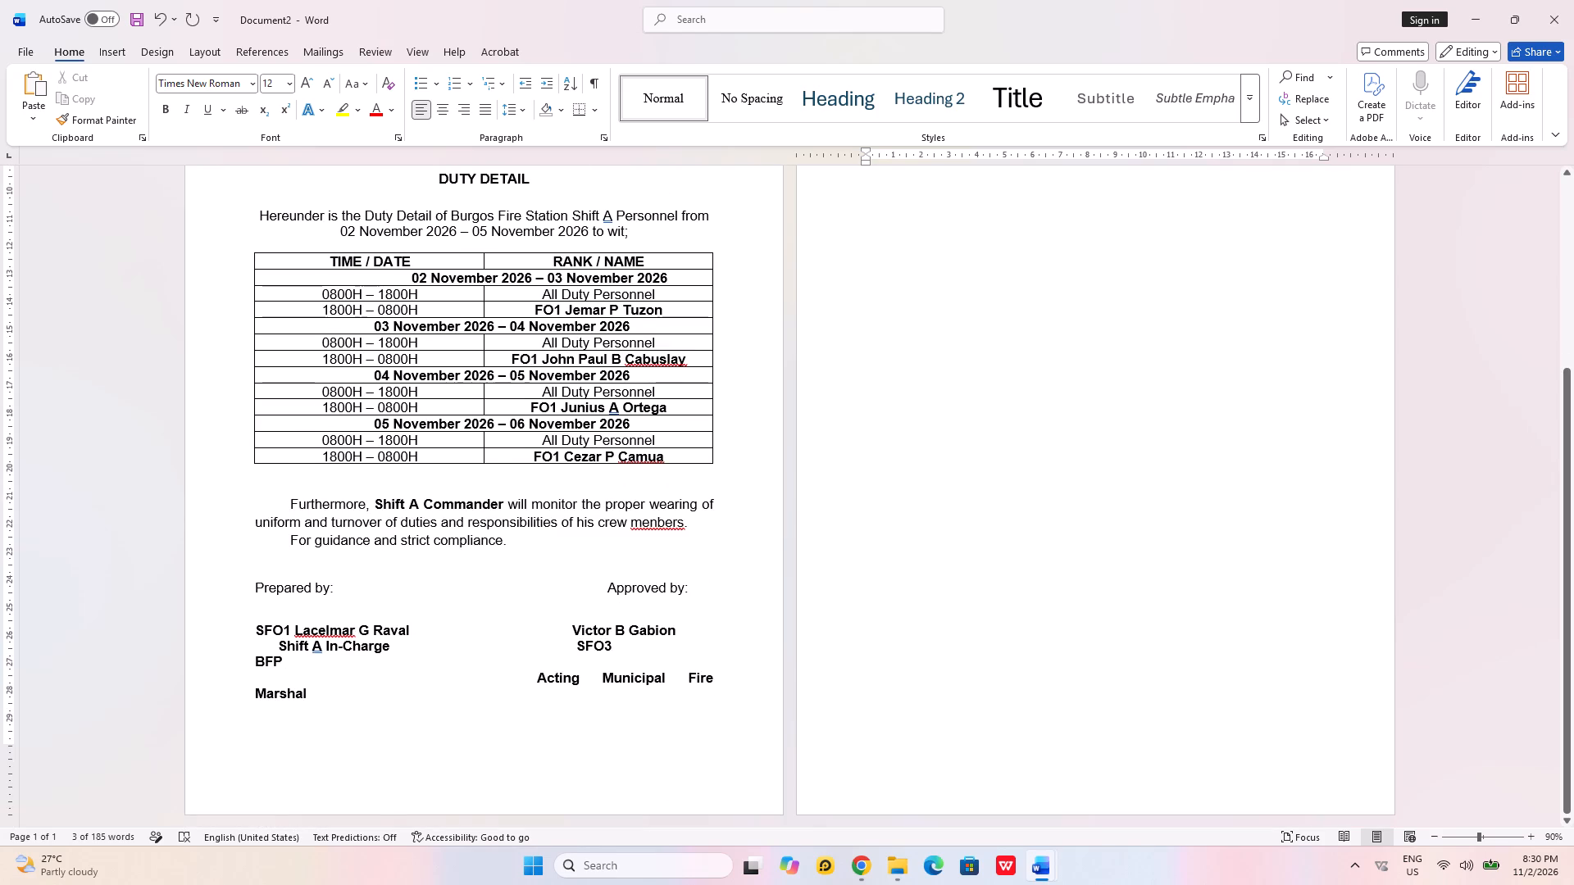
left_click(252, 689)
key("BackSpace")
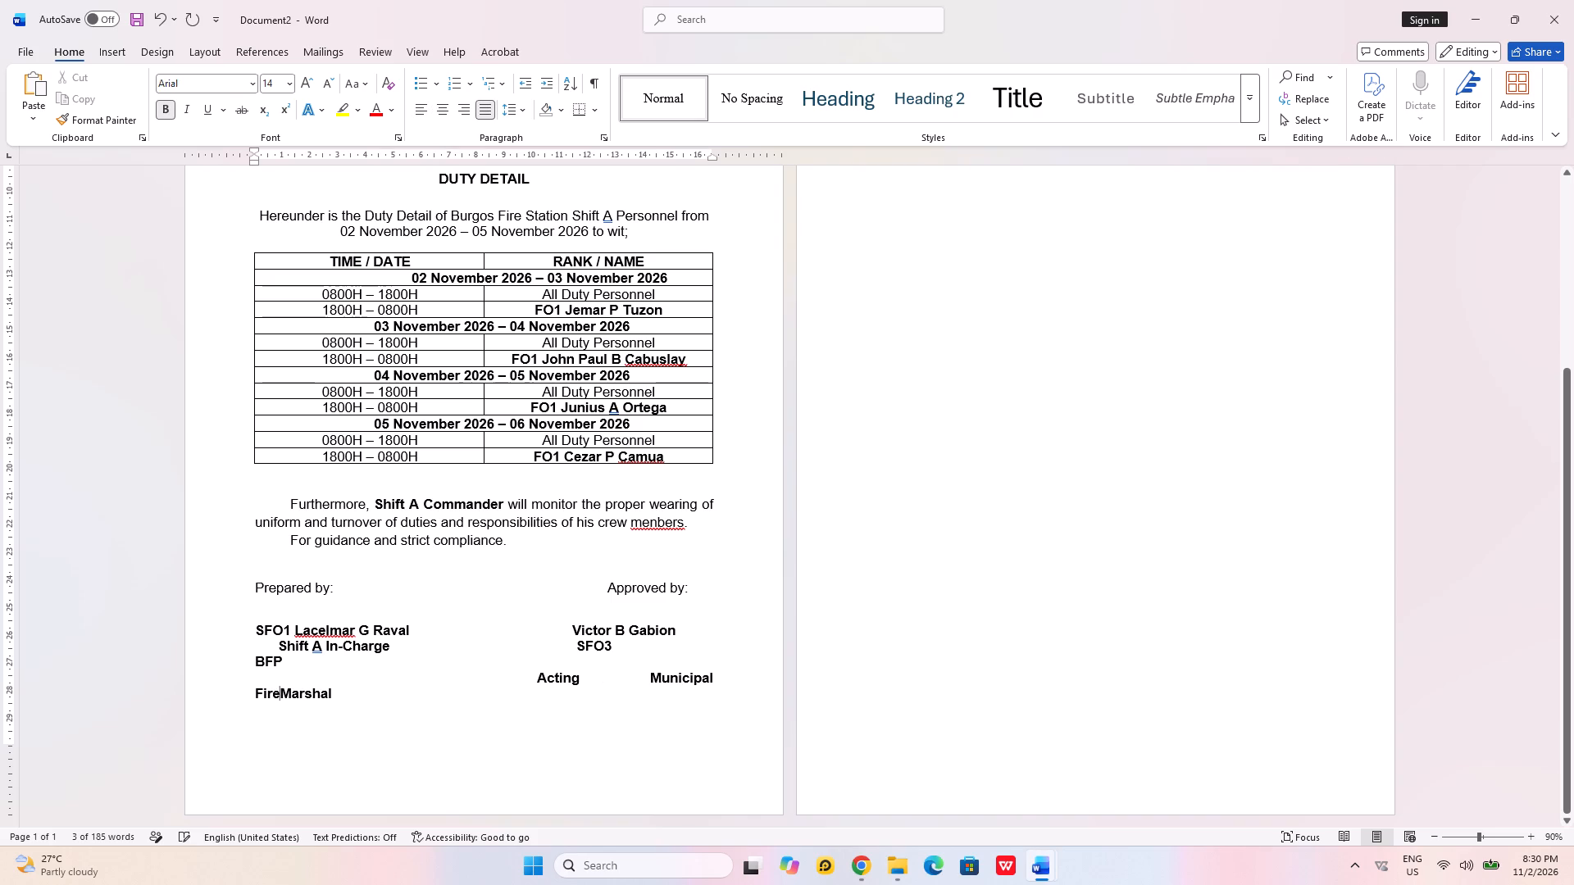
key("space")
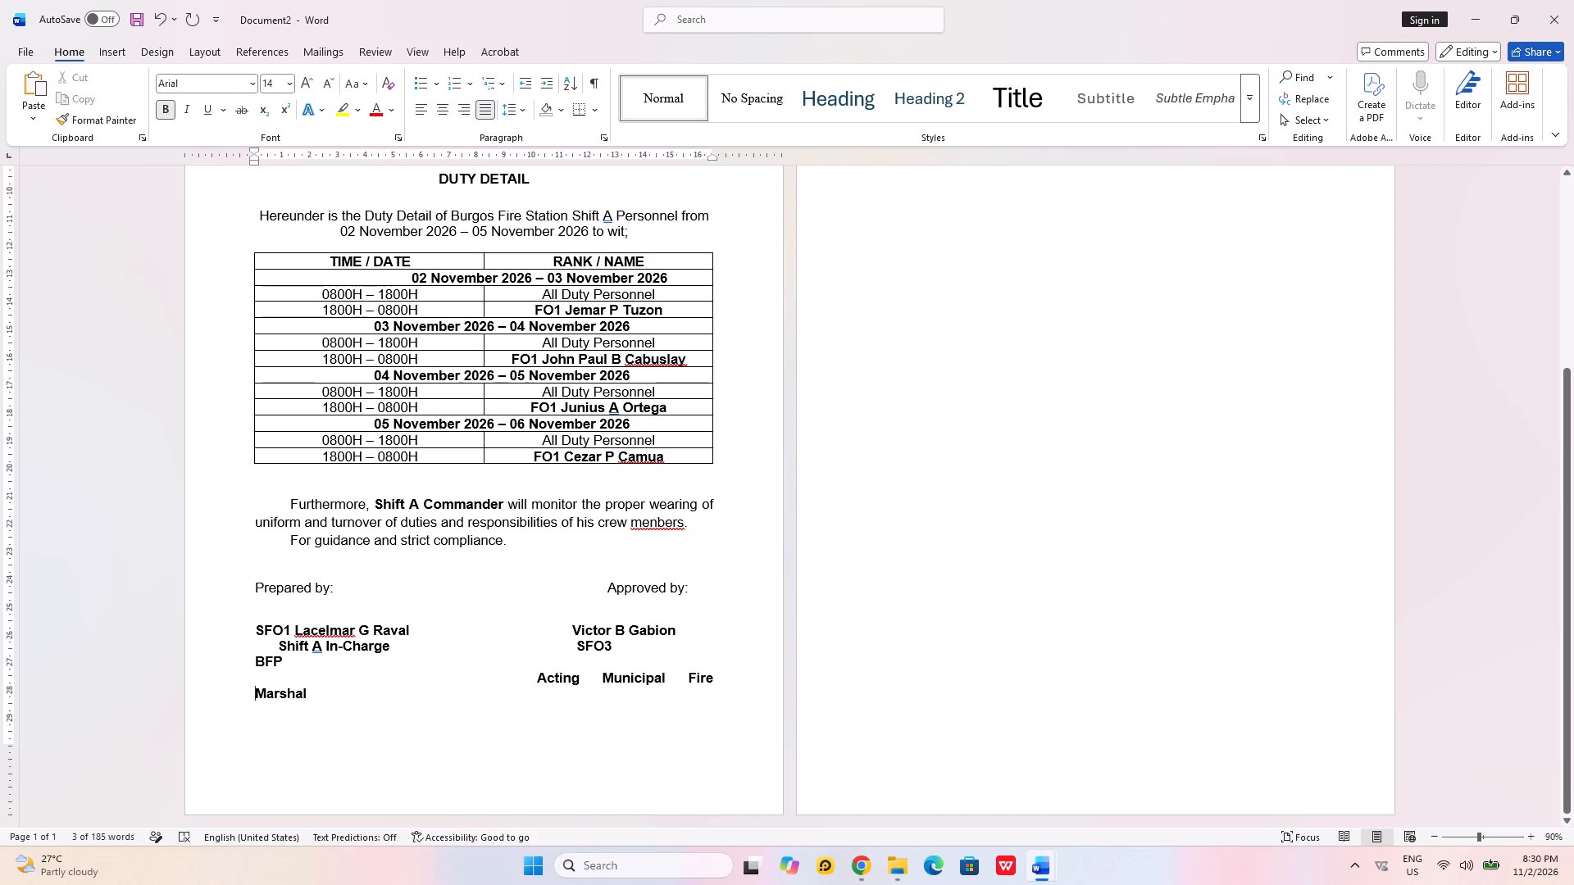
Shift "Approved by:", the approver's name and the SFO3 rank leftward so all three start at the same tab position.
left_click(571, 630)
left_click(607, 588)
key("BackSpace")
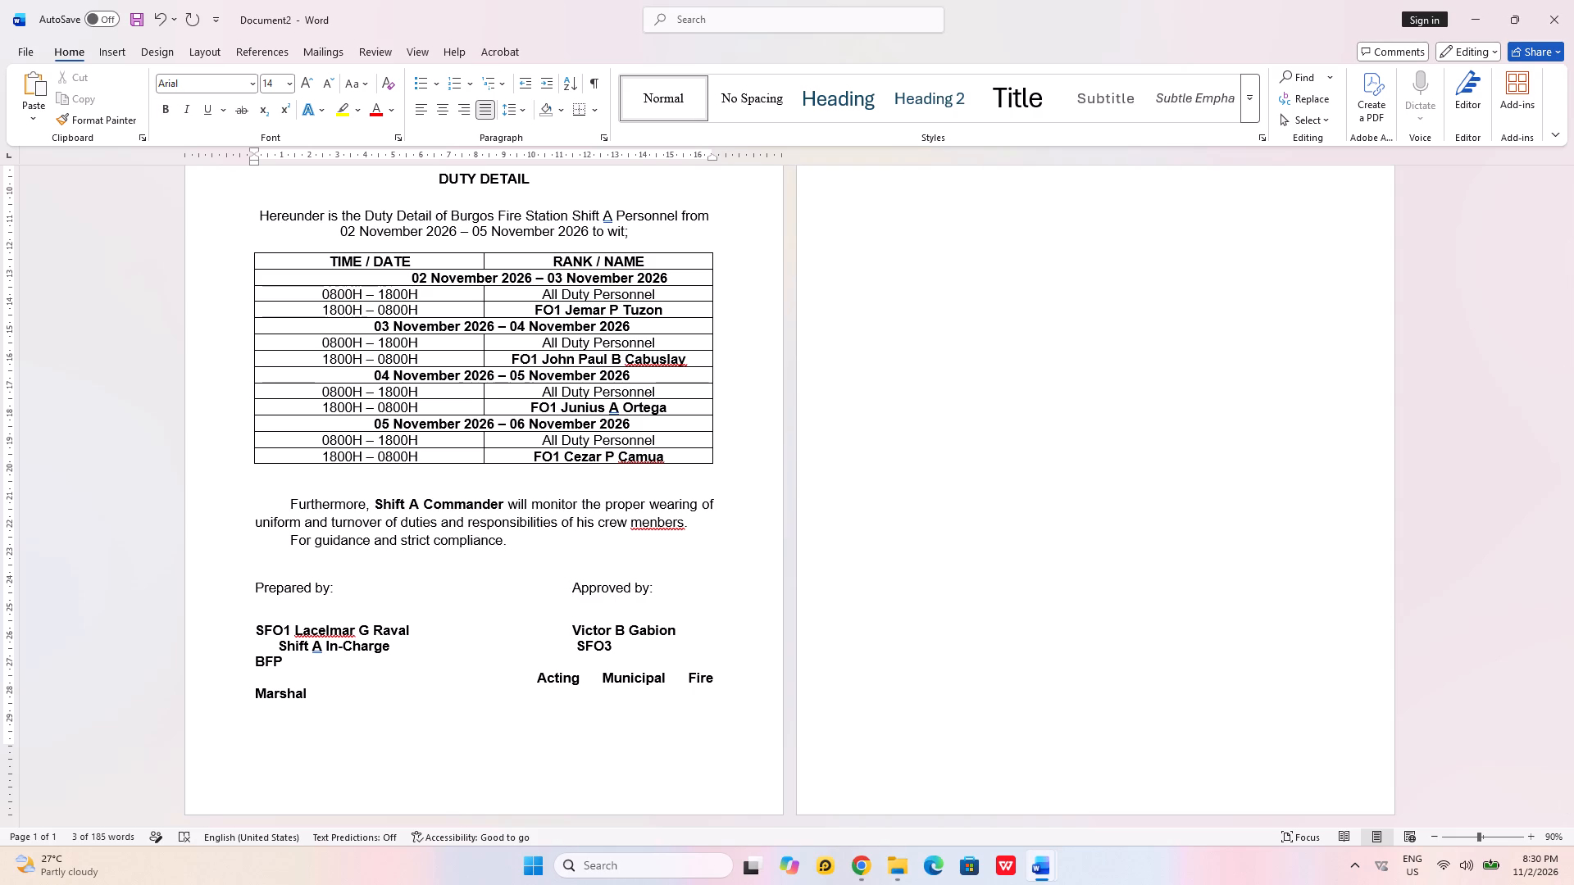
key("BackSpace")
left_click(573, 625)
key("BackSpace")
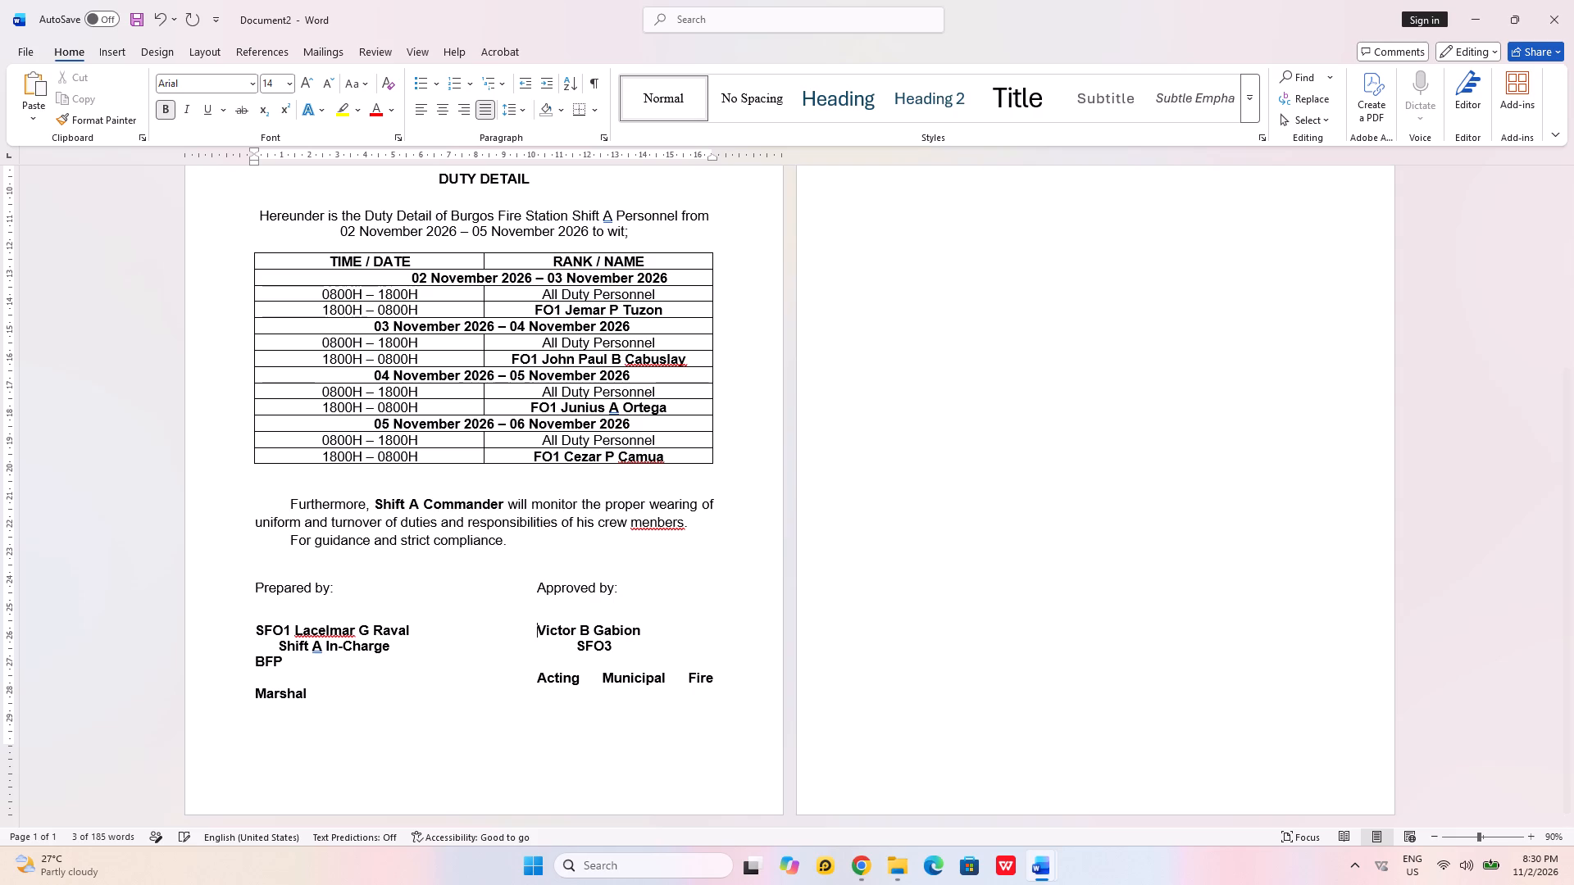
left_click(578, 647)
key("BackSpace")
key("BackSpace")
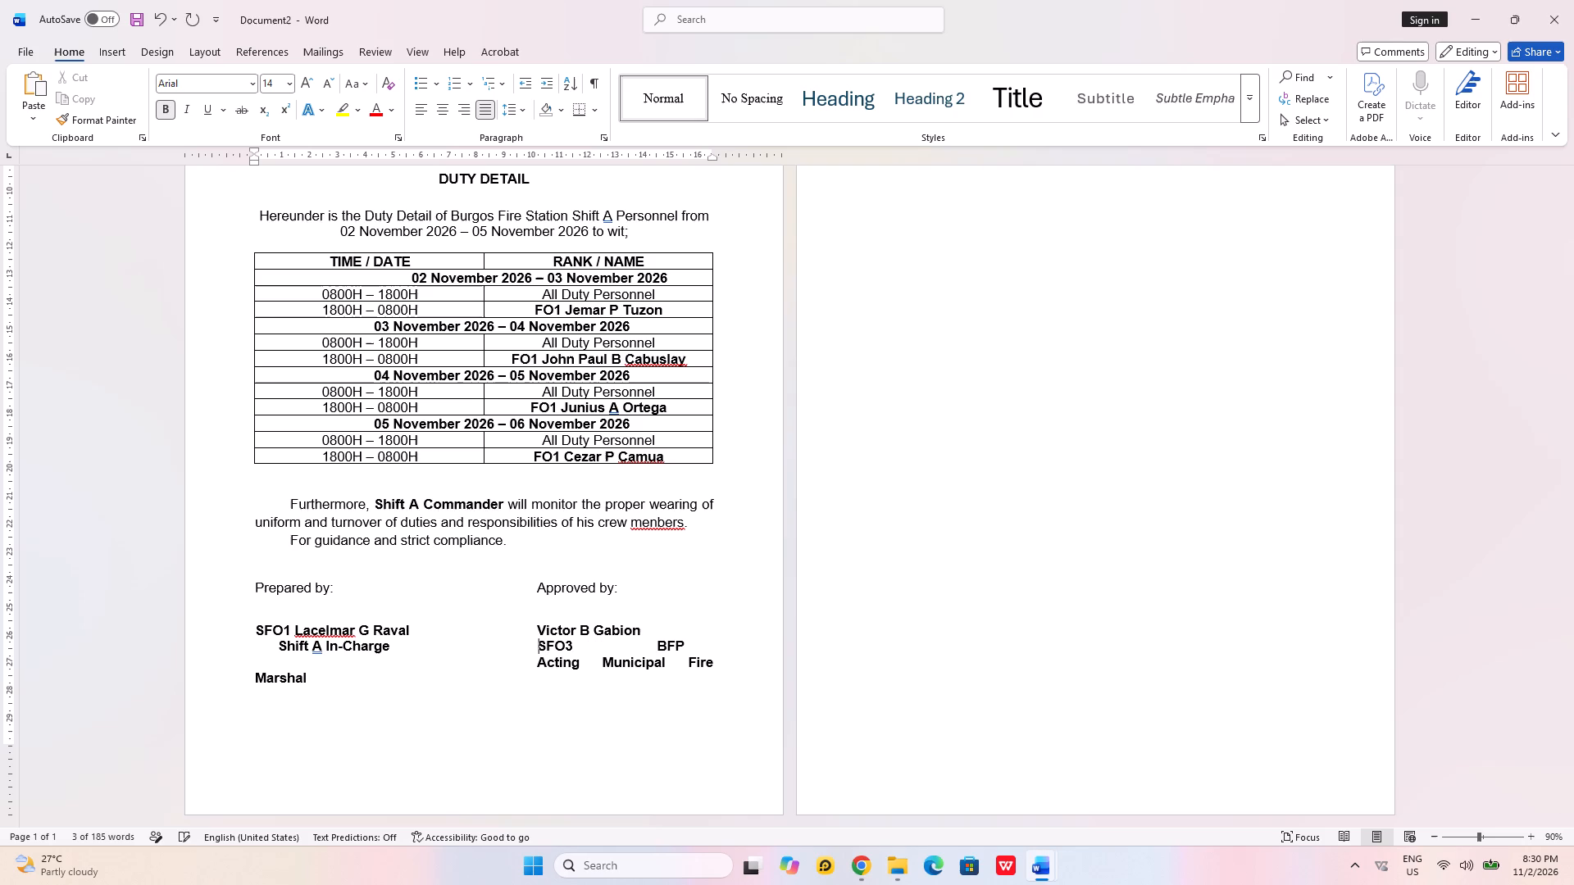
Shorten the gap between "SFO3" and "BFP" beneath the approver's name.
left_click(657, 645)
key("BackSpace")
key("BackSpace")
key("BackSpace")
key("BackSpace")
key("BackSpace")
key("BackSpace")
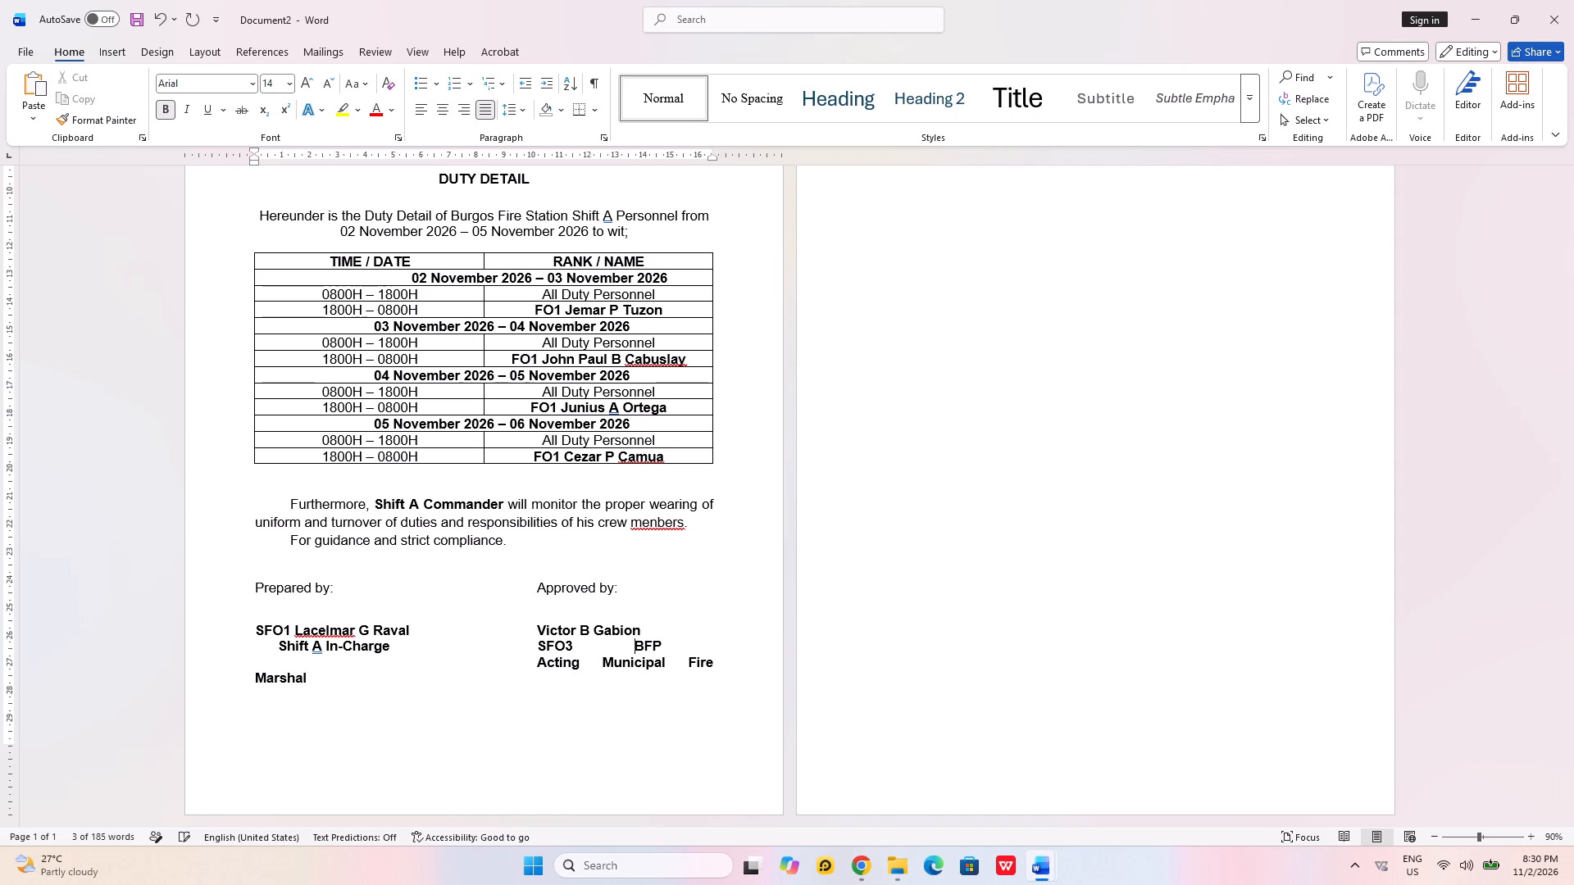
key("BackSpace")
key("BackSpace")
key("BackSpace")
key("BackSpace")
key("BackSpace")
Shift "Acting Municipal Fire Marshal" leftward onto a single line, fine-tuning its indent with spaces to centre it under the approver's name and rank.
left_click(535, 665)
key("BackSpace")
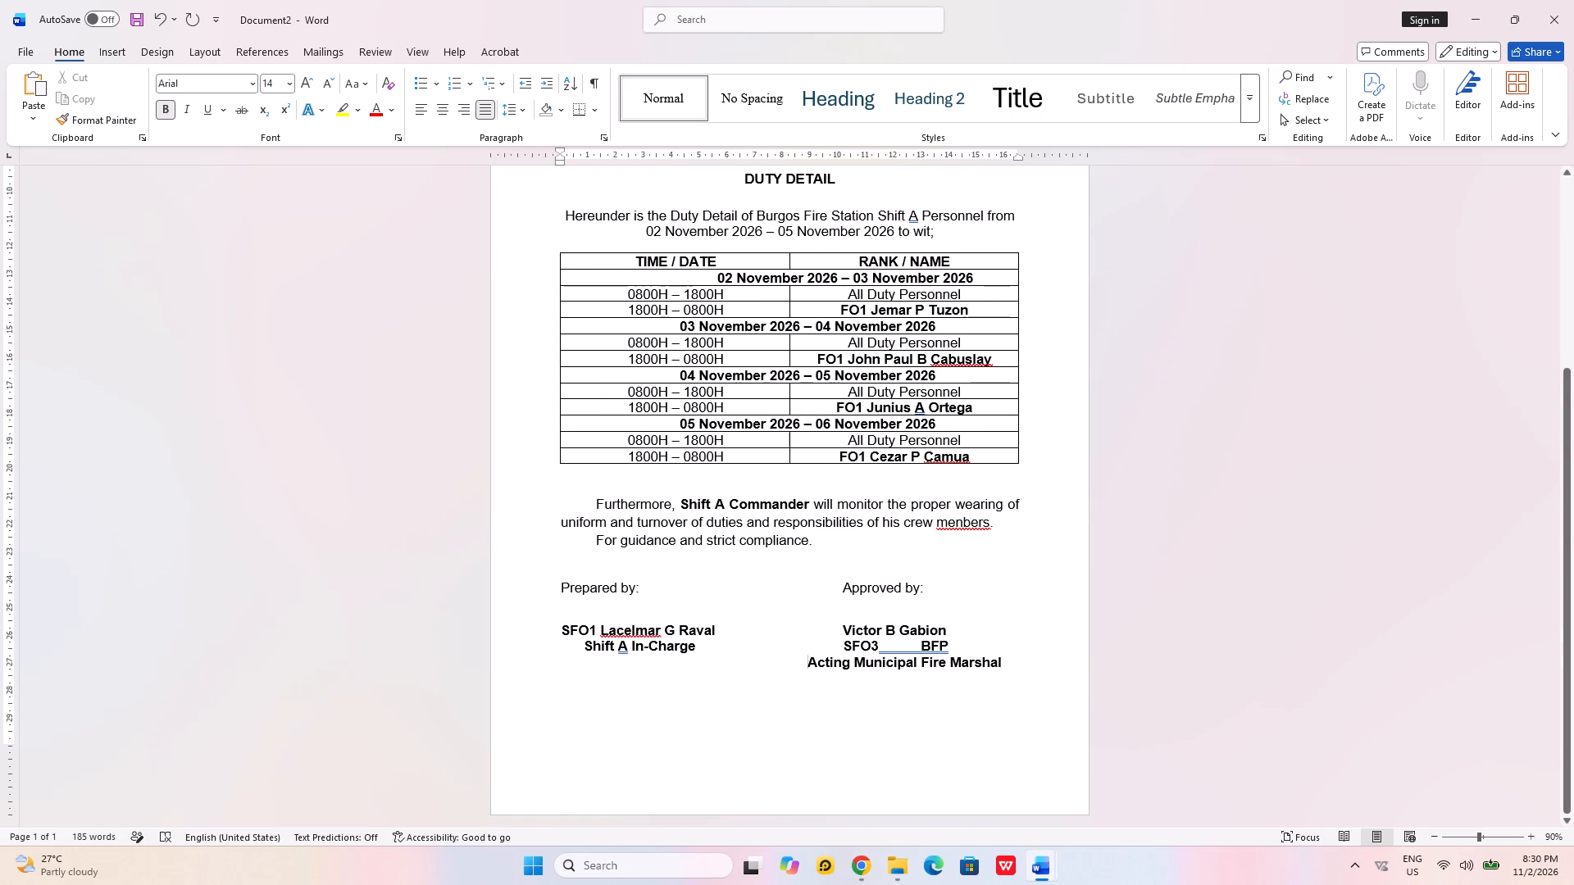
key("BackSpace")
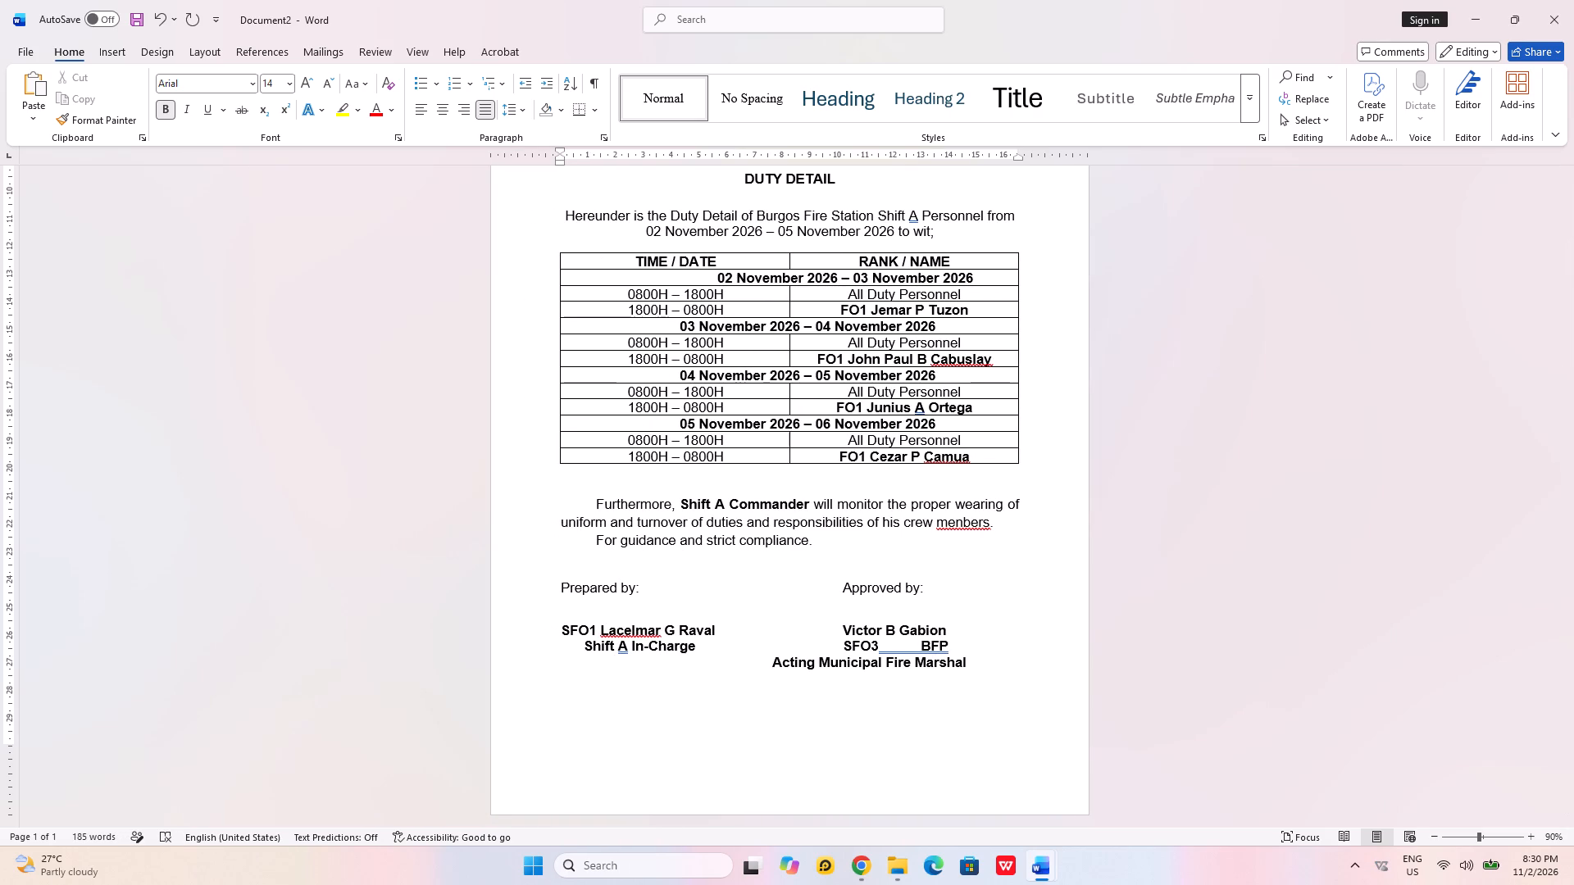
key("Tab")
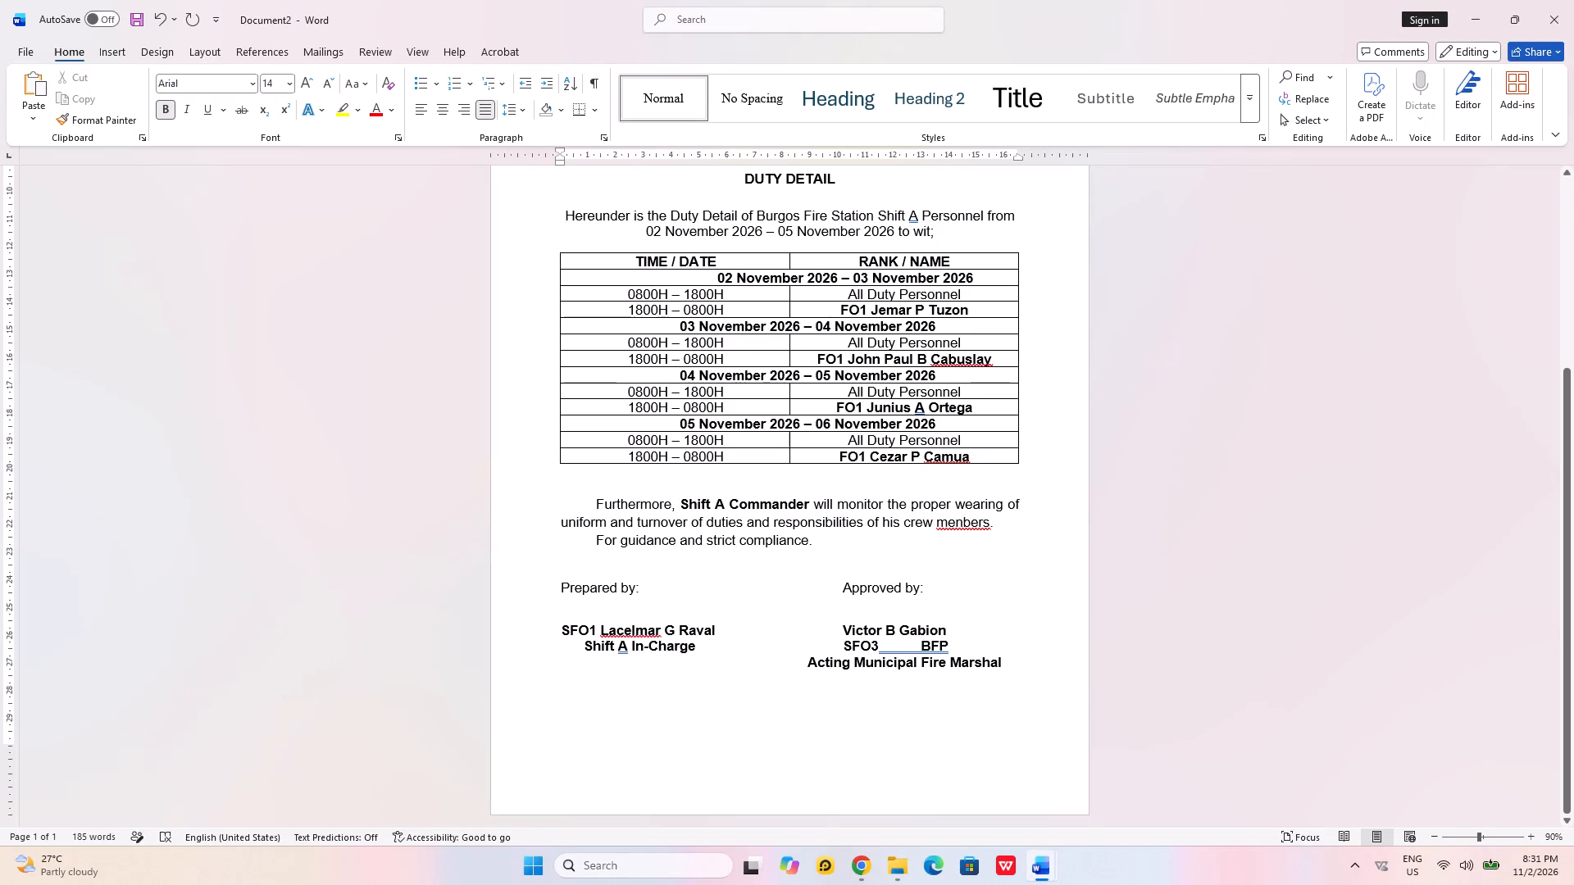
key("BackSpace")
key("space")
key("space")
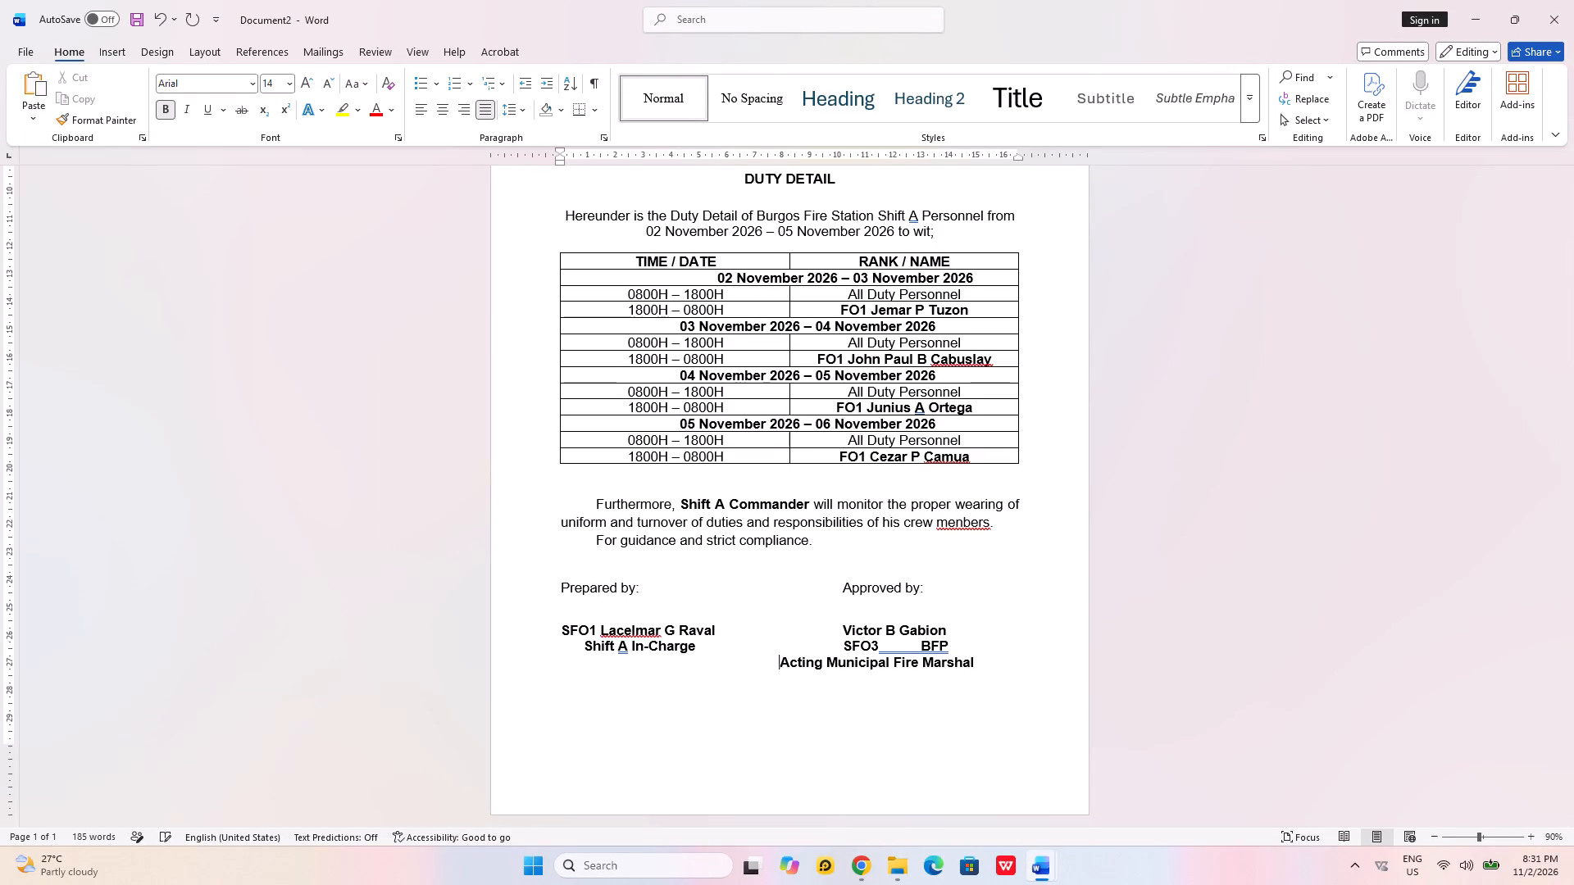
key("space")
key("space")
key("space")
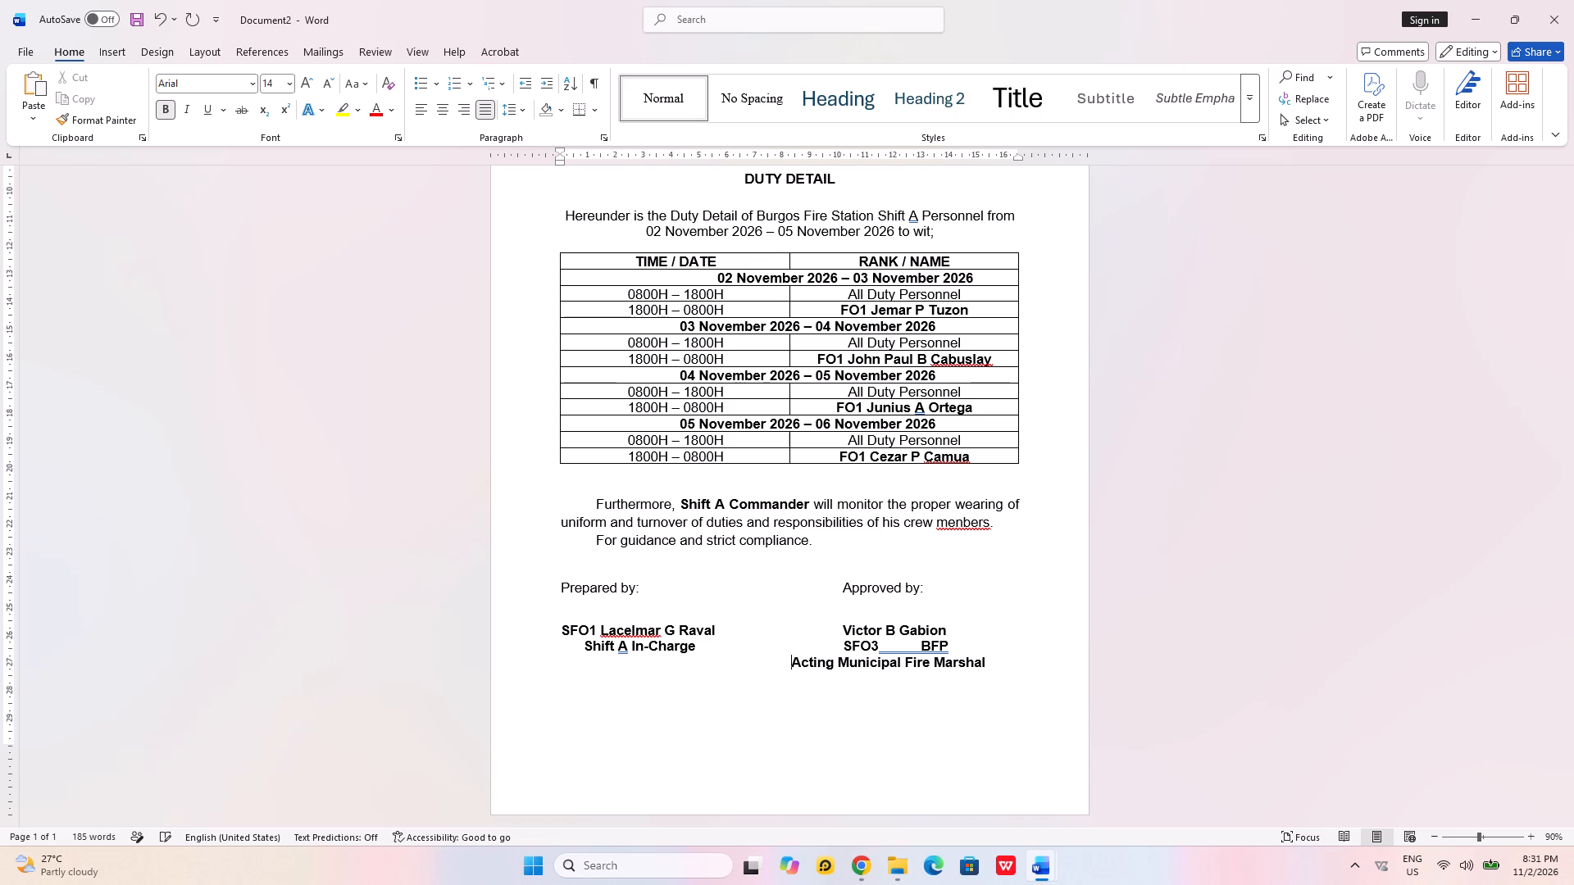
left_click(629, 732)
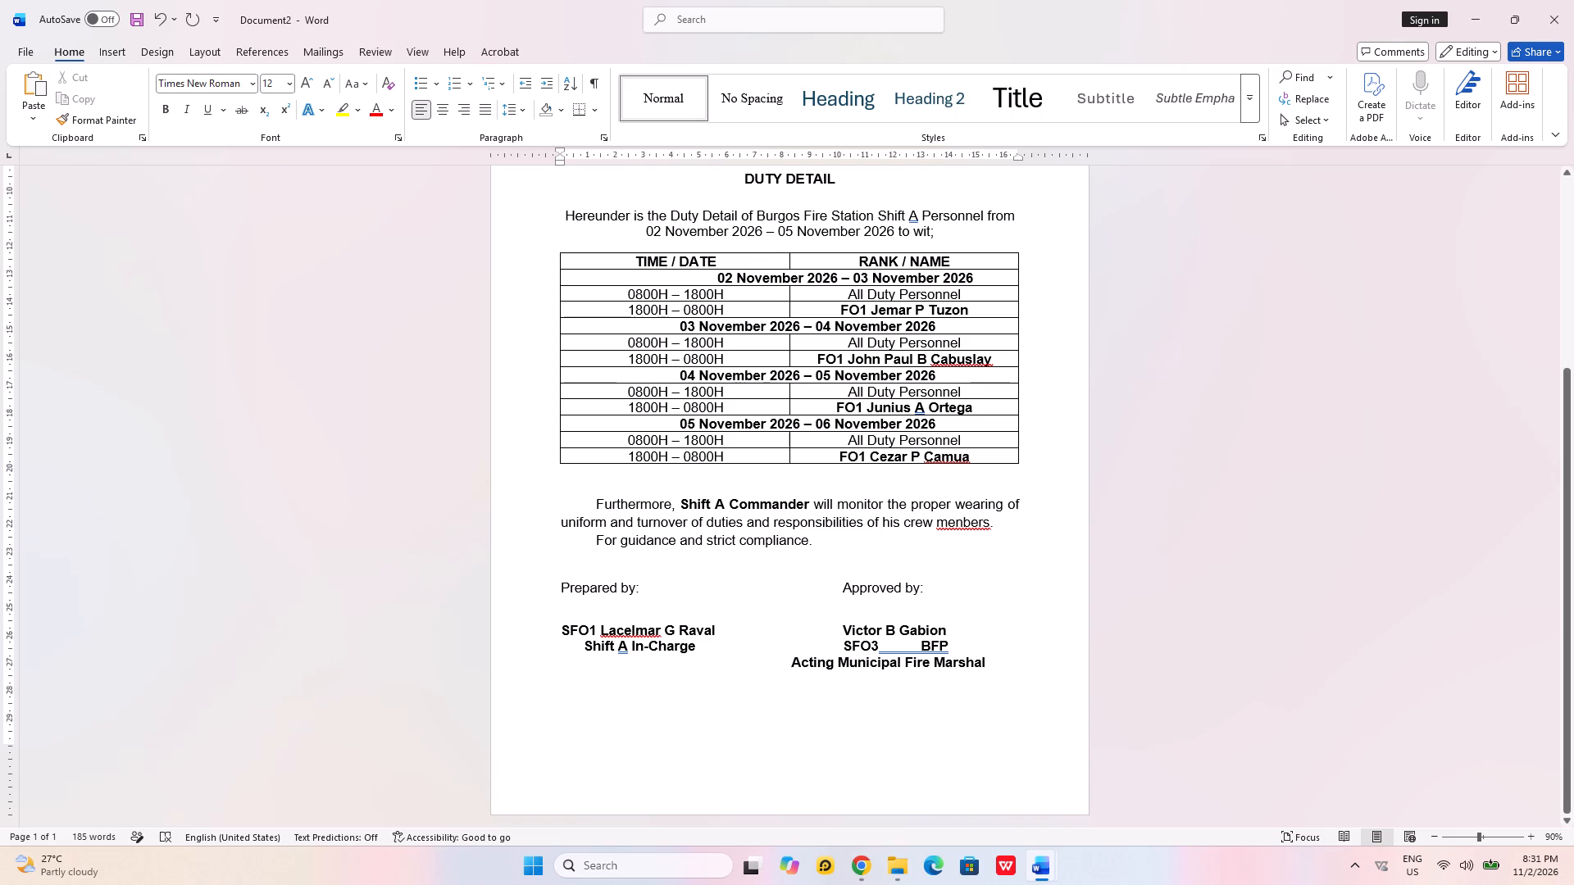
Save the document as "Shift A 02-05 November 2026" in the DUTY PACD (NOV-DEC 2026) folder on the Desktop.
key("ctrl+s")
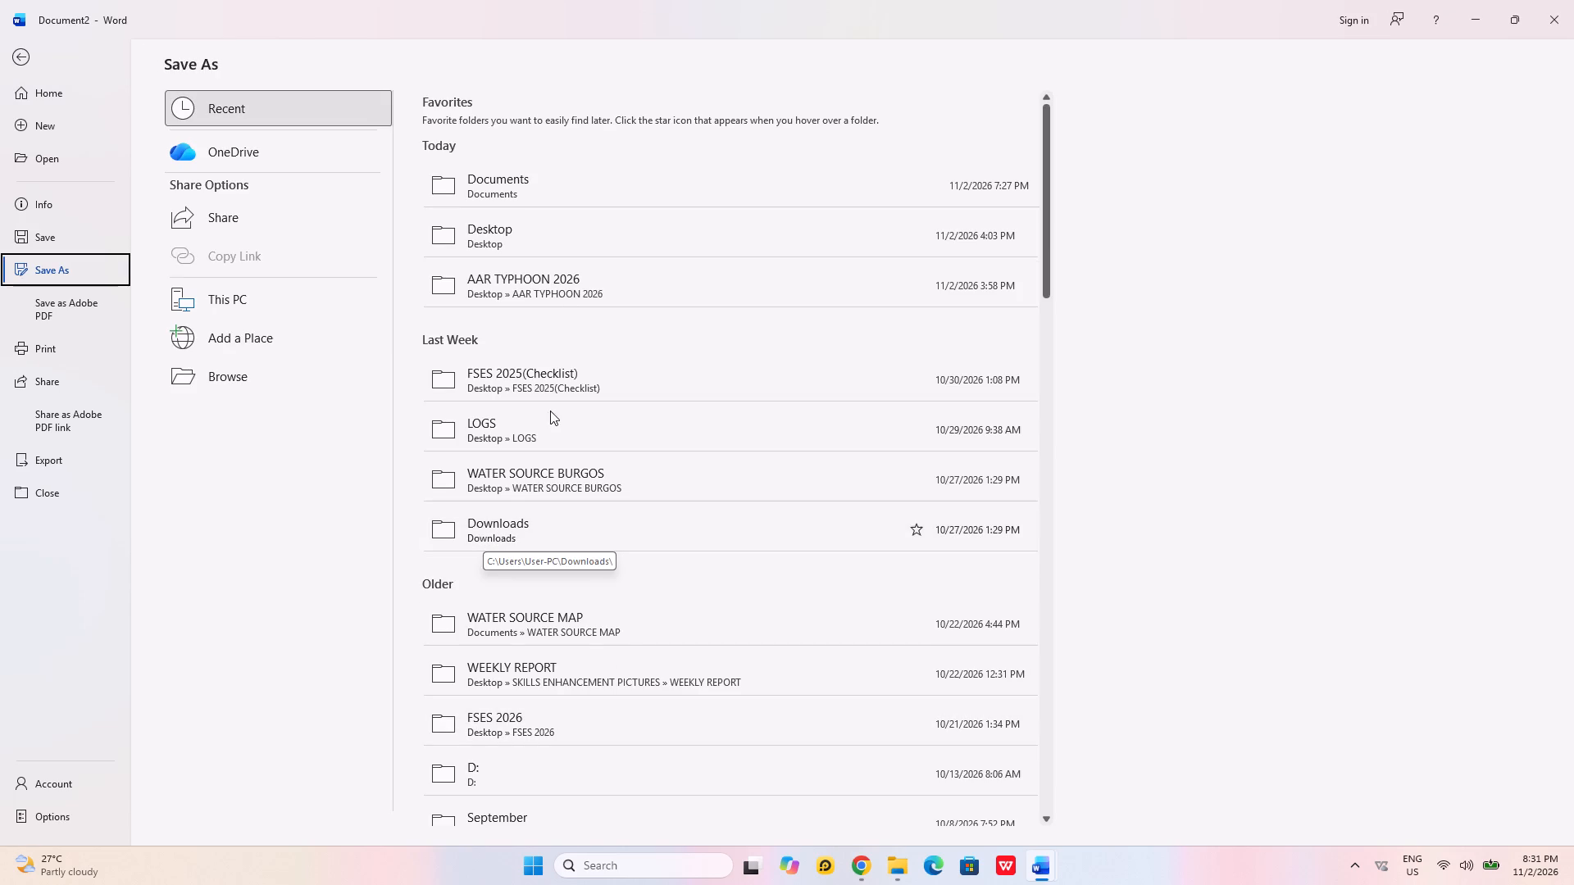
left_click(566, 235)
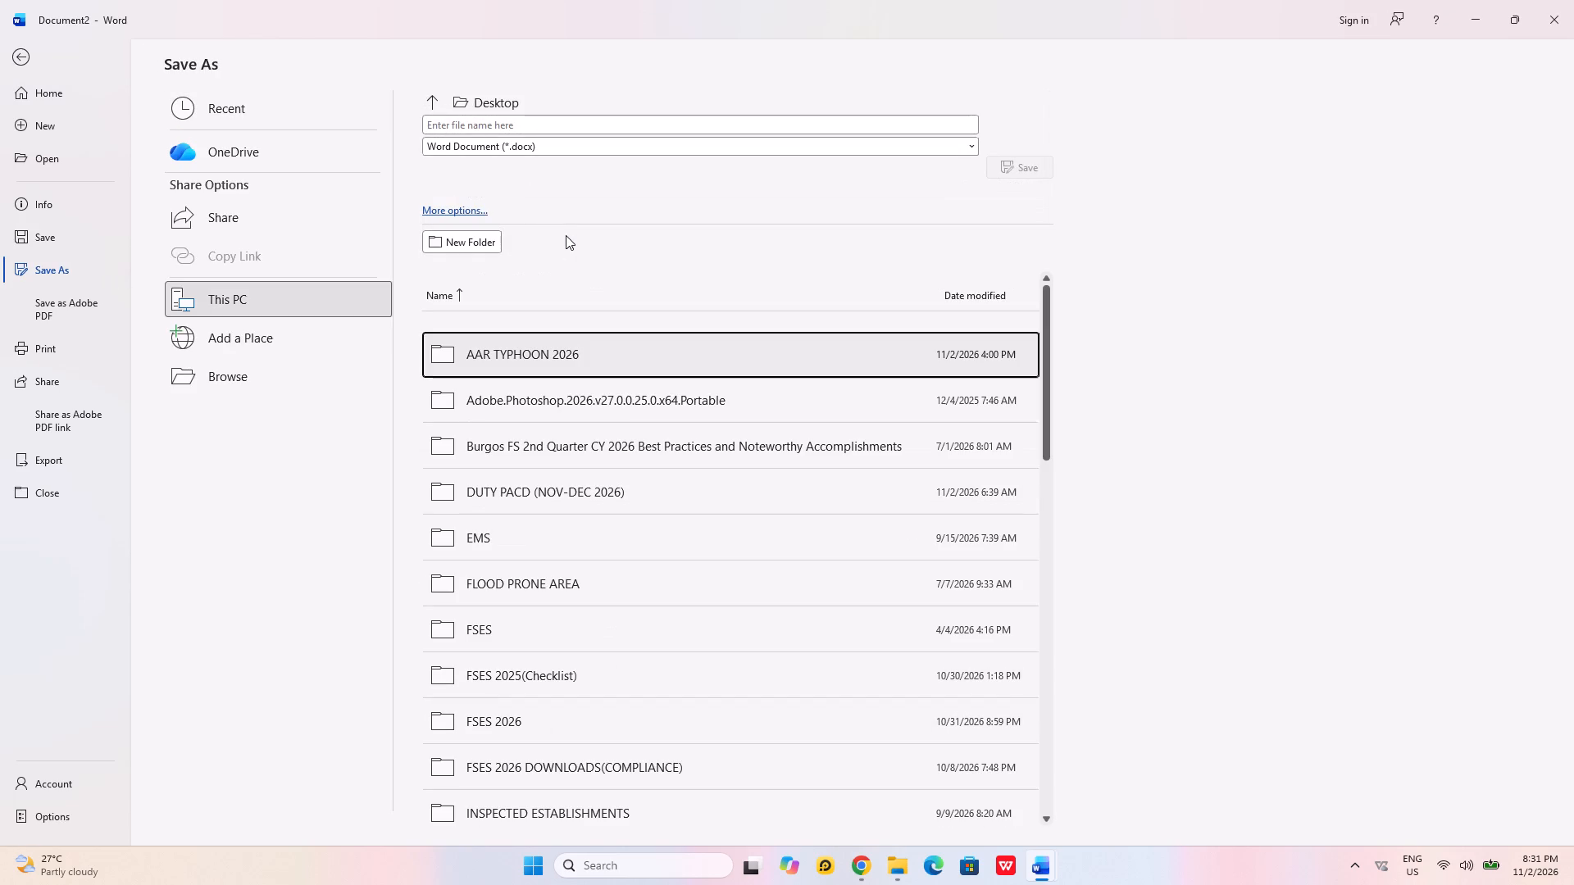
left_click(694, 488)
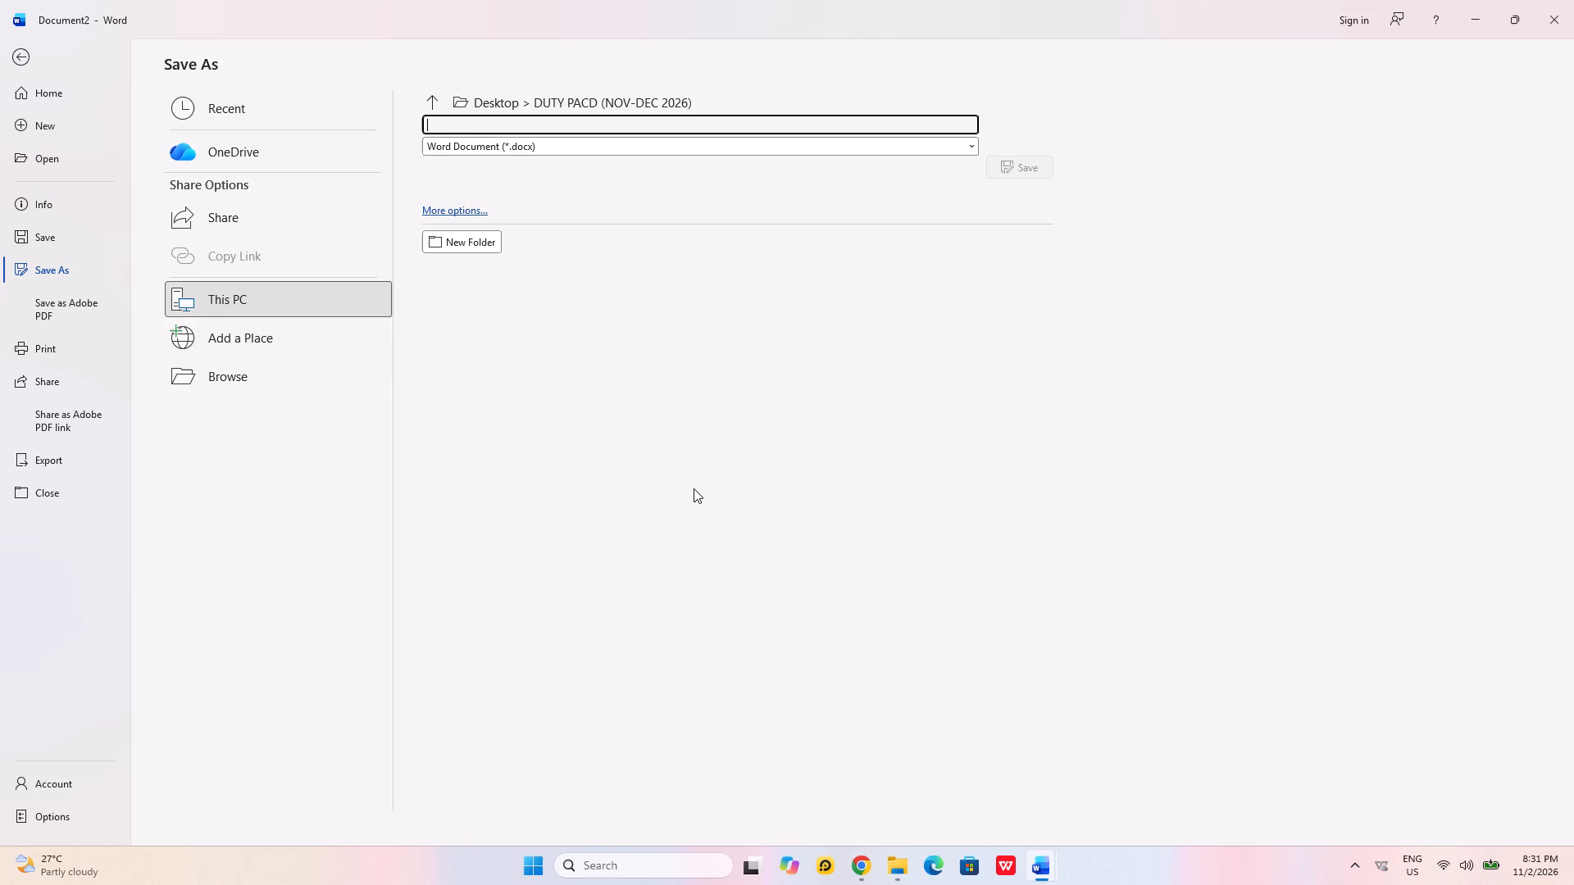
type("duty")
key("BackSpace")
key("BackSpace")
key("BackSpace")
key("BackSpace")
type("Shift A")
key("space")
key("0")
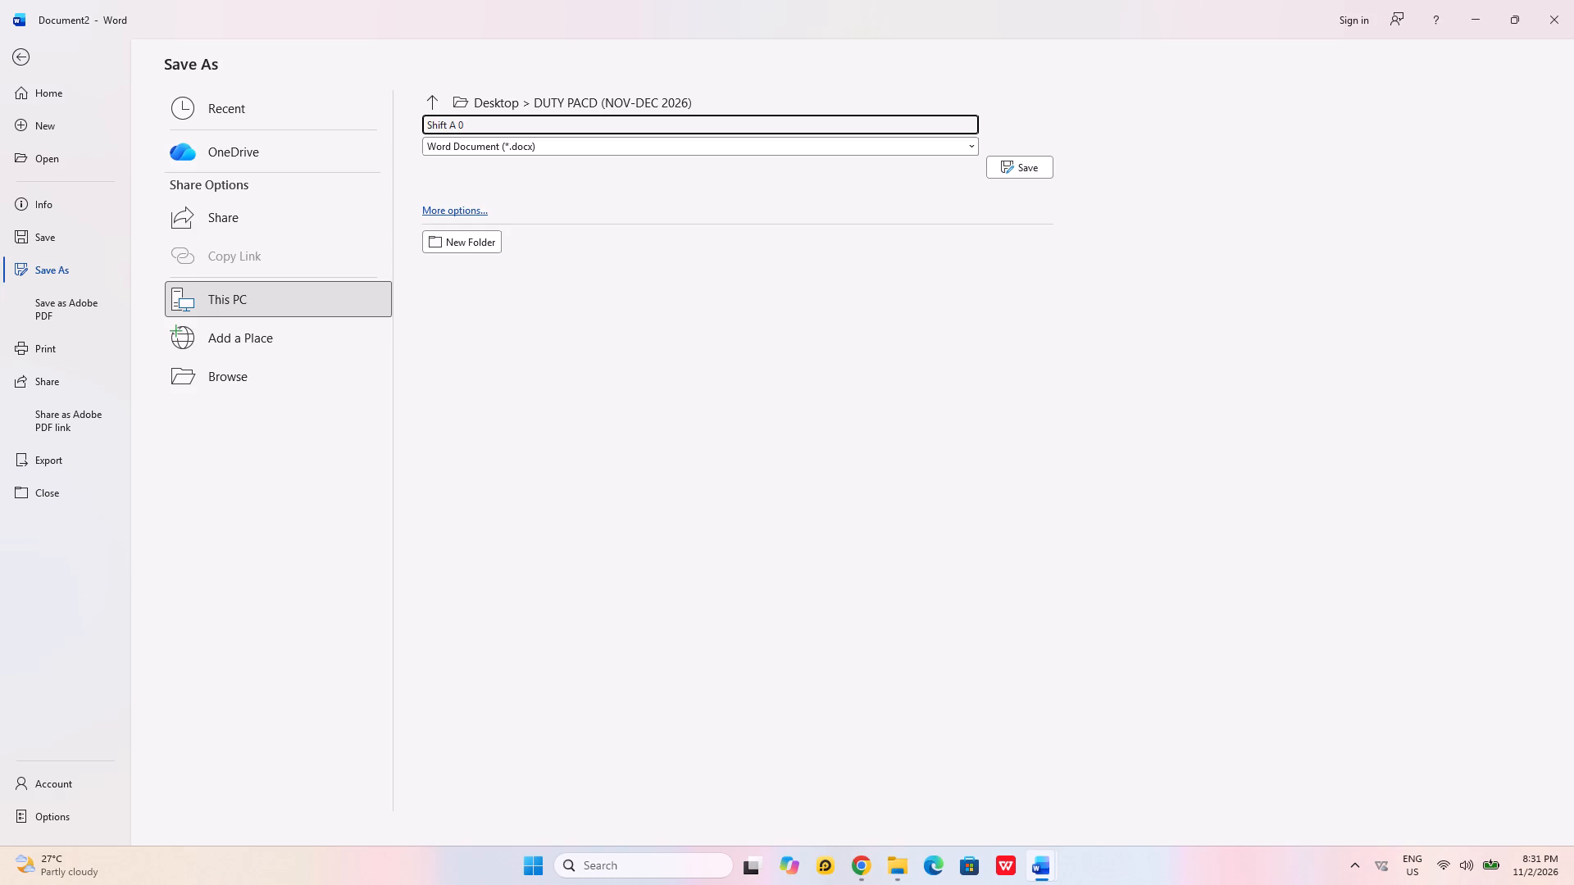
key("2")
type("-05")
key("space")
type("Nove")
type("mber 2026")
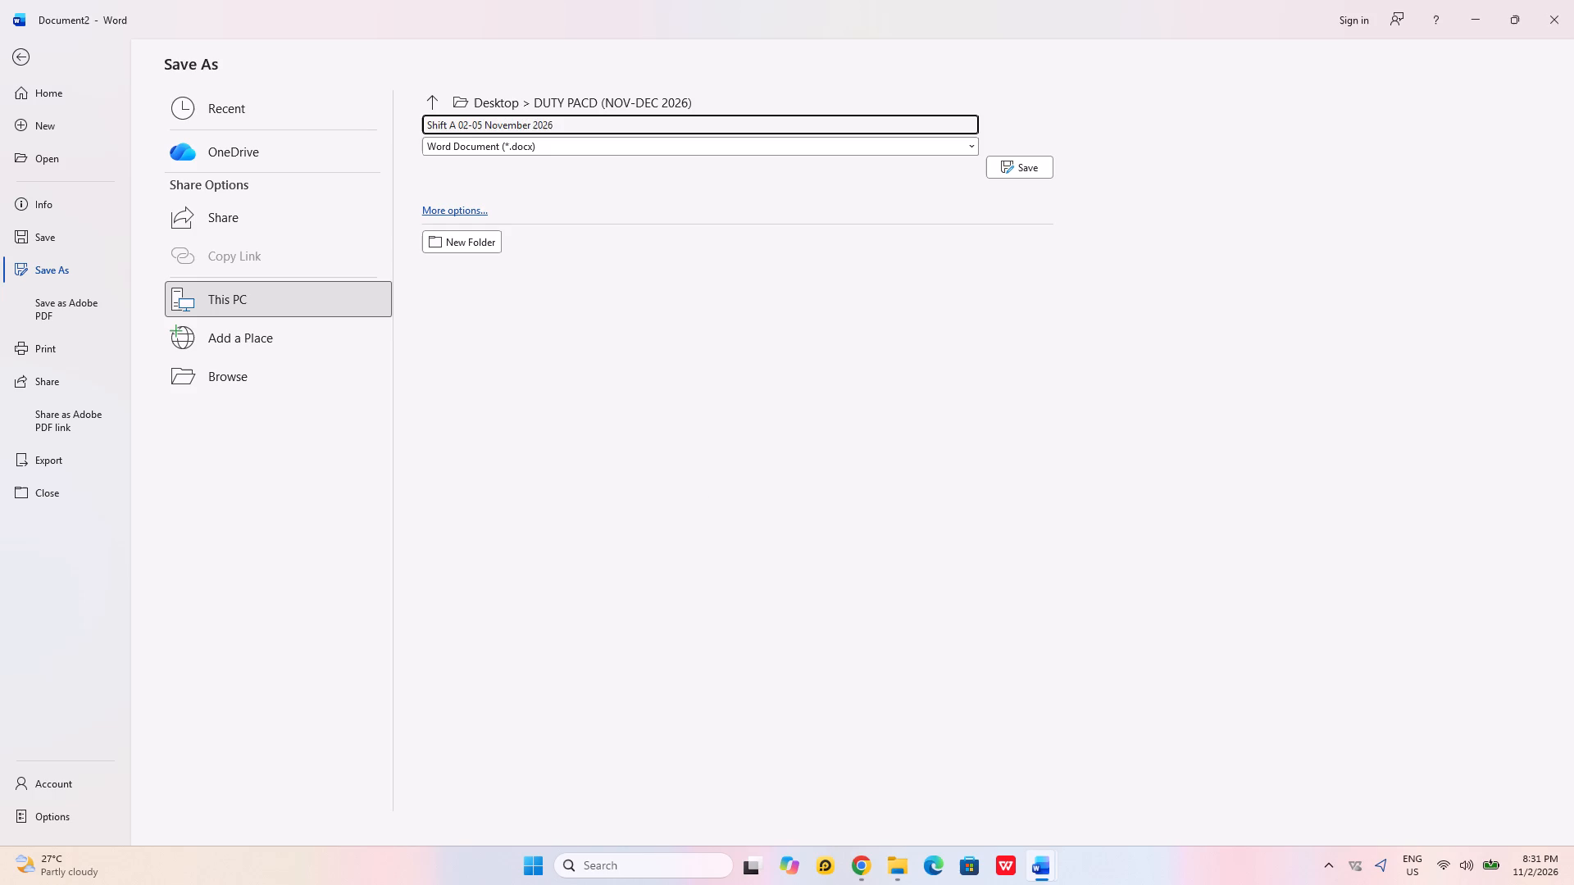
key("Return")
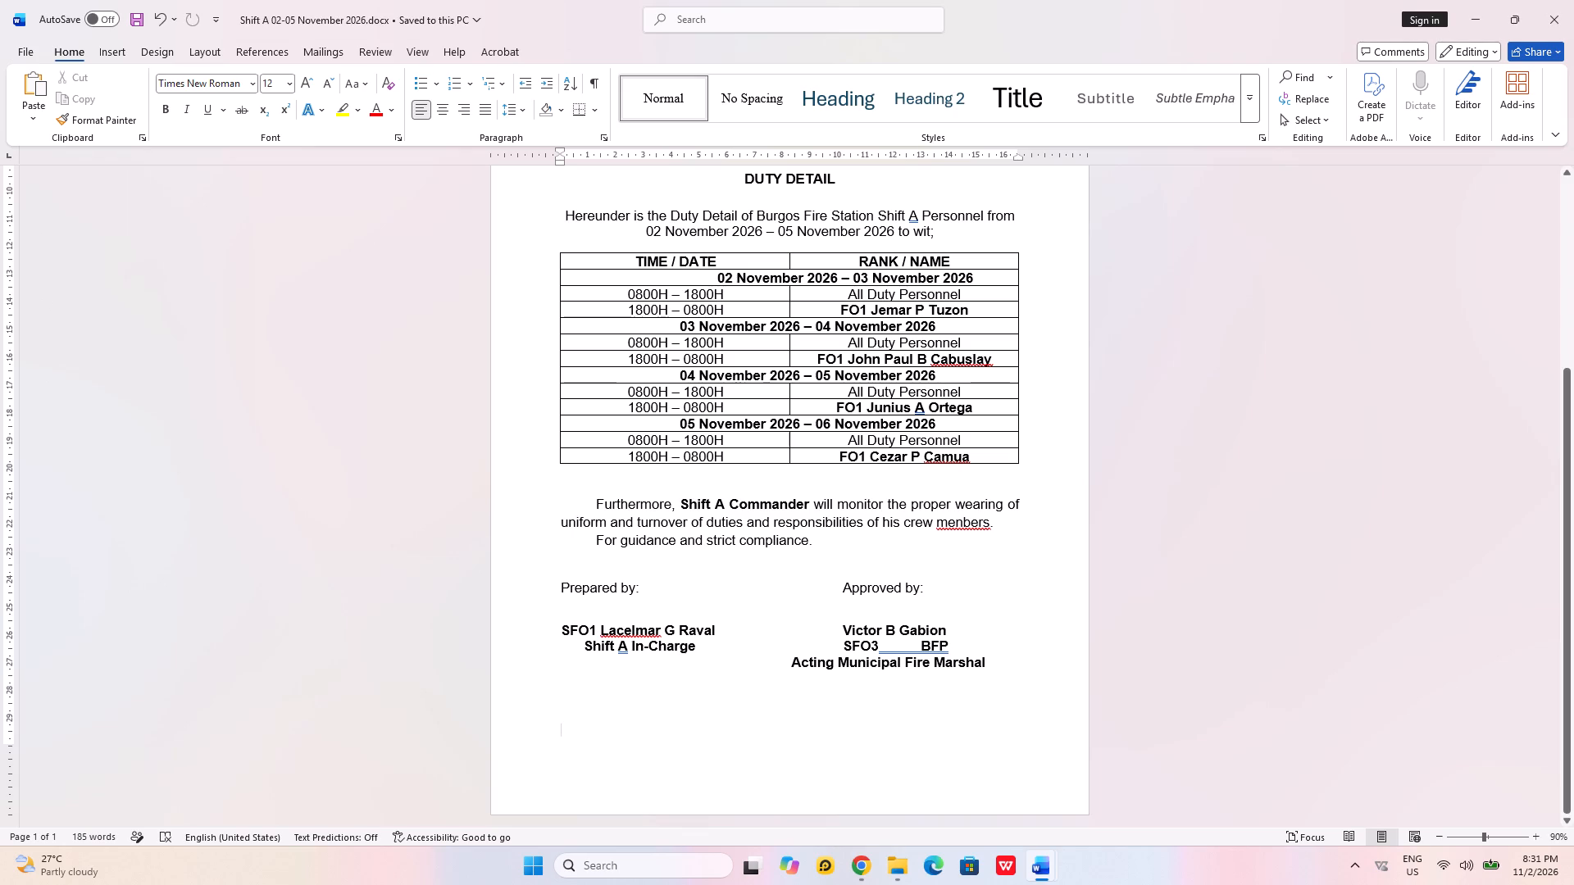
Correct the misspelled "menbers" to "members" in the paragraph about the Shift A Commander.
left_click(962, 526)
key("BackSpace")
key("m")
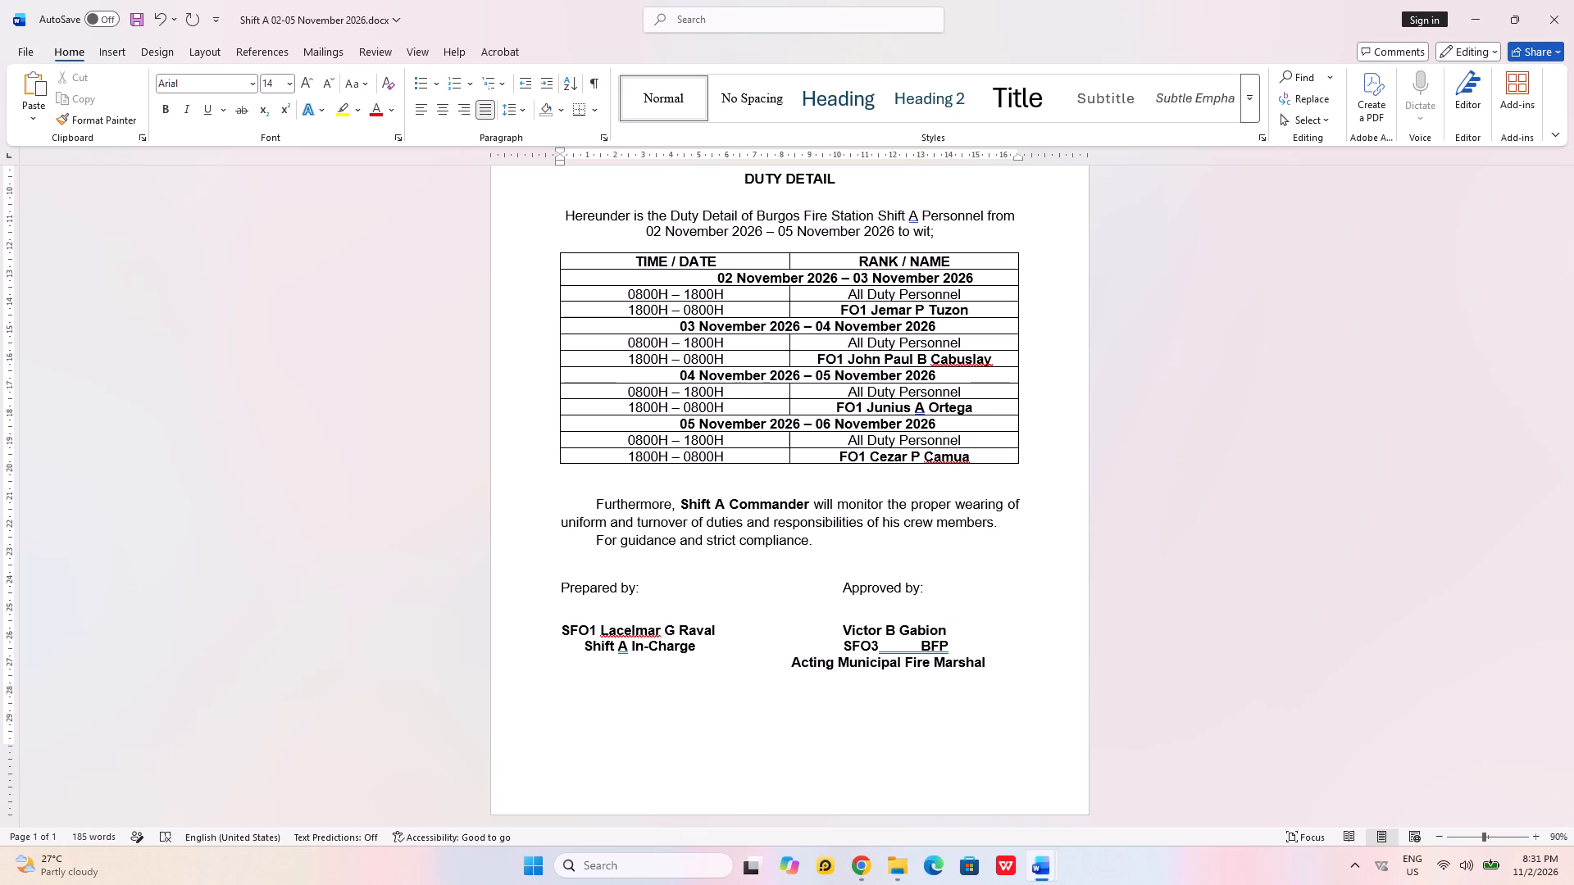
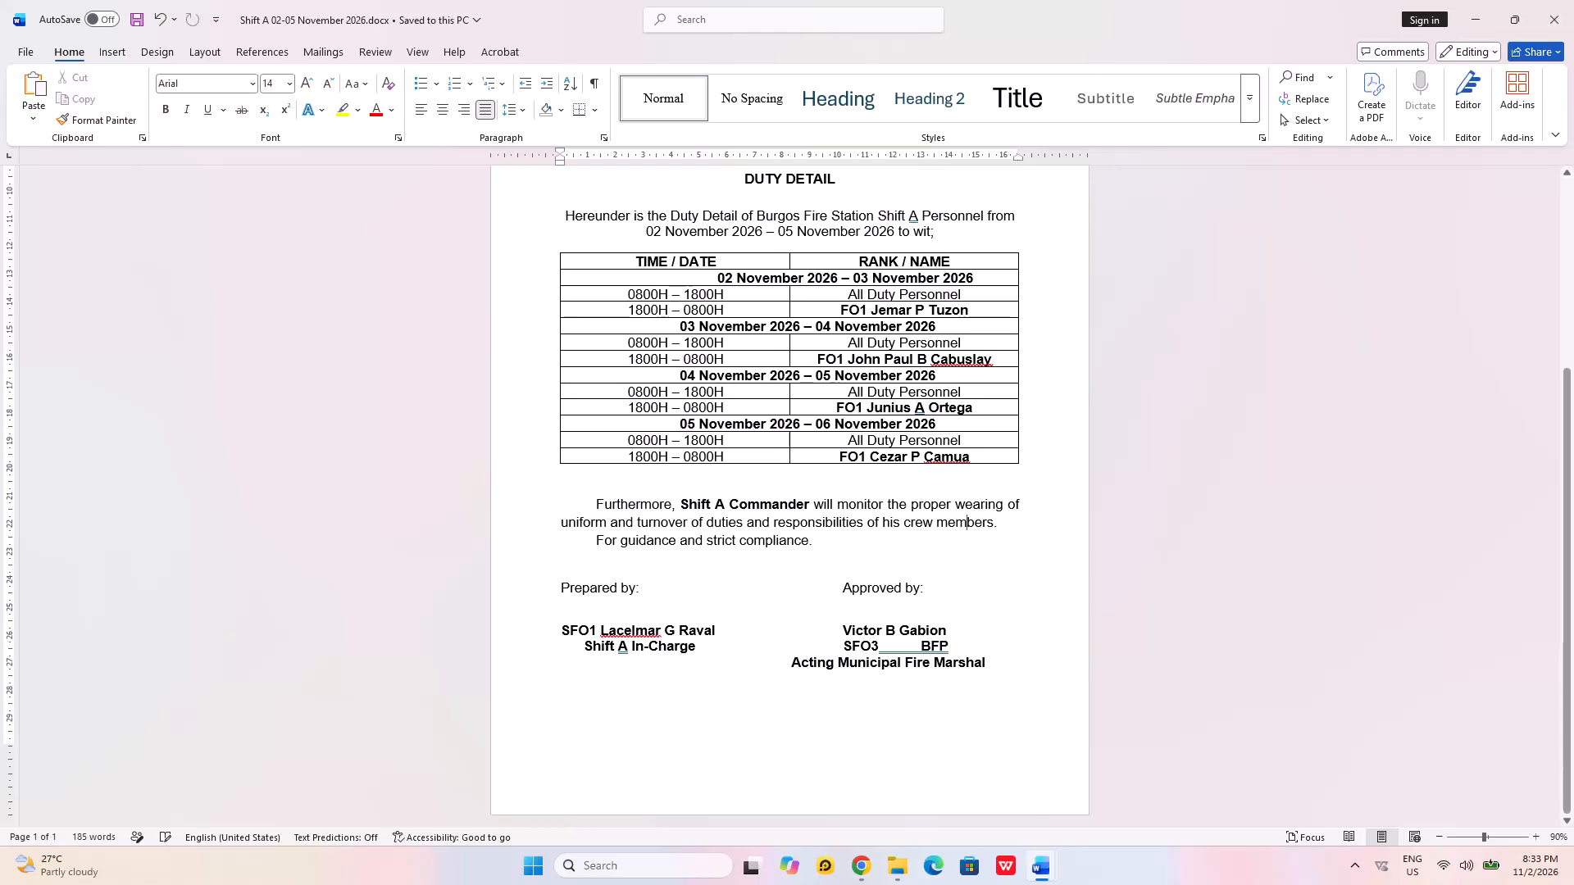
Review the whole duty detail page, from the letterhead through the schedule table to the signature block.
scroll(1196, 602, "up", 5)
scroll(912, 530, "up", 5)
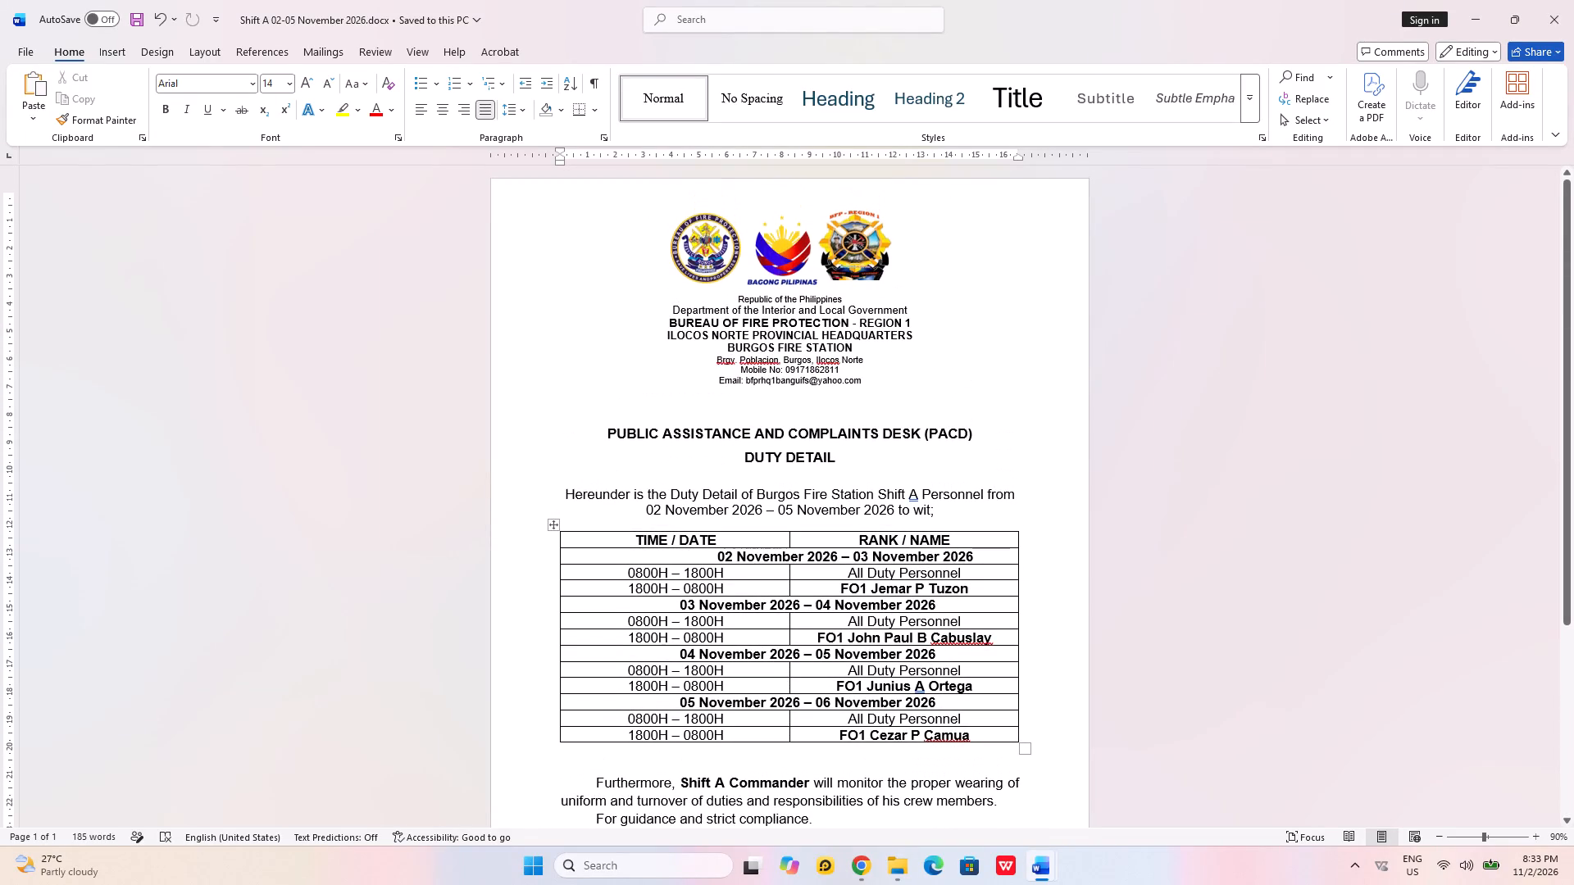
scroll(913, 529, "up", 1)
scroll(913, 529, "down", 1)
scroll(913, 529, "up", 1)
scroll(913, 529, "down", 1)
scroll(913, 529, "up", 1)
scroll(913, 529, "down", 1)
scroll(913, 529, "up", 1)
scroll(913, 529, "down", 9)
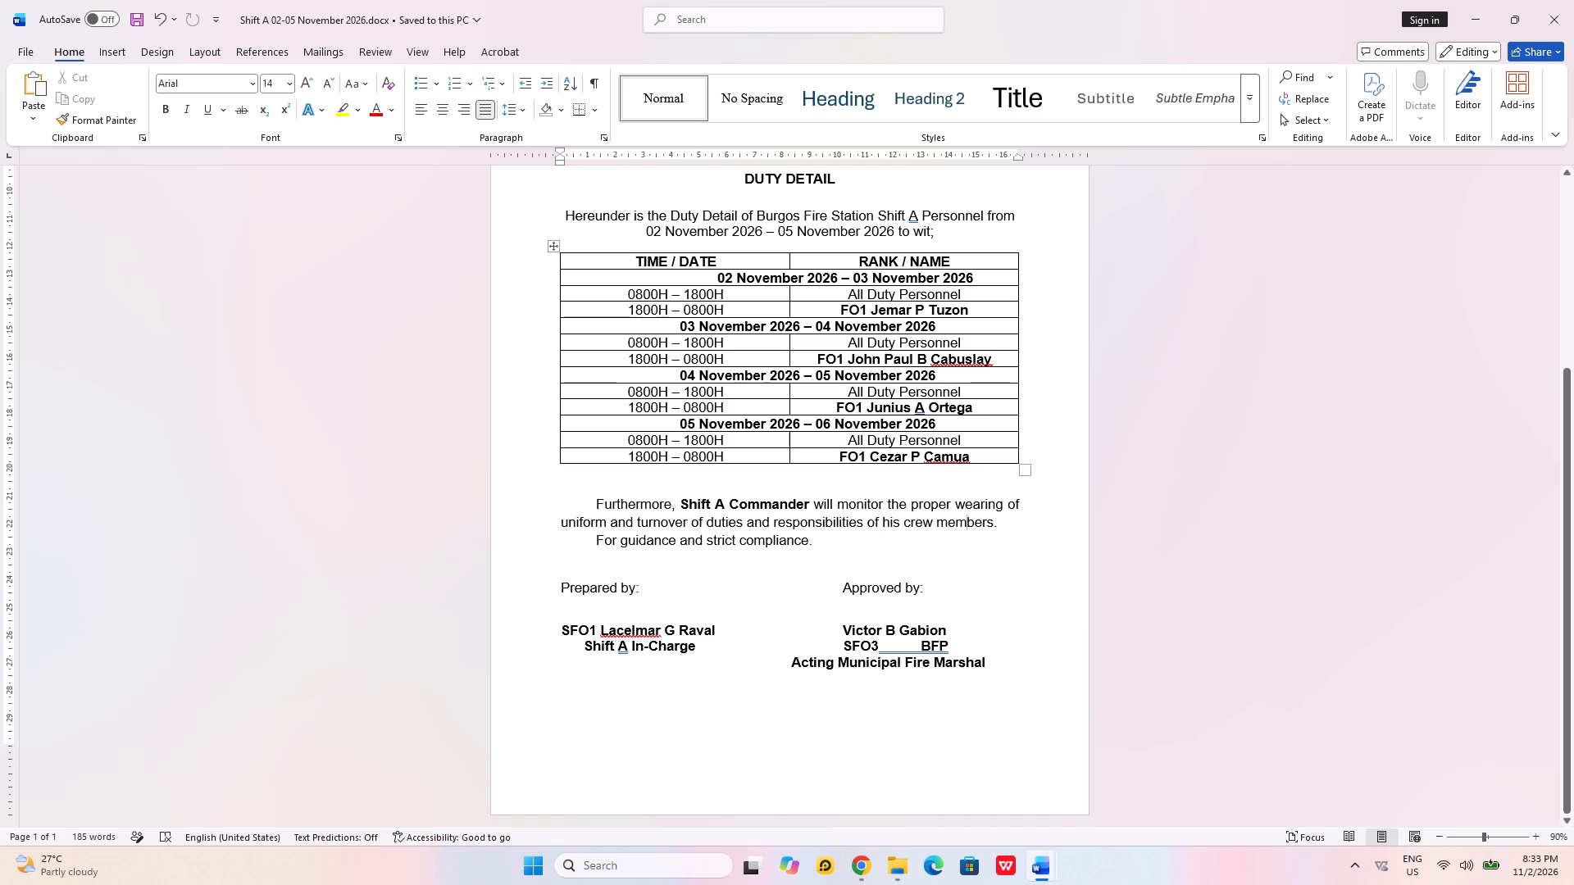
Remove bold from the four FO1 personnel names in the 1800H – 0800H rows of the duty table.
left_click_drag(840, 308, 940, 314)
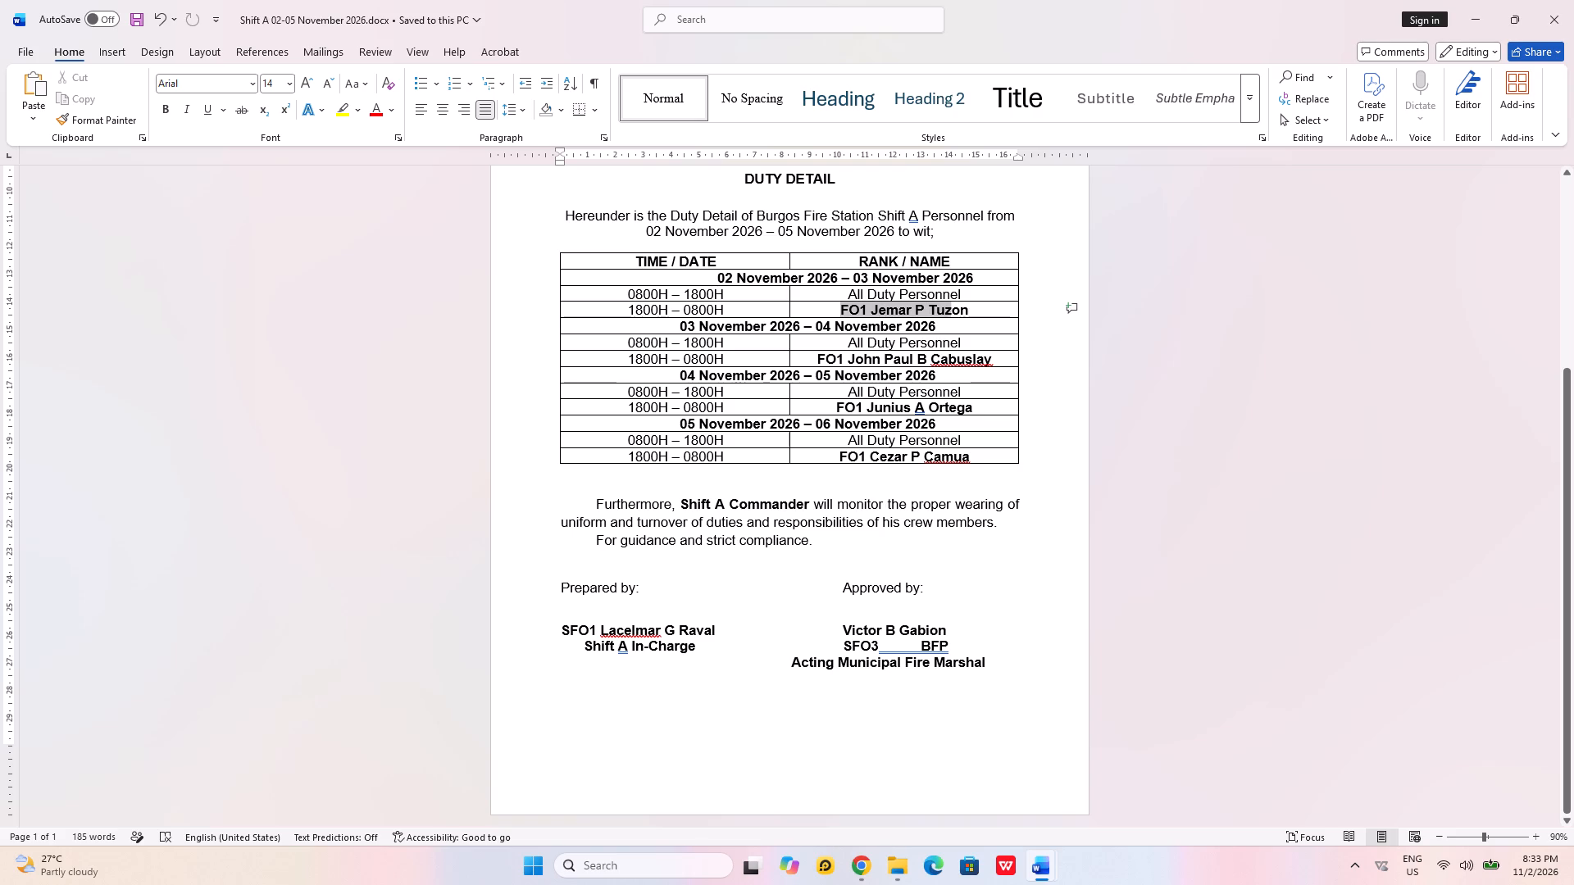
left_click_drag(940, 314, 955, 315)
key("ctrl+b")
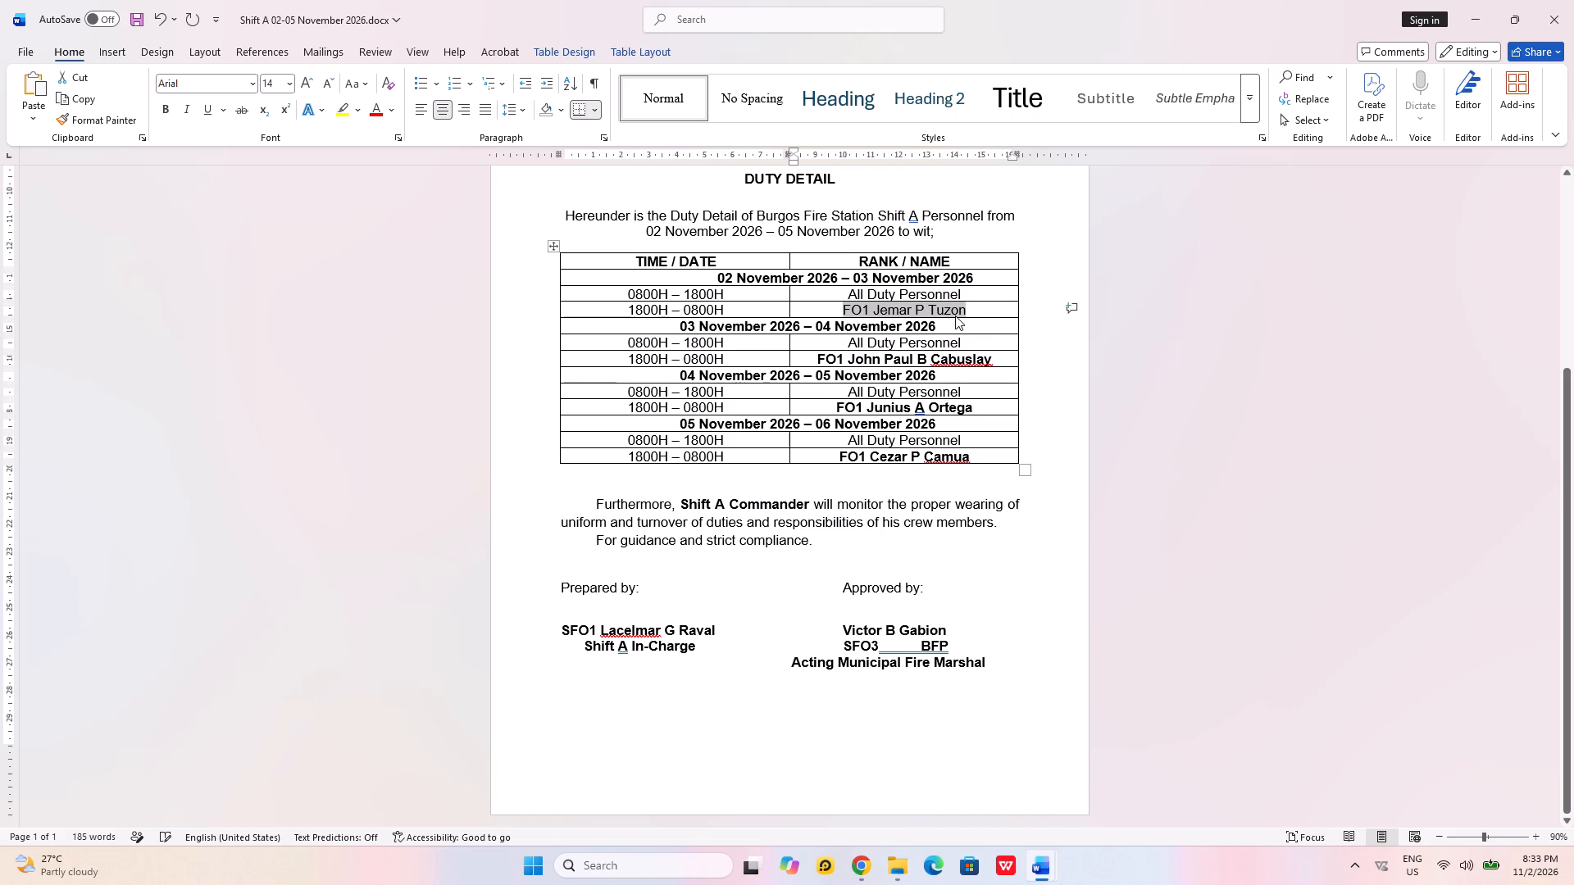
left_click_drag(814, 361, 870, 357)
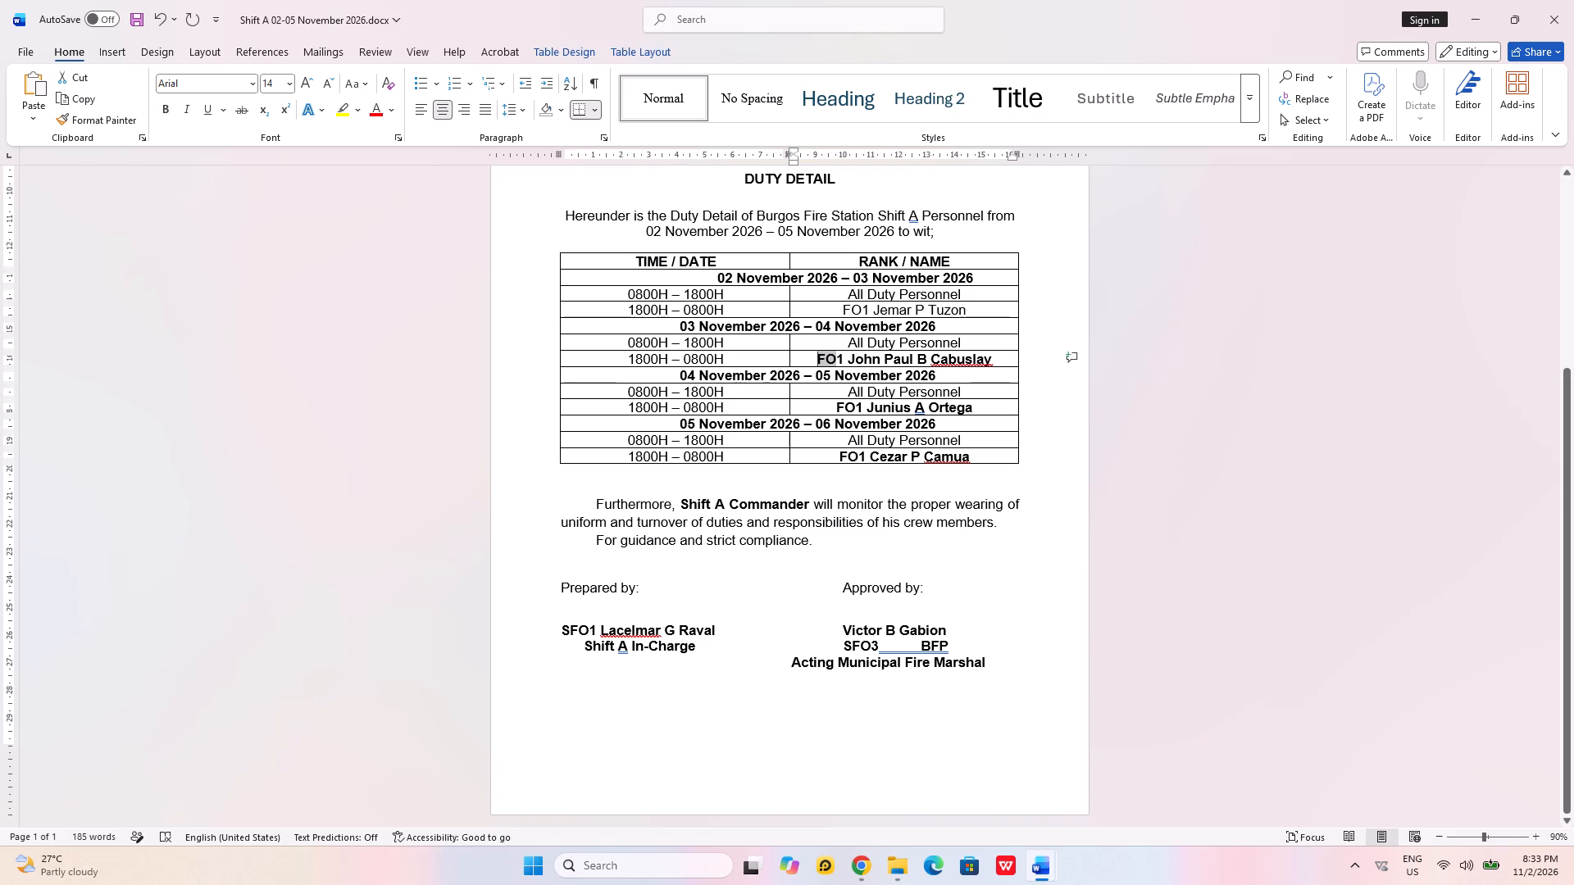
left_click_drag(870, 357, 962, 364)
key("ctrl+b")
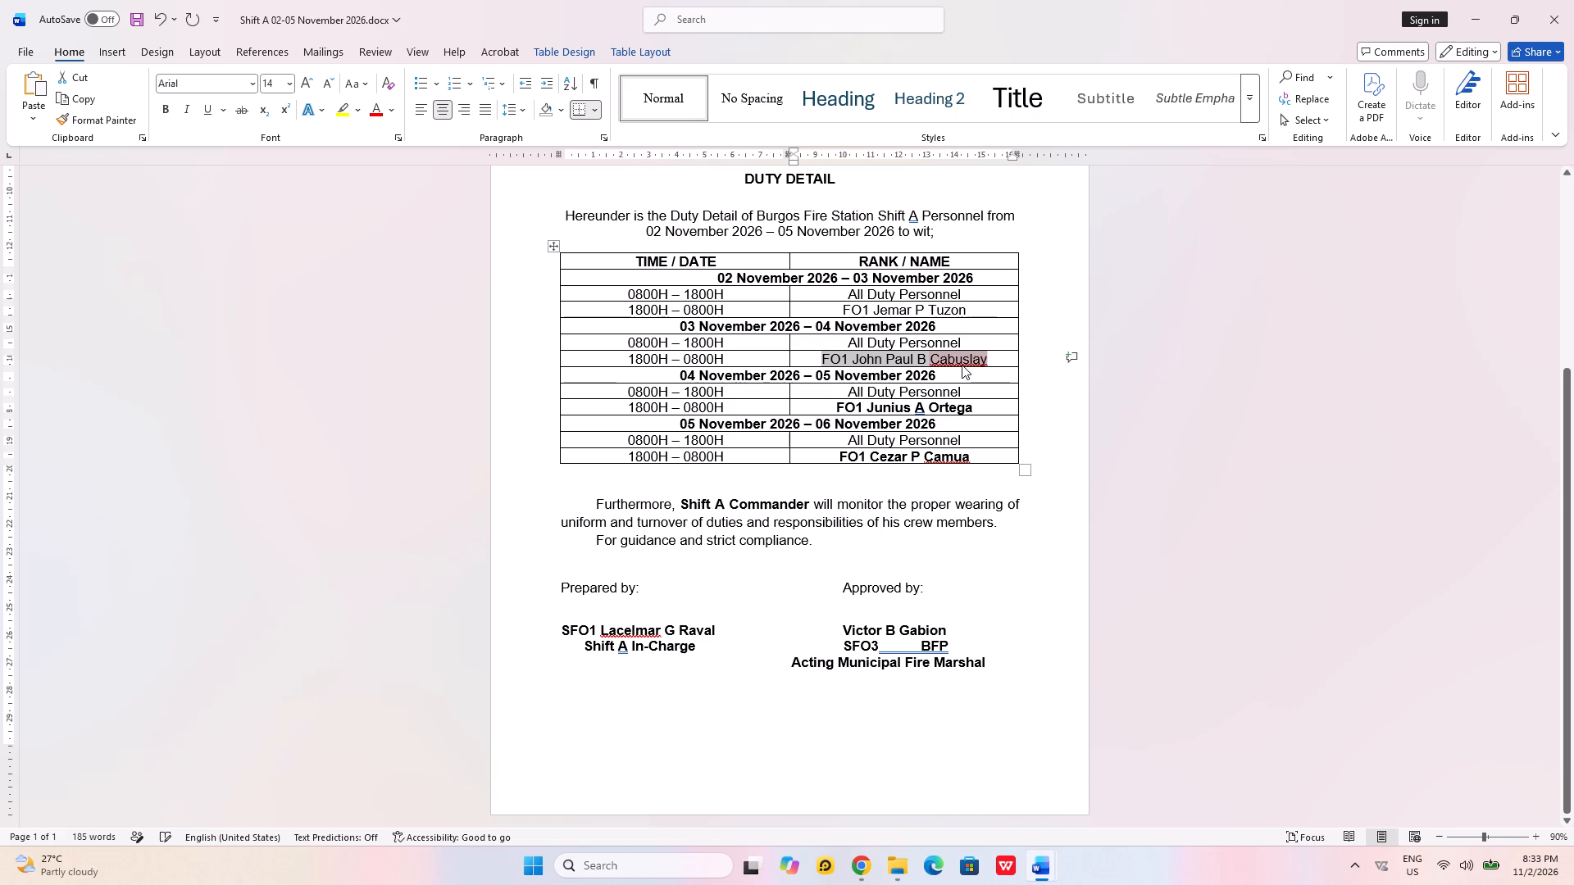
left_click_drag(833, 407, 950, 411)
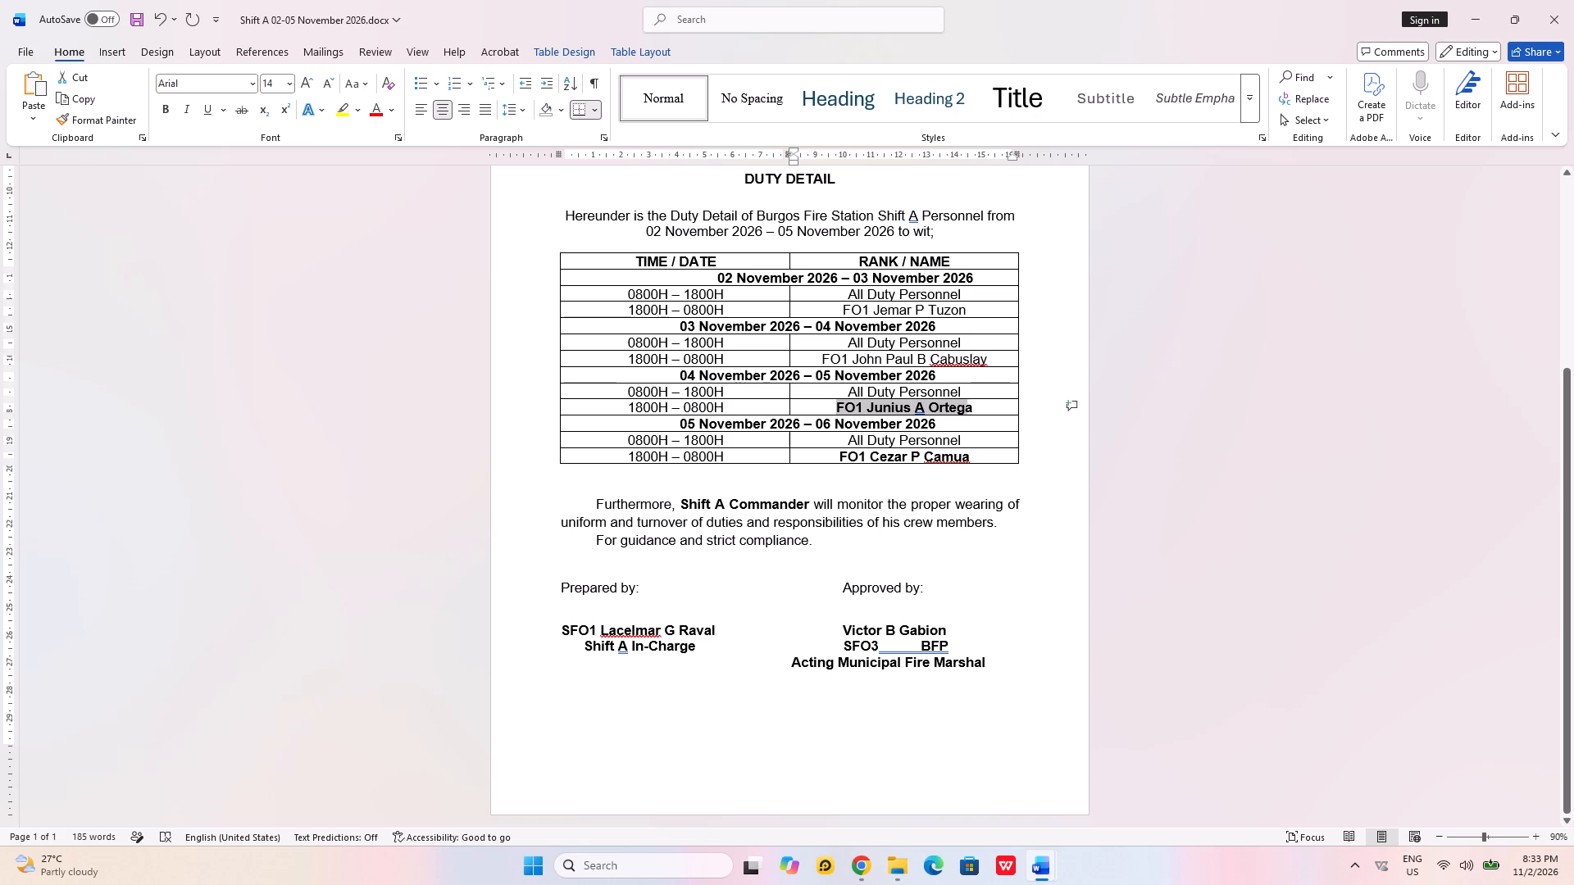
left_click_drag(950, 411, 971, 411)
key("ctrl+b")
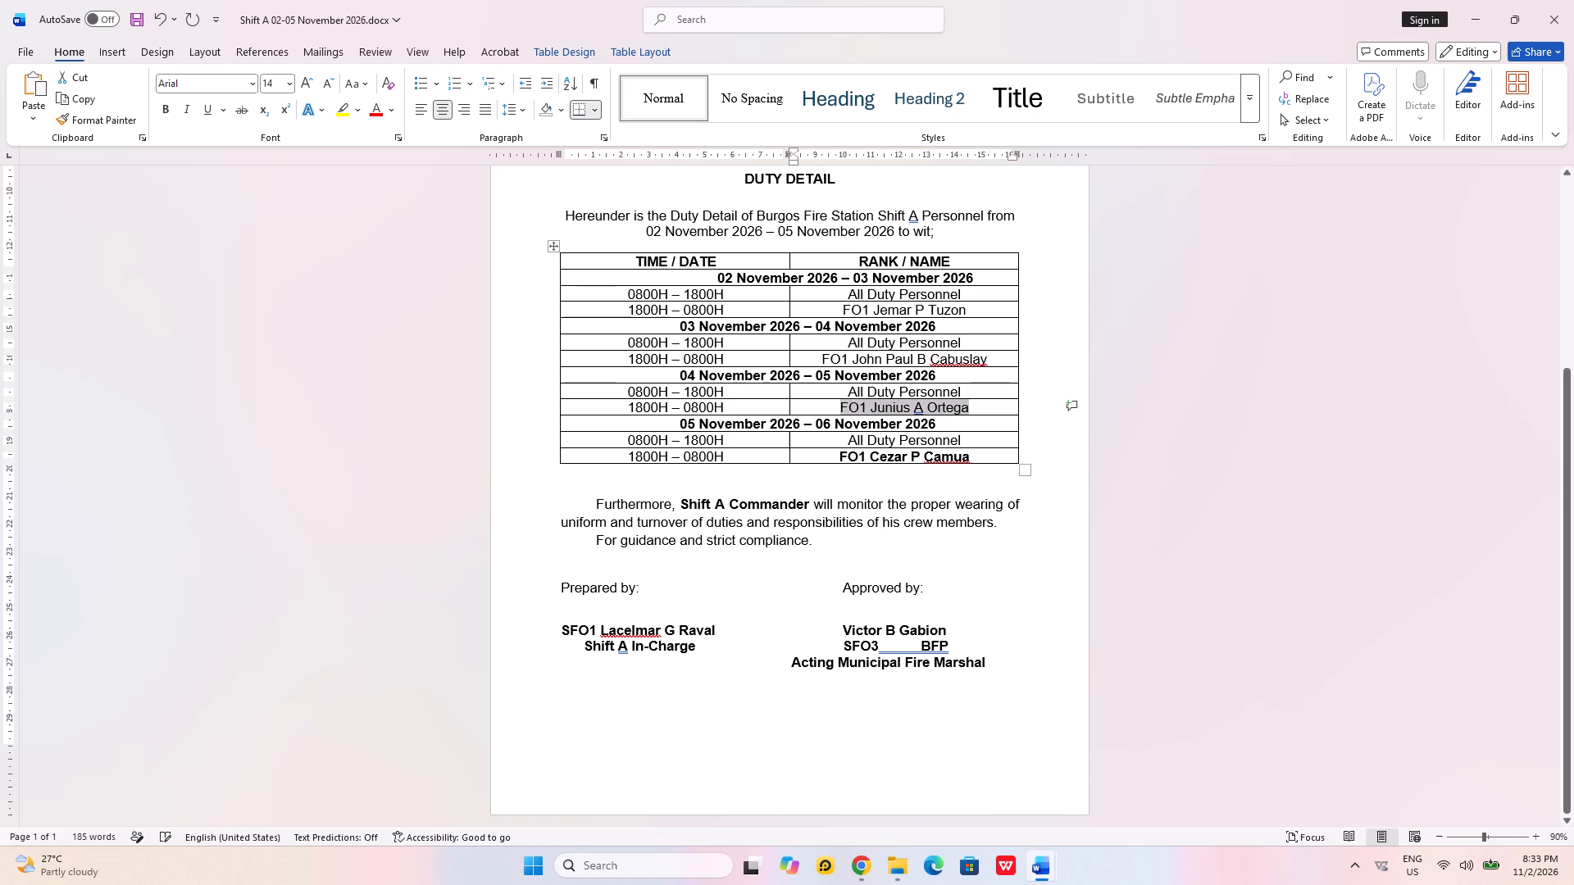
left_click_drag(836, 461, 910, 459)
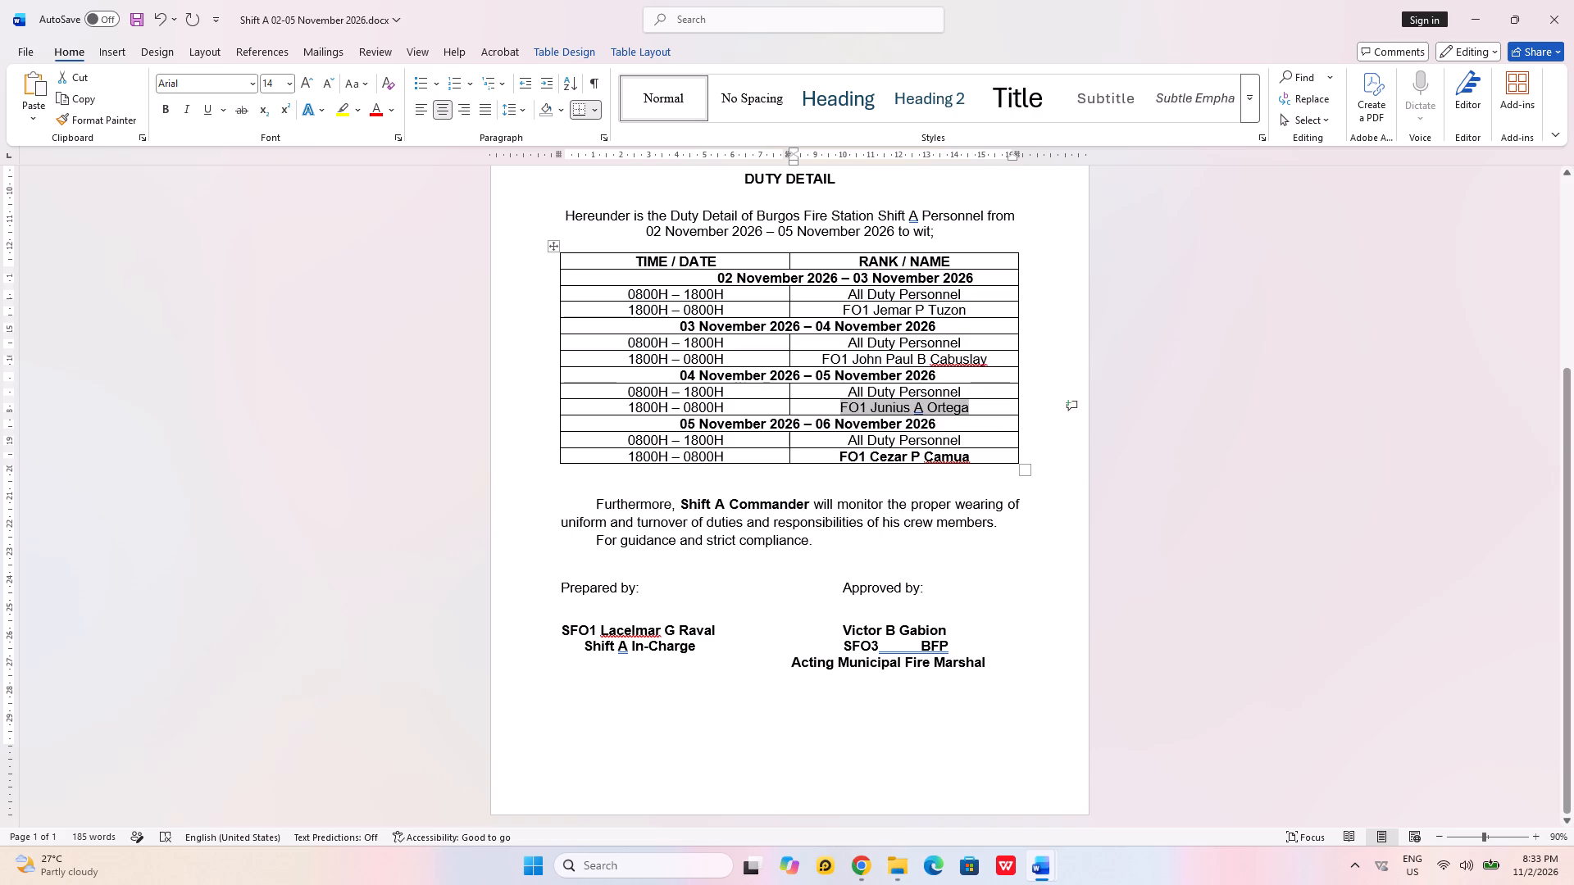
left_click_drag(823, 459, 968, 458)
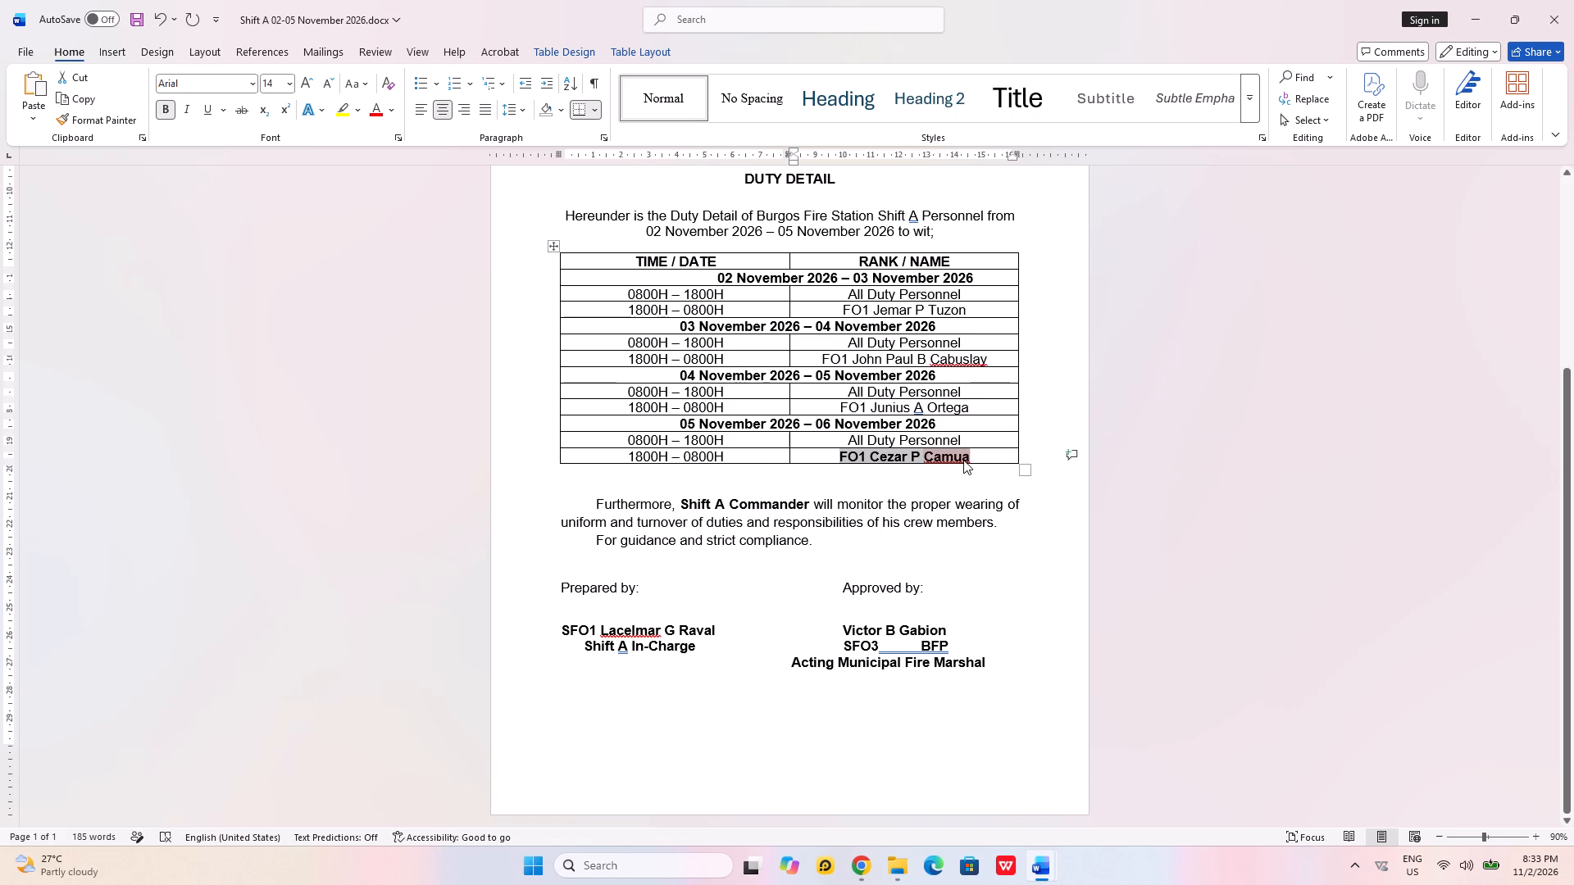
key("ctrl+b")
left_click(1067, 565)
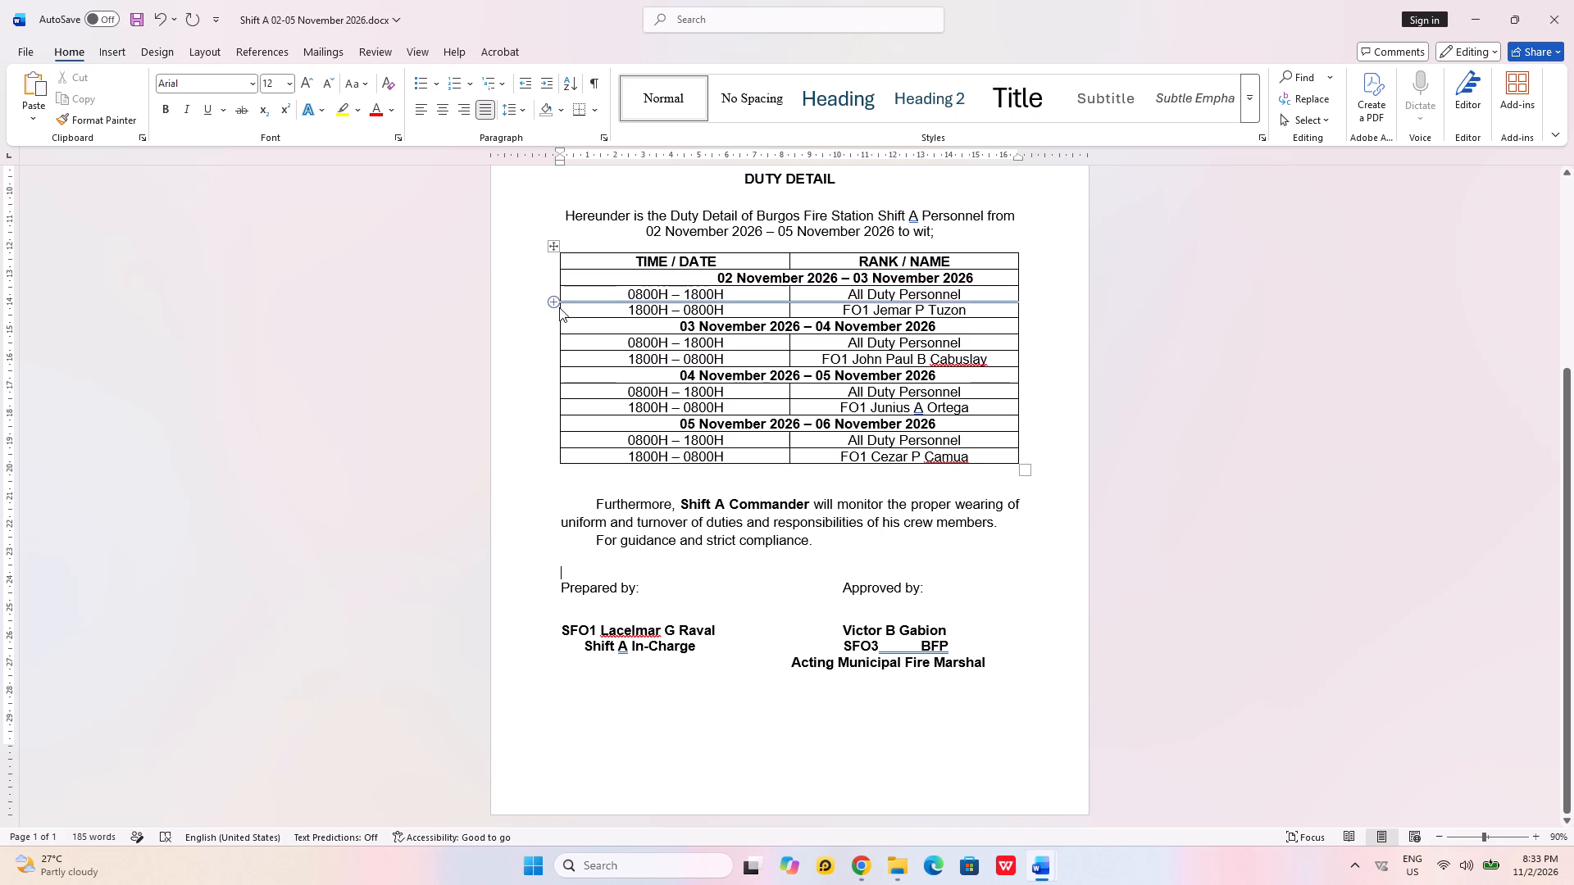
Narrow the duty table by moving its left and right borders inward from the text margins by about the same amount.
left_click_drag(559, 261, 560, 261)
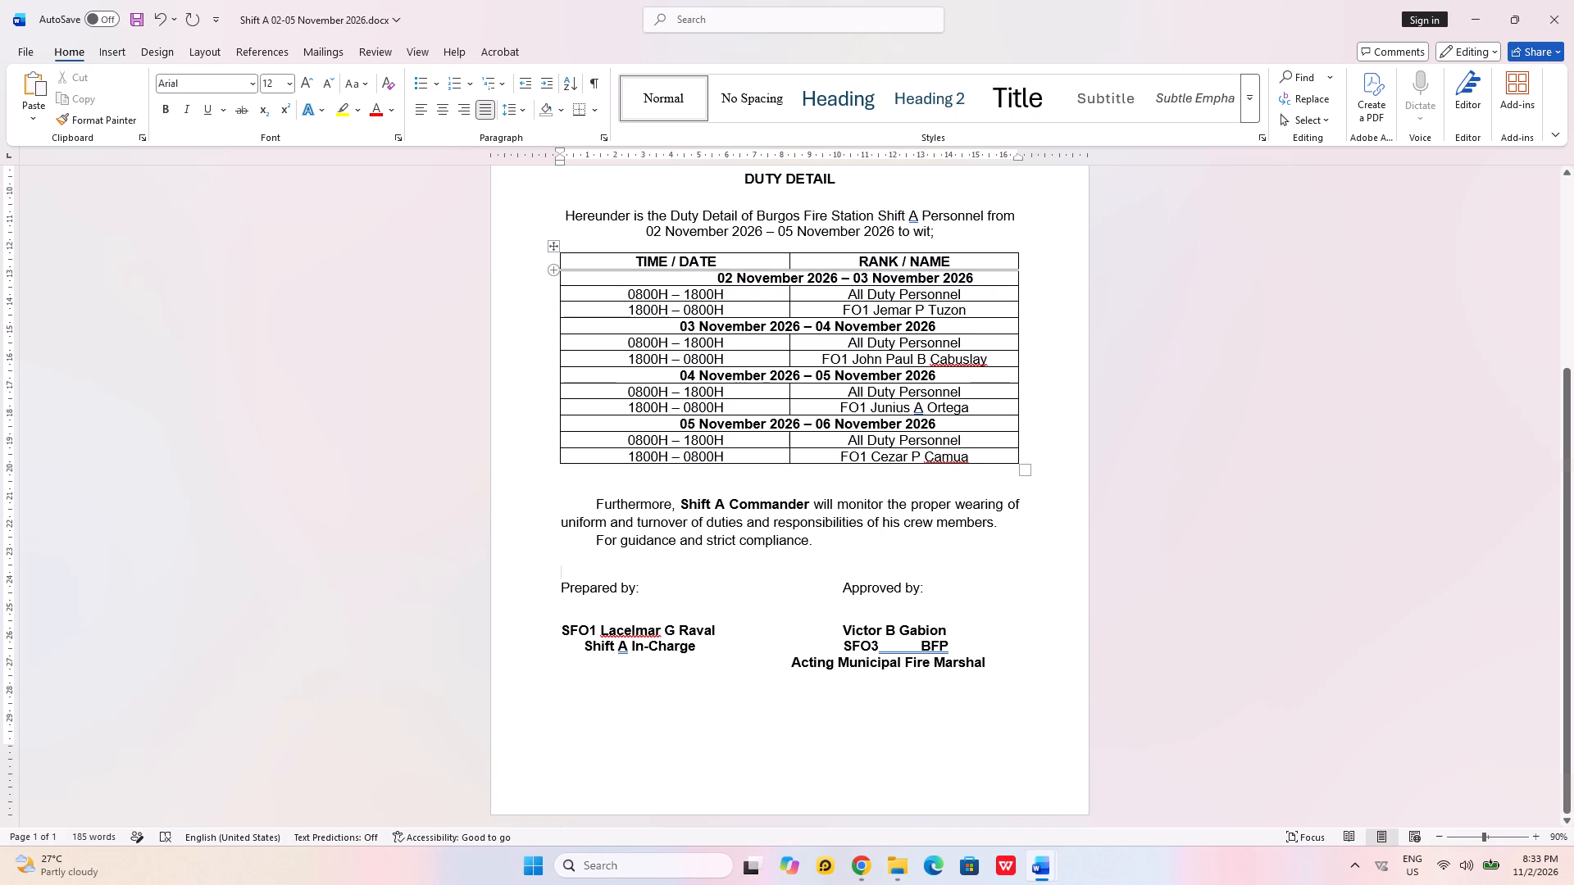
left_click_drag(560, 261, 597, 265)
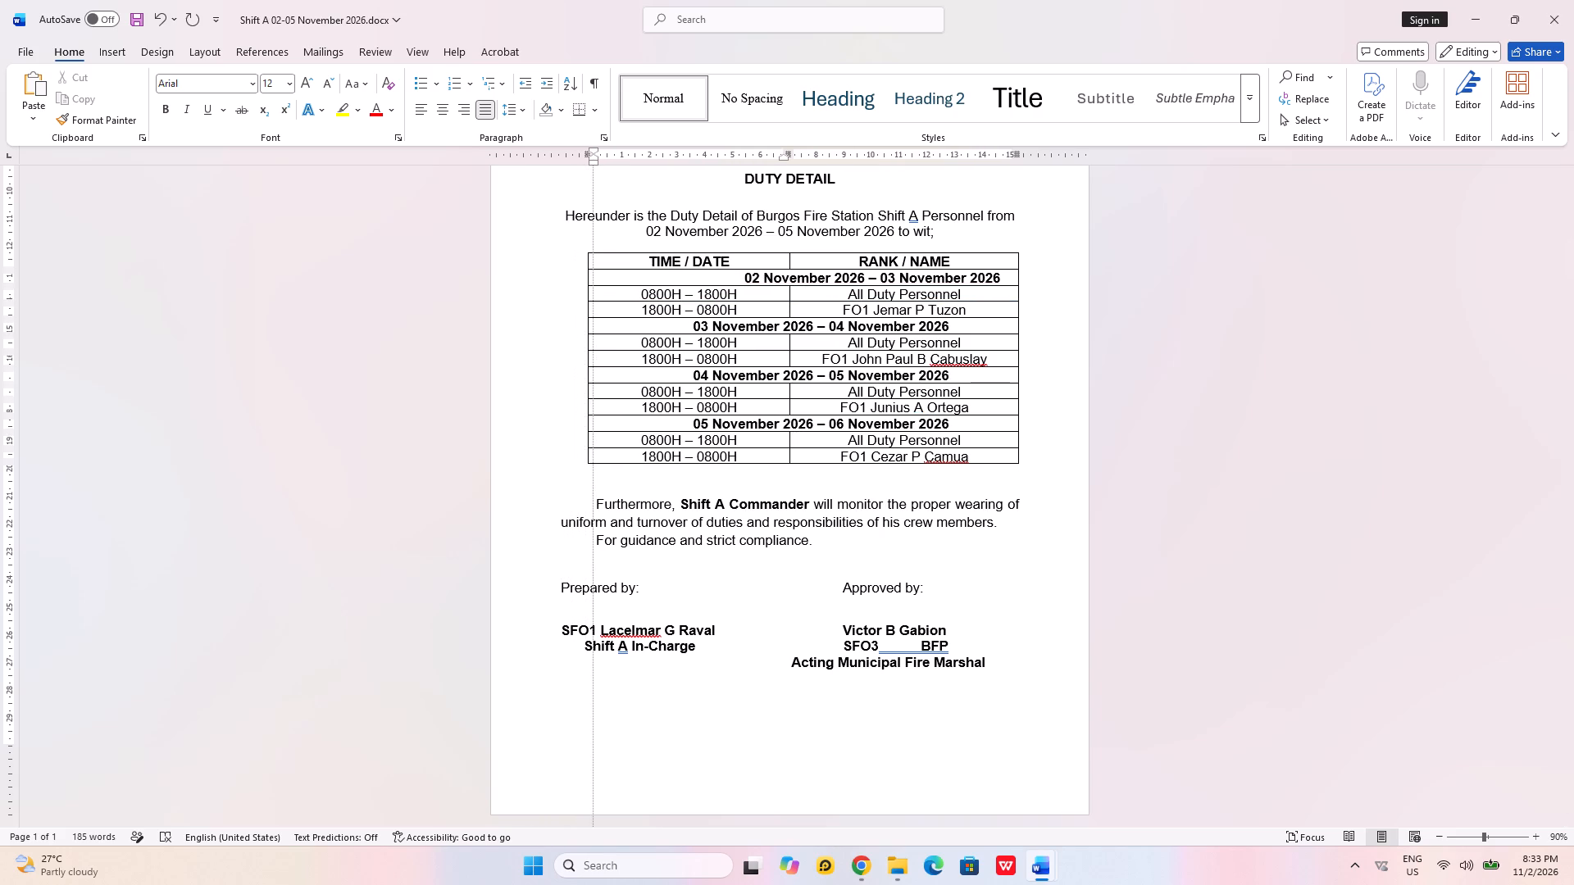
left_click_drag(597, 265, 589, 265)
left_click_drag(589, 265, 582, 265)
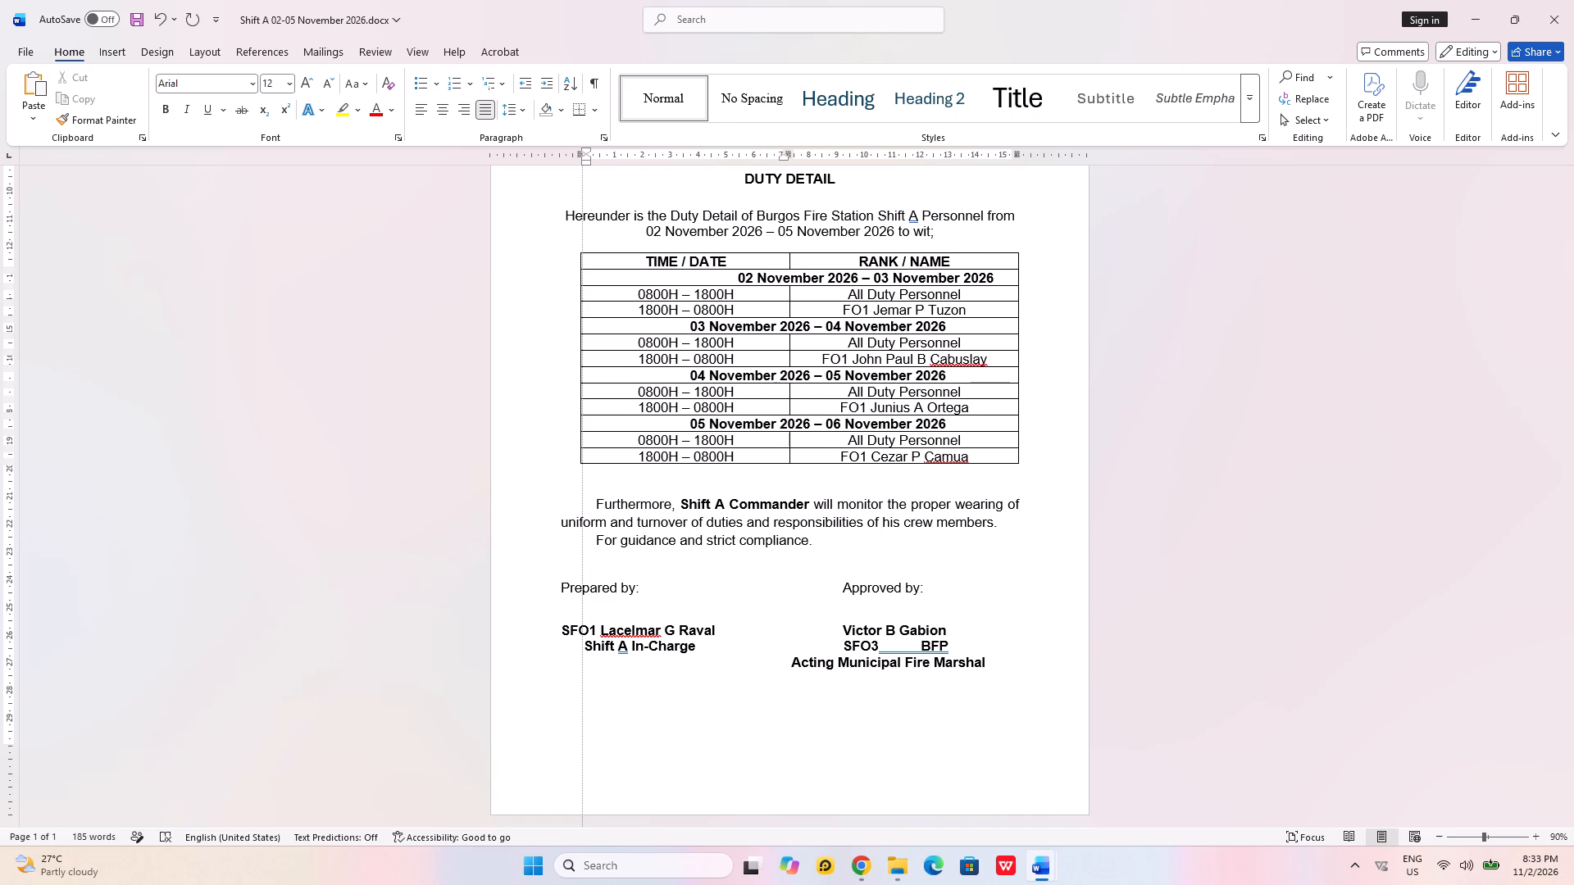
left_click_drag(582, 265, 581, 265)
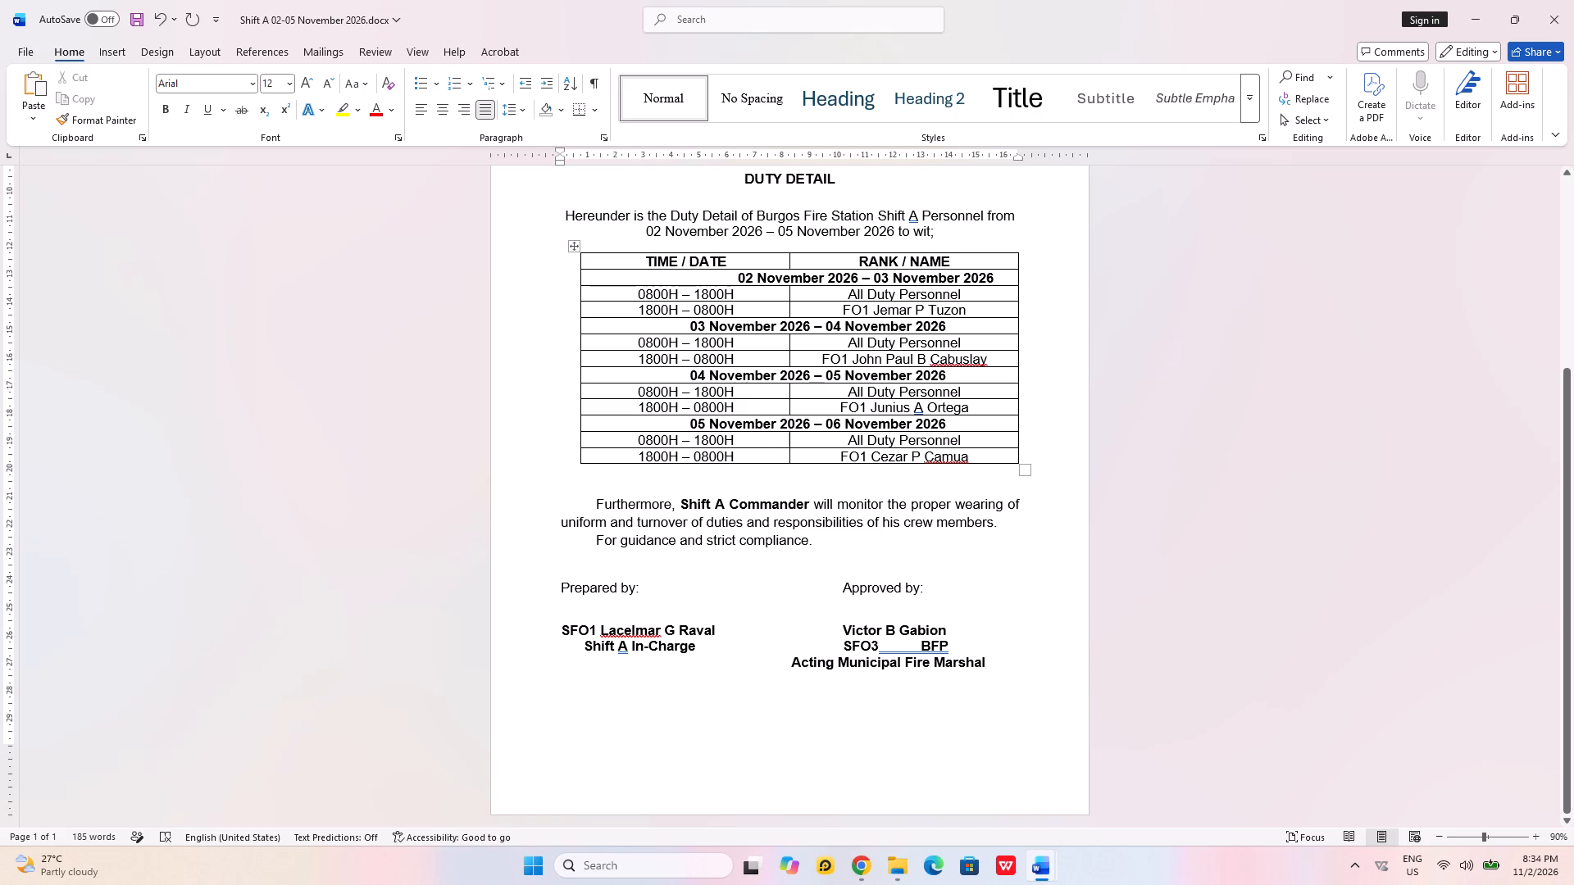
left_click_drag(1018, 275, 1017, 275)
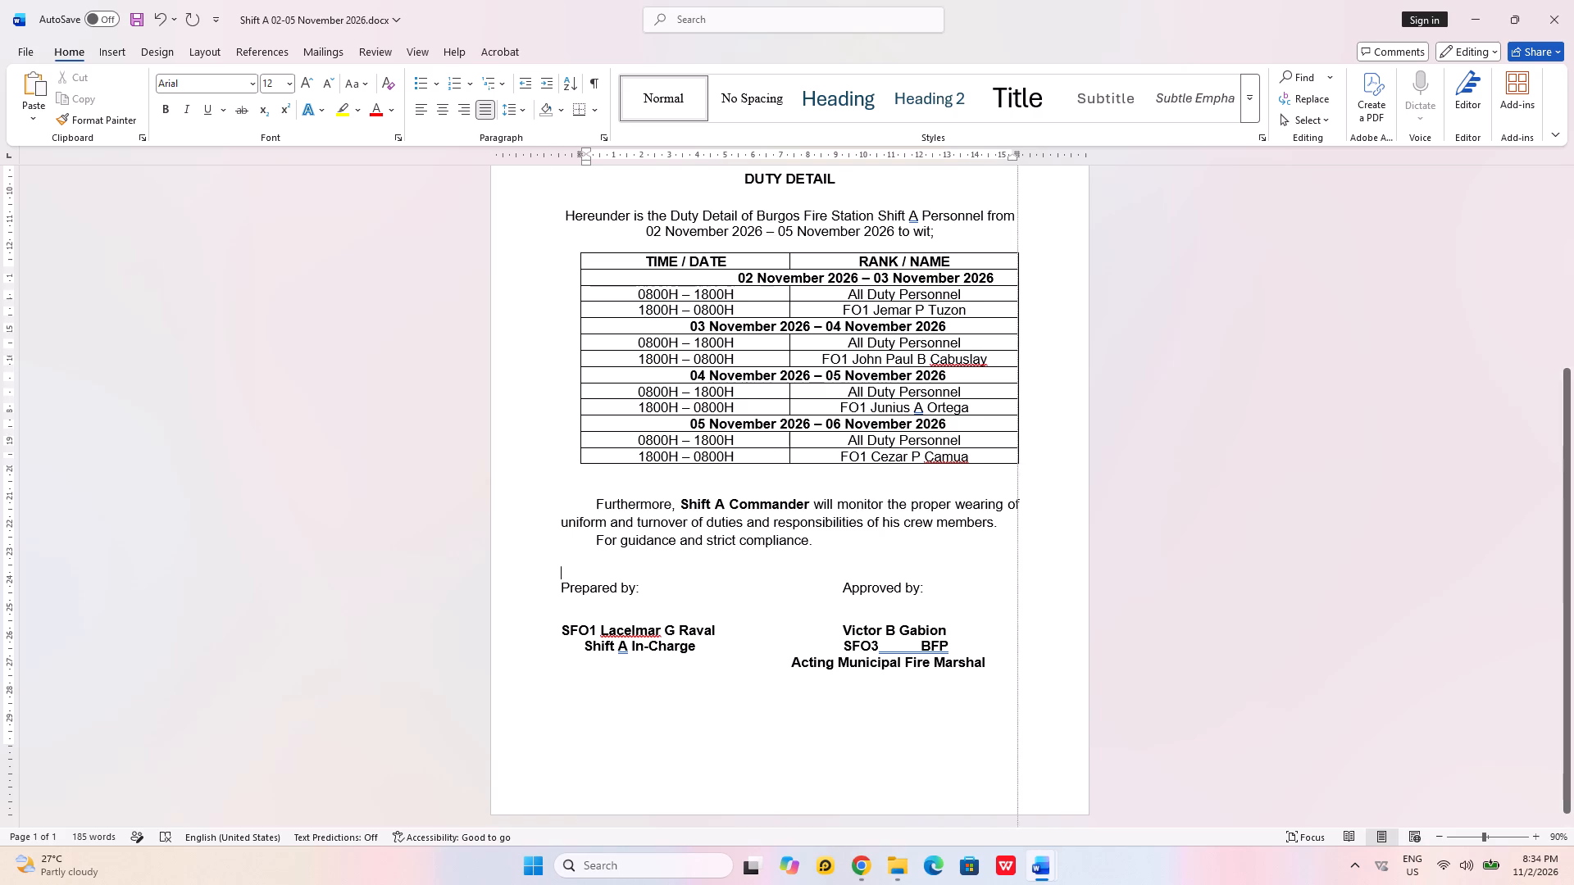
left_click_drag(1017, 275, 1001, 278)
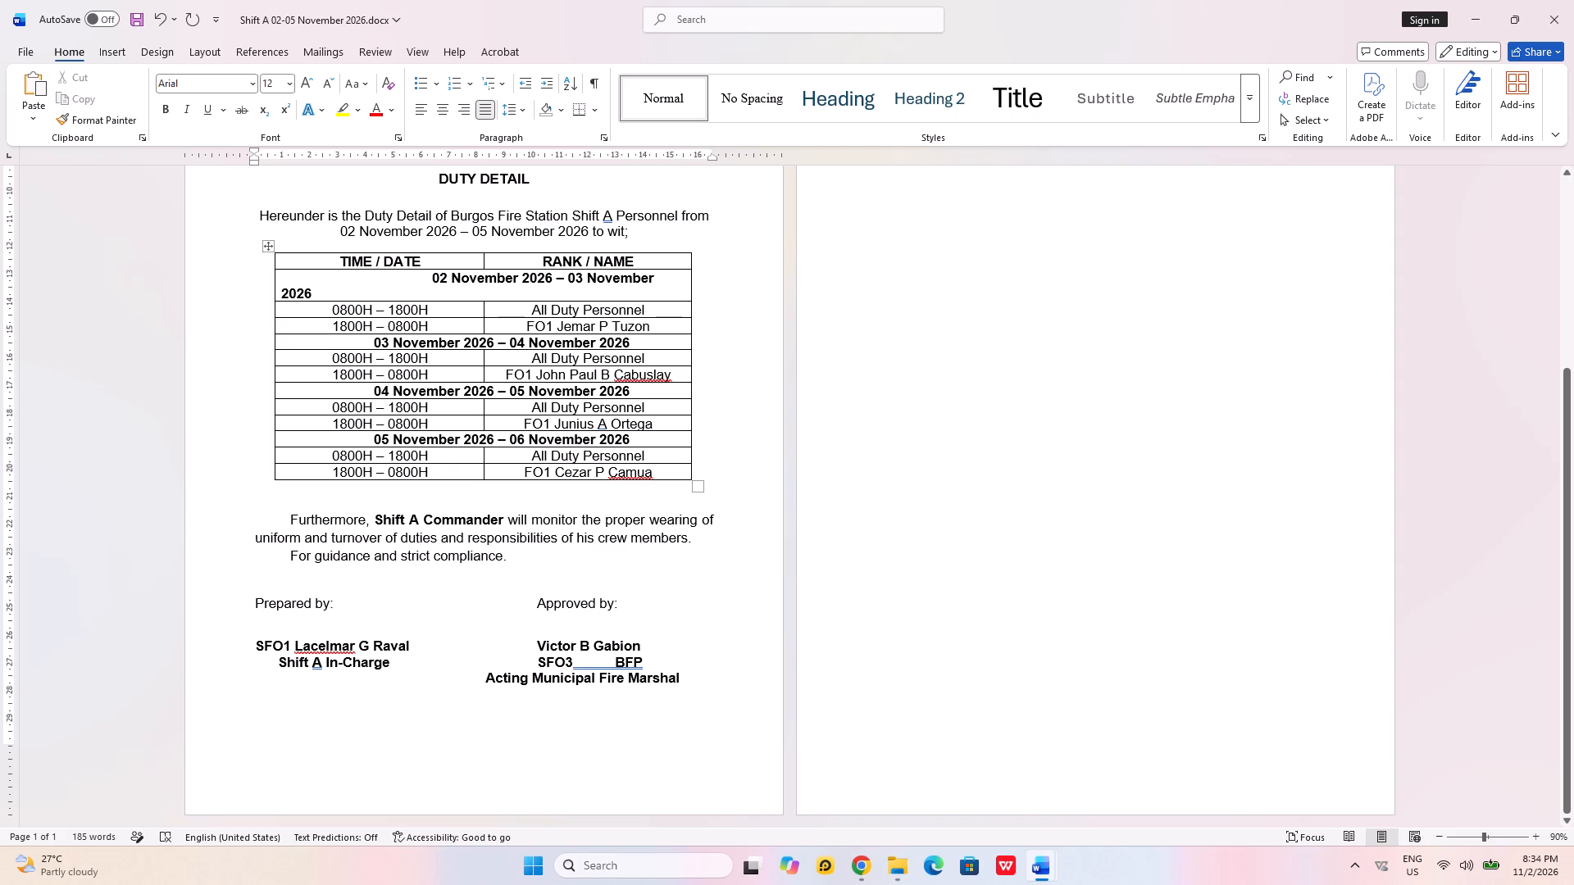
Centre the four date heading rows of the duty table, from 02 November 2026 – 03 November 2026 through 05 November 2026 – 06 November 2026.
left_click(346, 275)
left_click(235, 283)
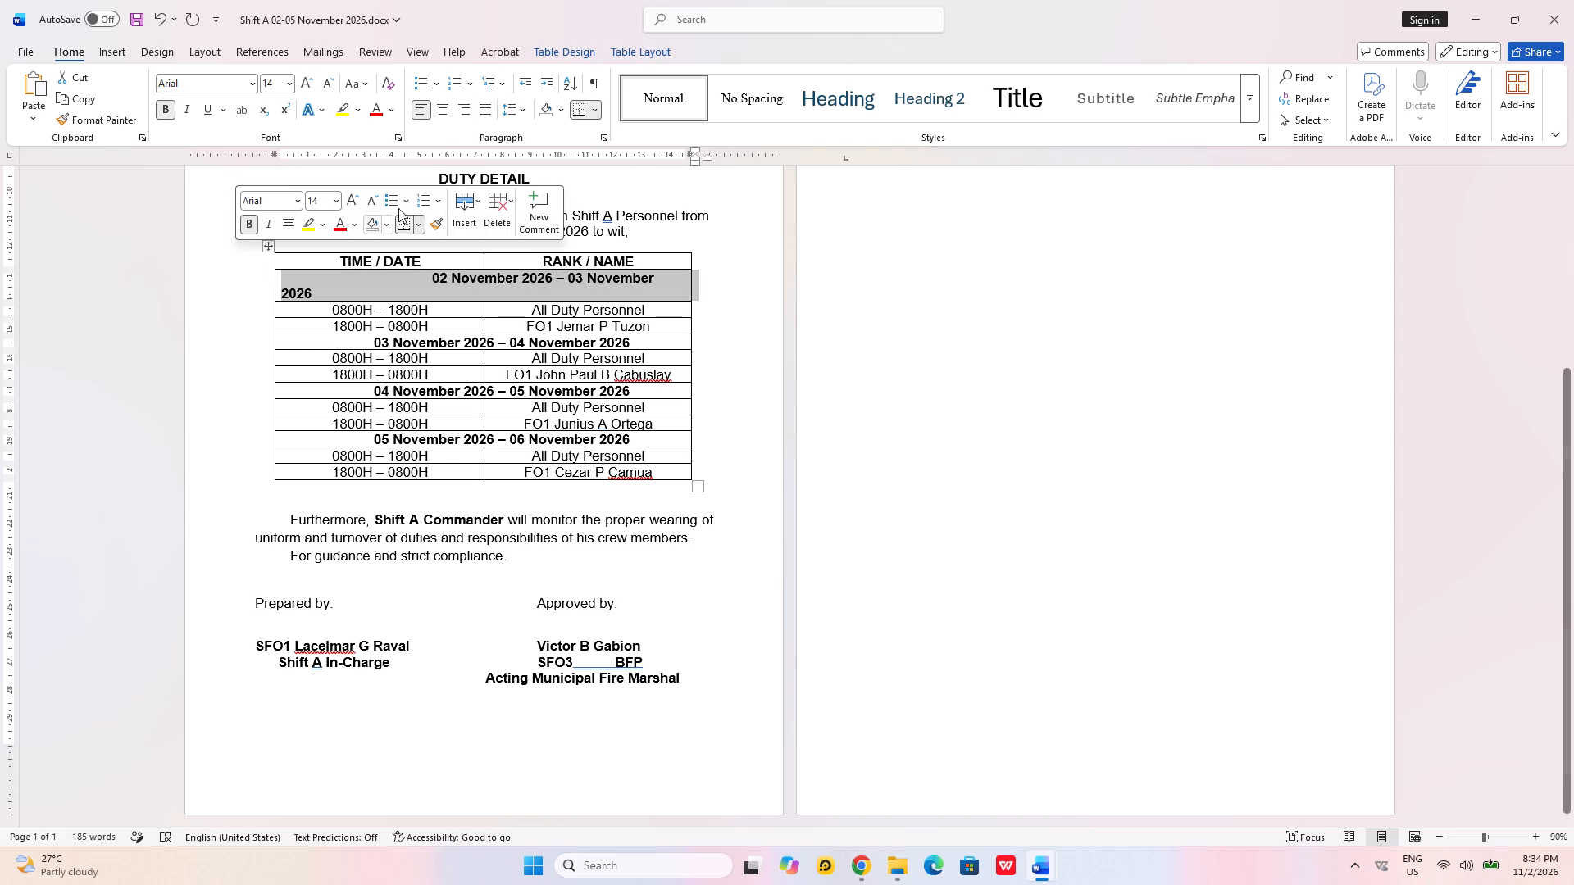
left_click(439, 107)
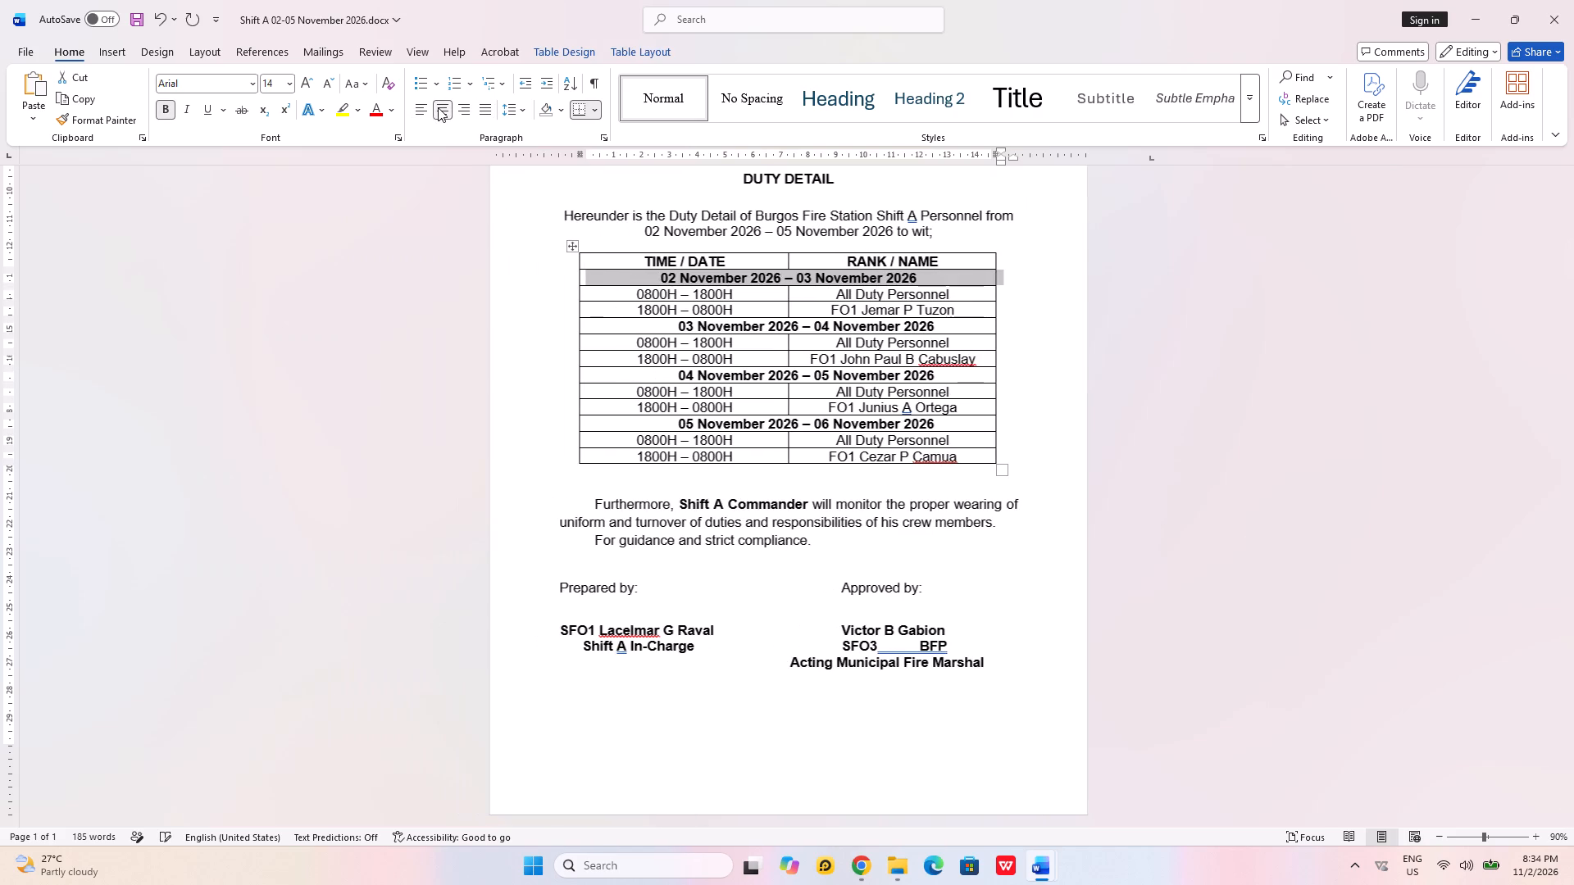
left_click(546, 324)
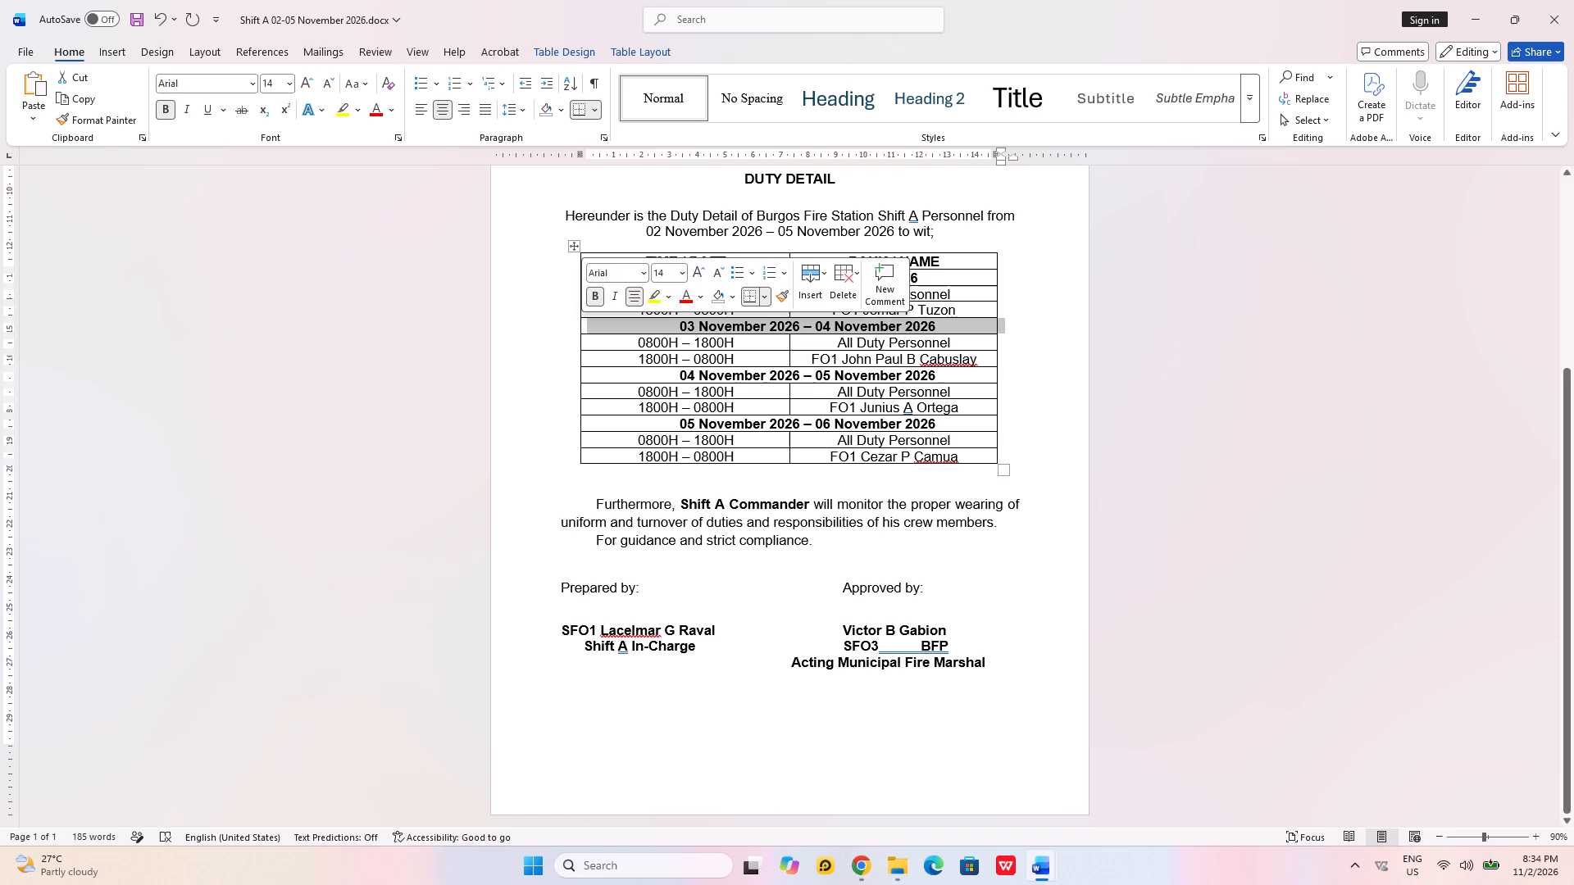
left_click(436, 106)
left_click(436, 106)
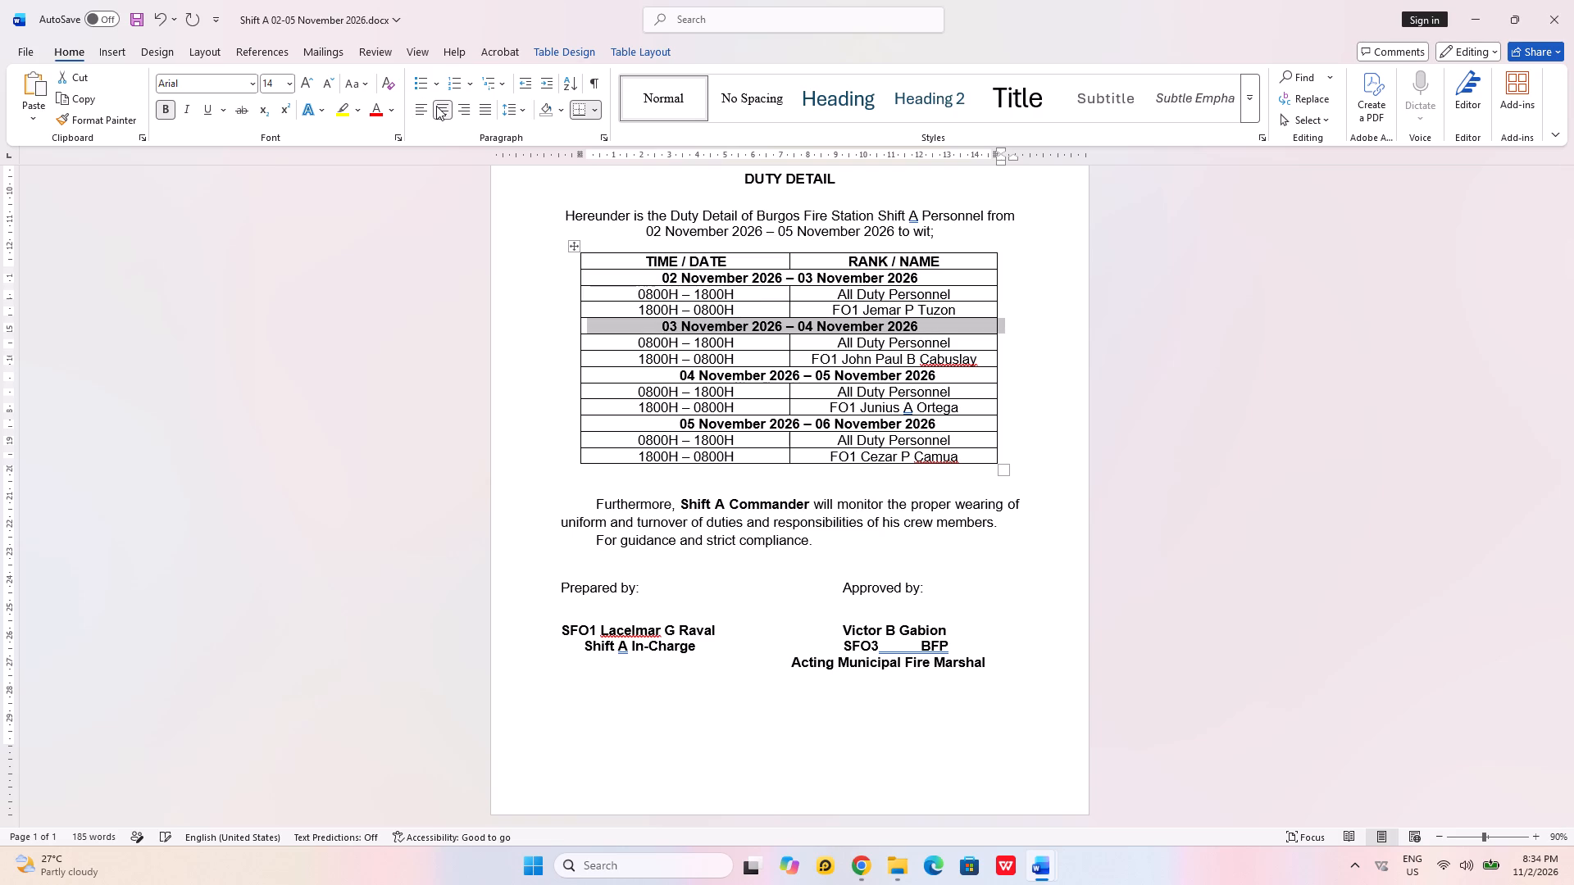
left_click(535, 375)
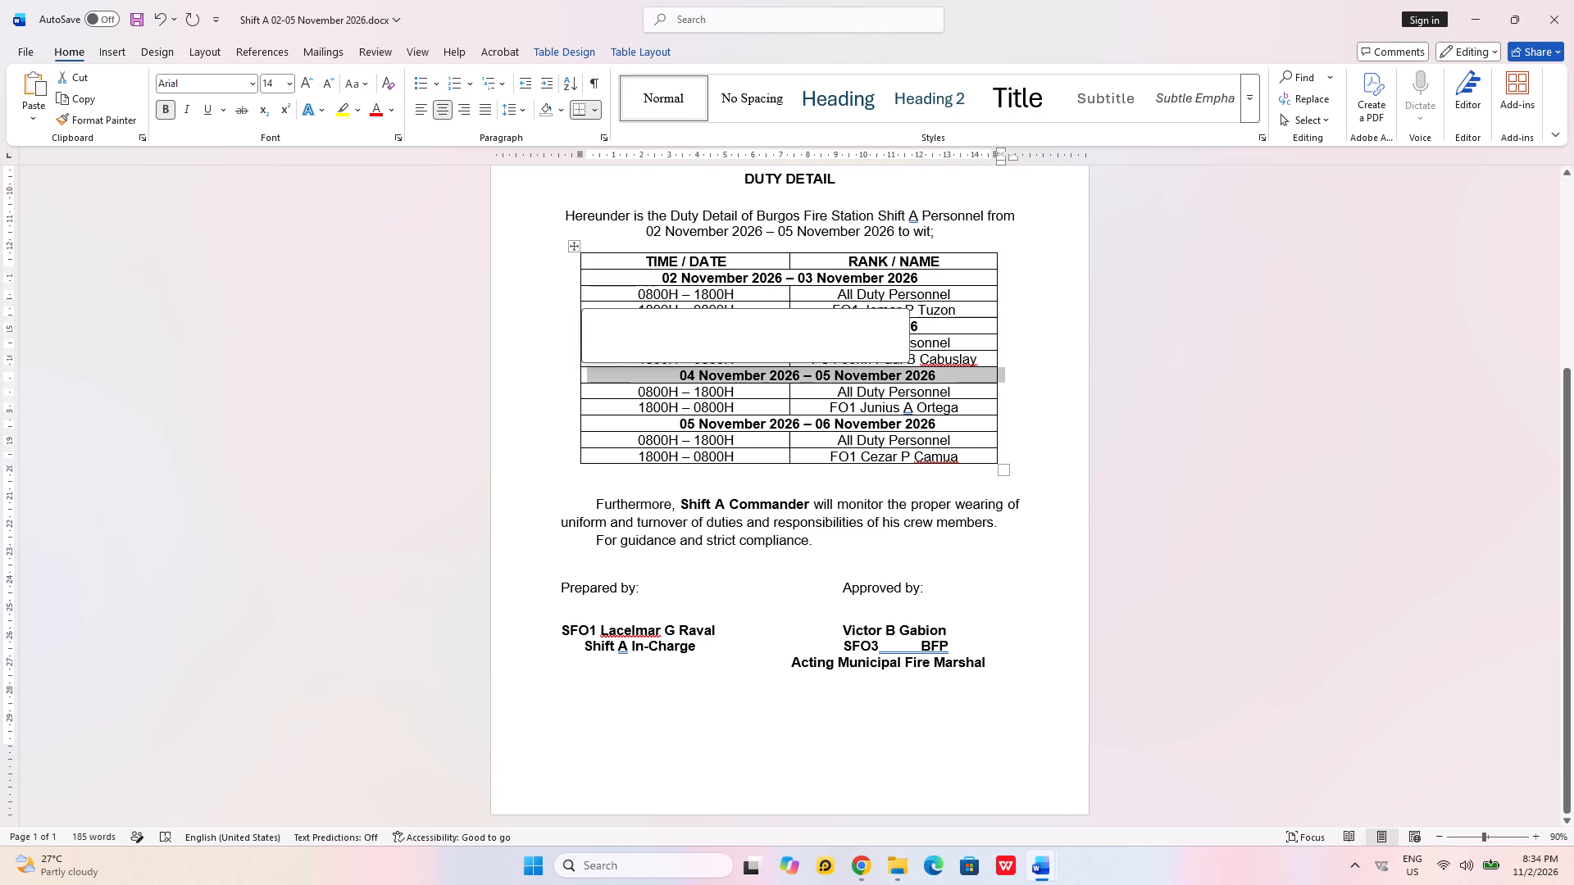
left_click(442, 112)
left_click(442, 112)
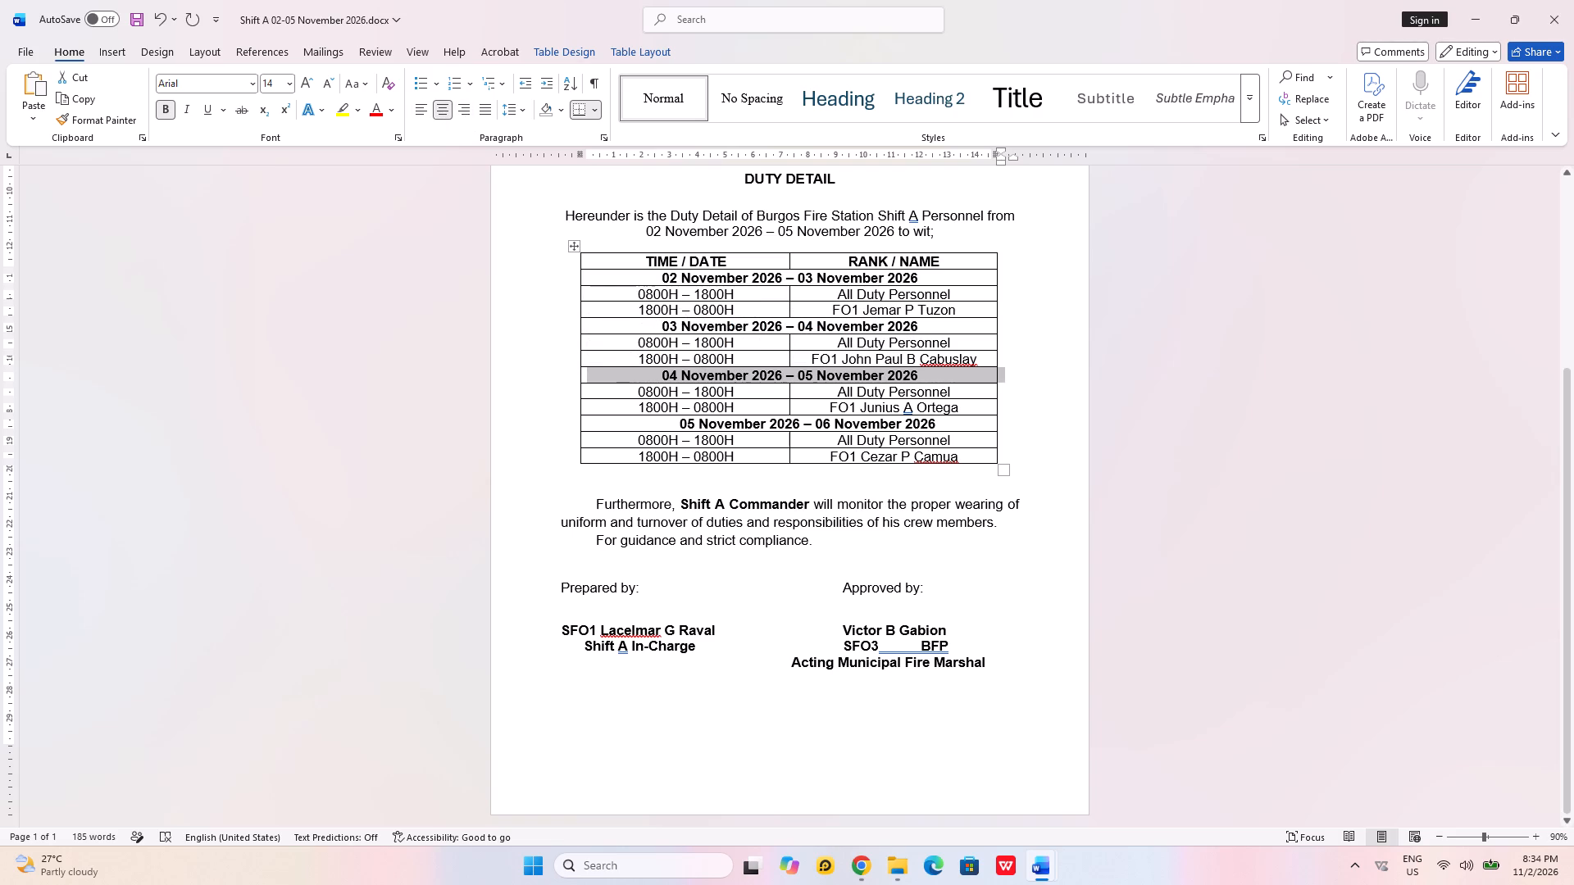
left_click(534, 421)
left_click(443, 107)
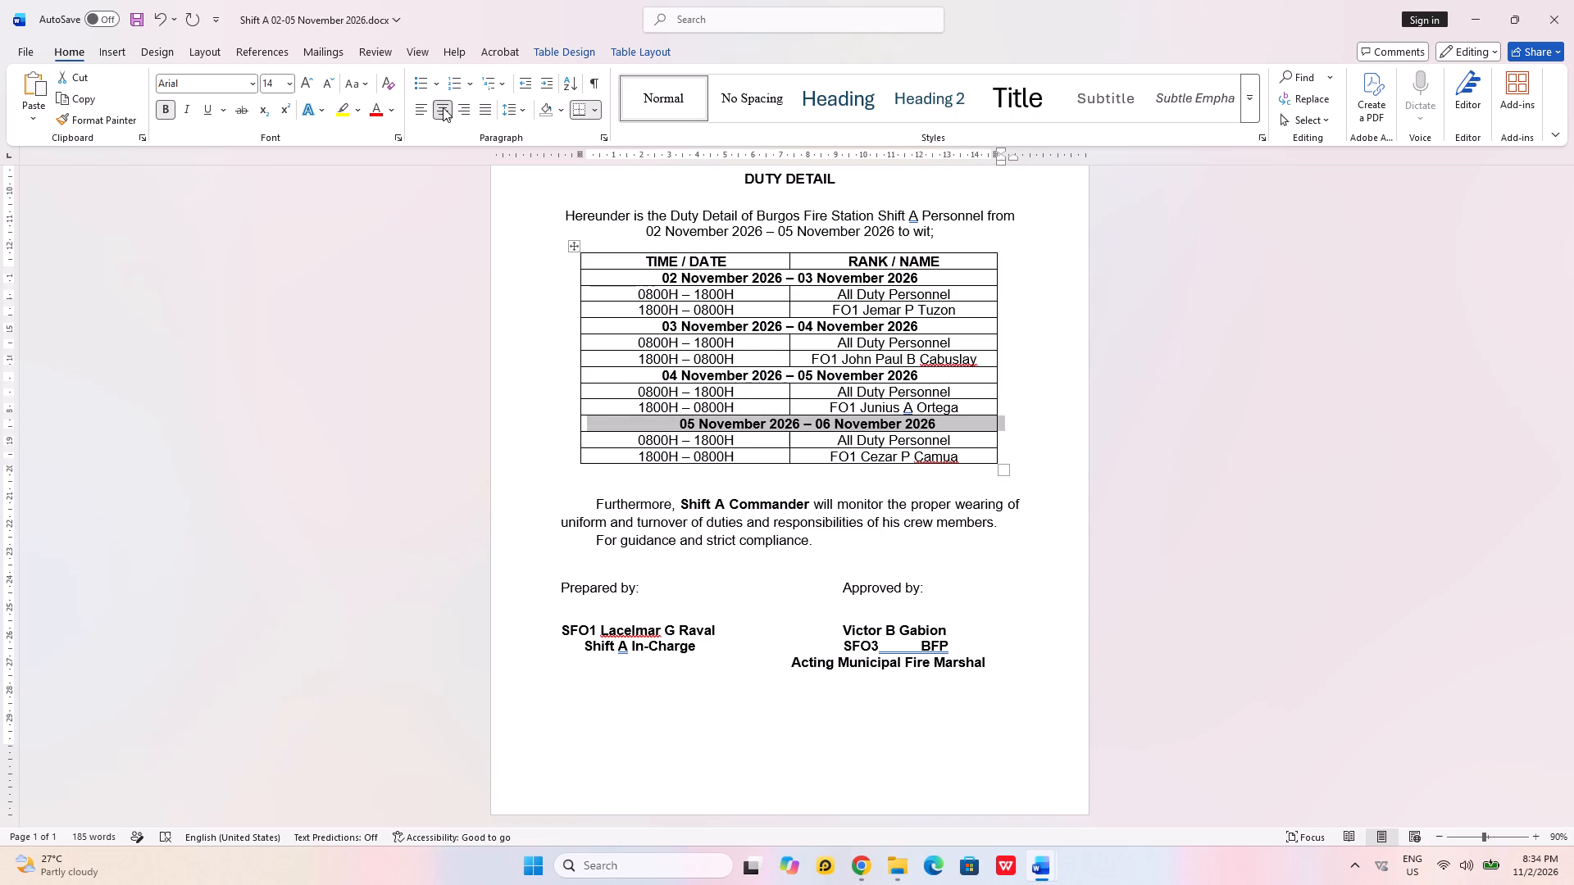
left_click(443, 107)
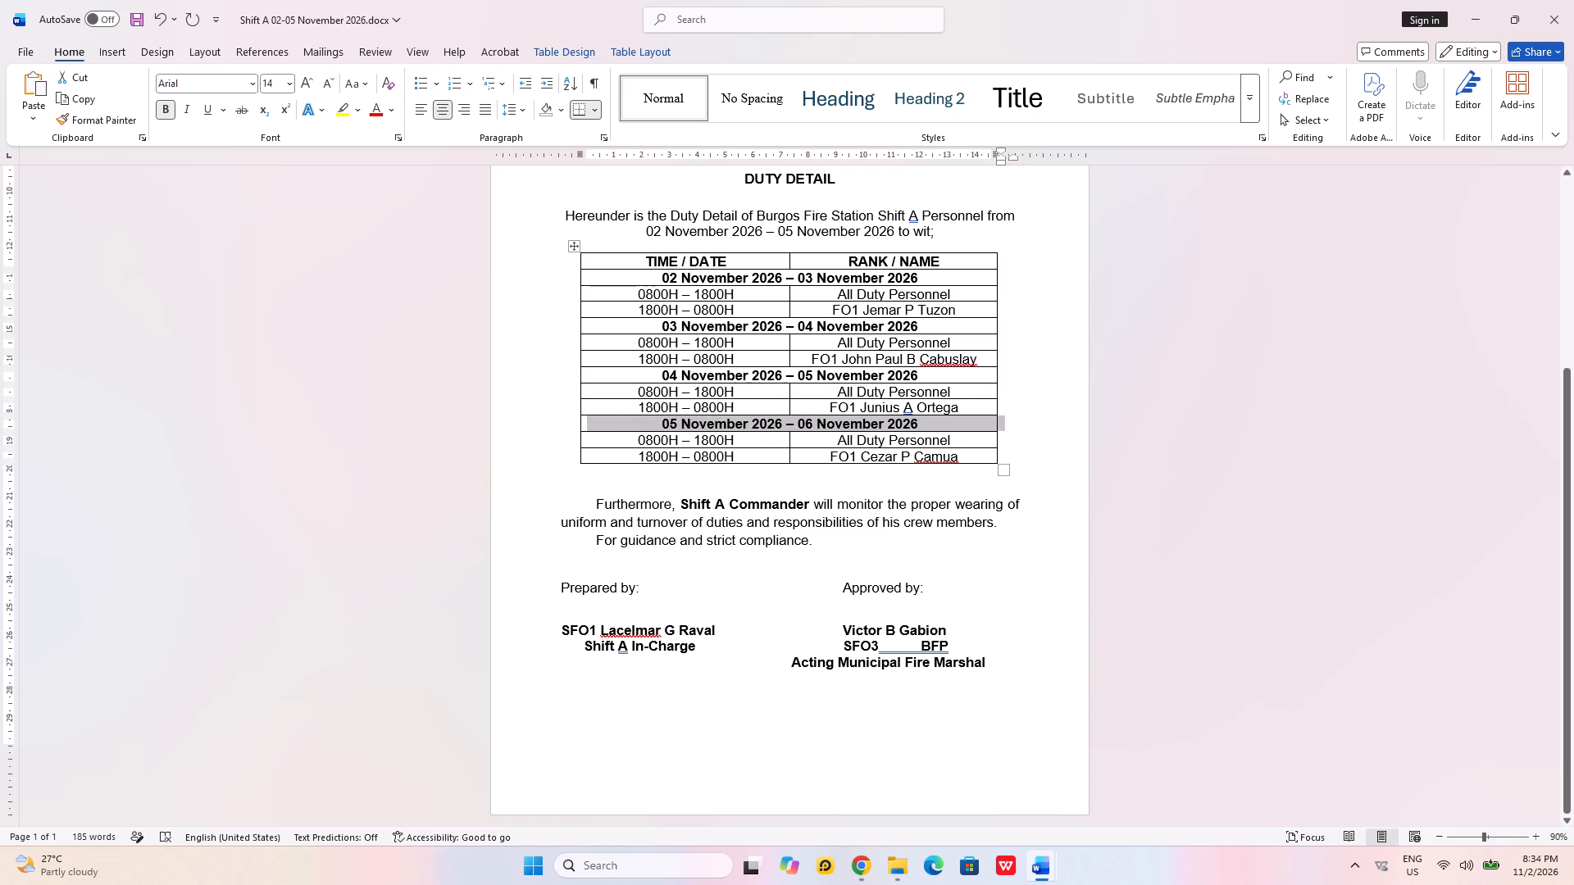
left_click(580, 503)
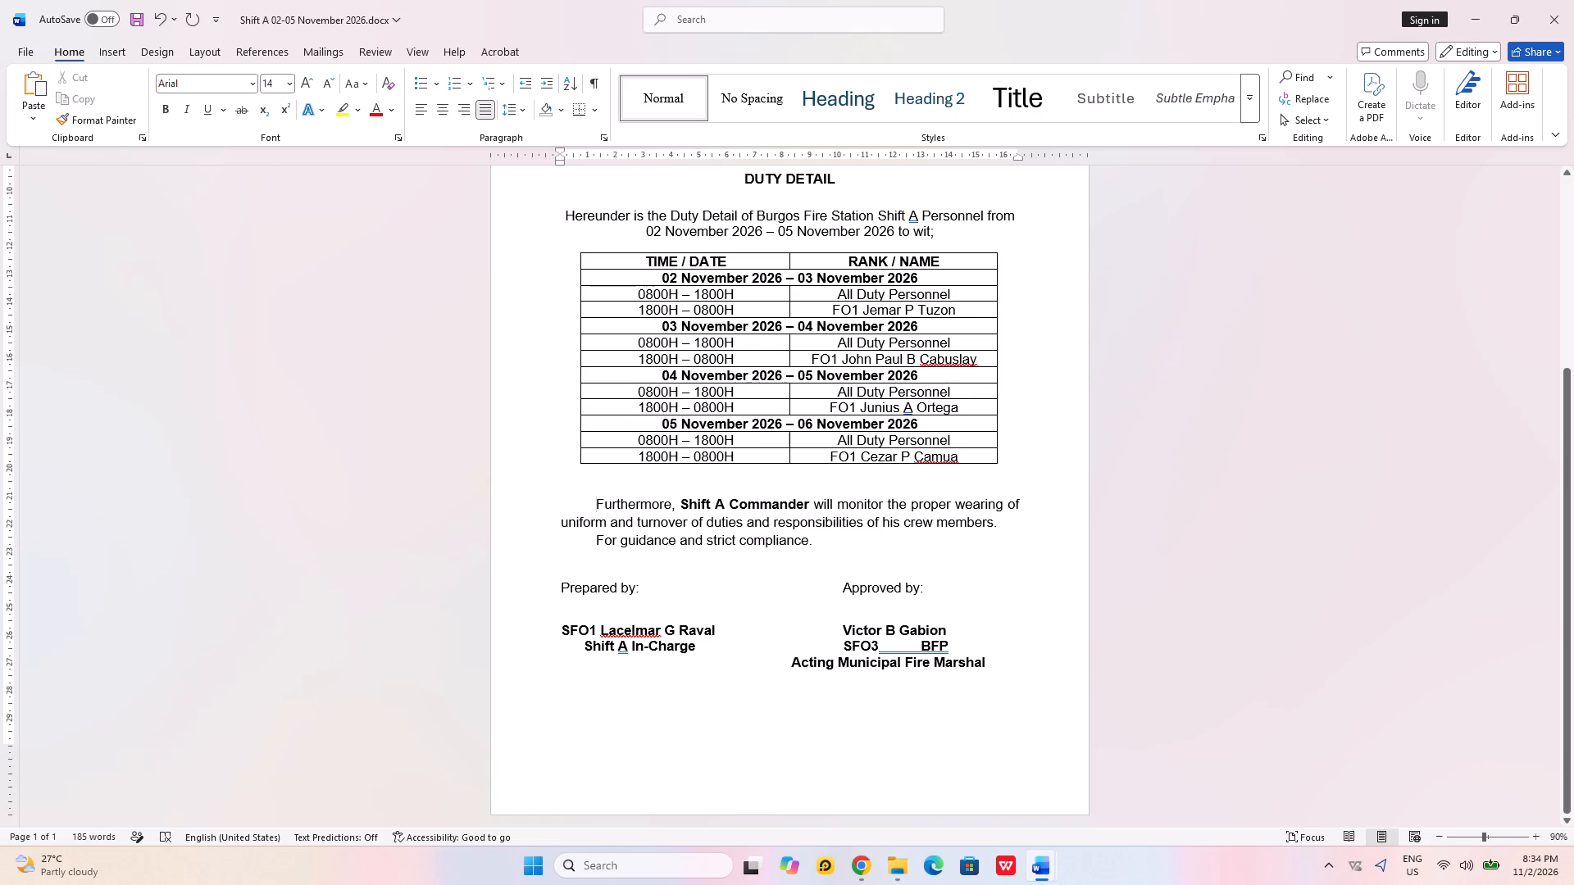
Check the overall page layout, including the reformatted duty table, closing paragraphs and signature block.
scroll(764, 544, "down", 1)
scroll(764, 544, "up", 1)
scroll(764, 544, "down", 1)
scroll(765, 543, "up", 1)
scroll(765, 543, "down", 1)
scroll(765, 543, "up", 2)
scroll(765, 543, "down", 1)
scroll(765, 543, "up", 1)
scroll(765, 543, "down", 1)
scroll(765, 543, "up", 1)
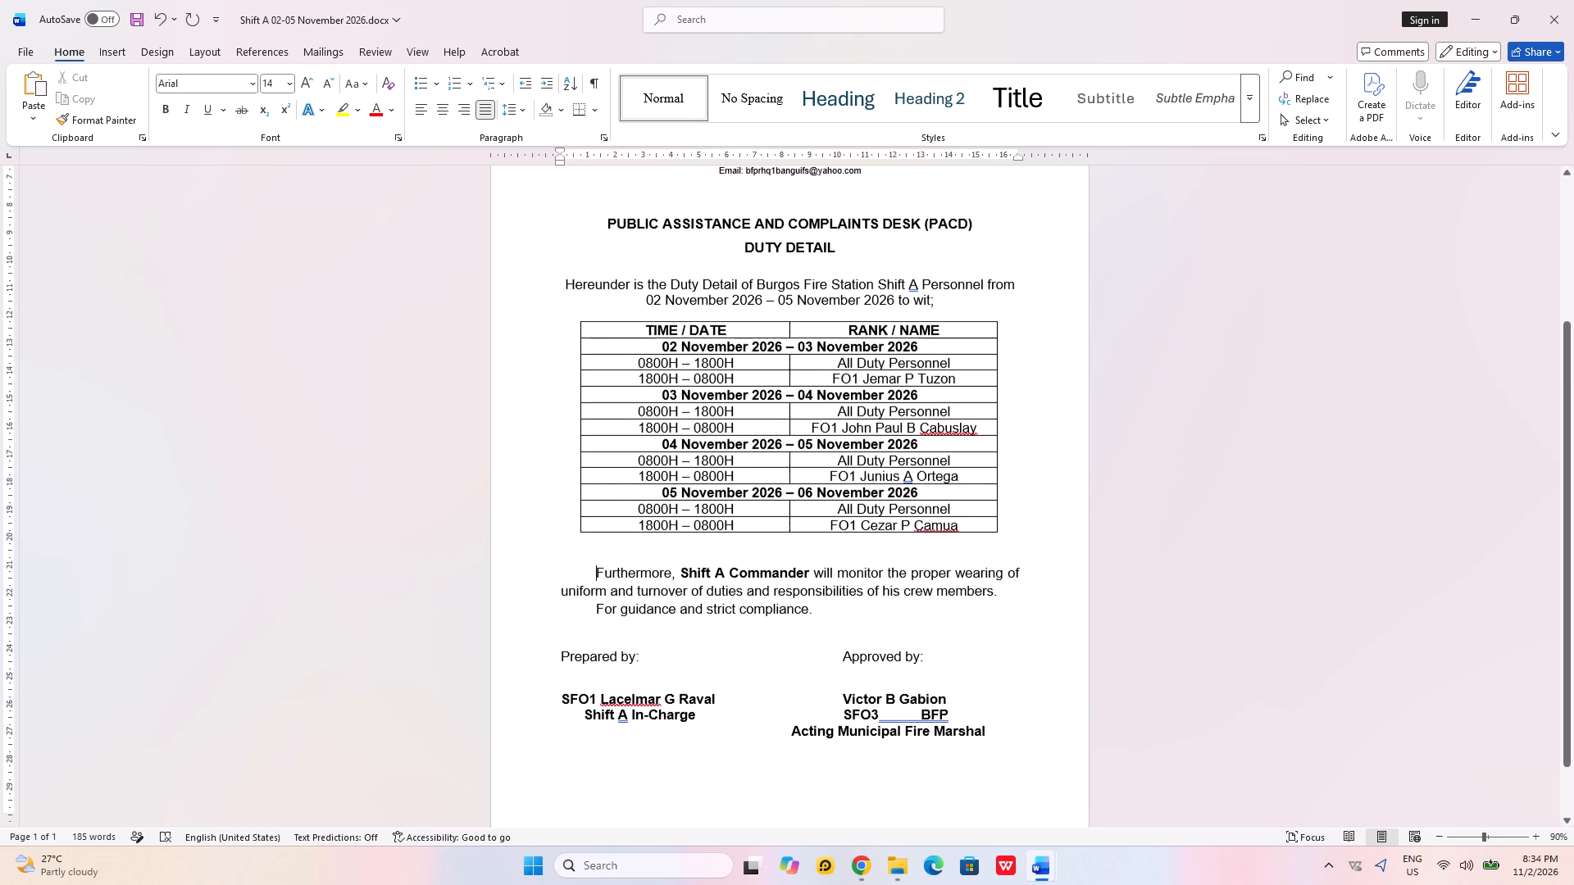
Save the changes to the Shift A 02-05 November 2026 document.
key("ctrl+s")
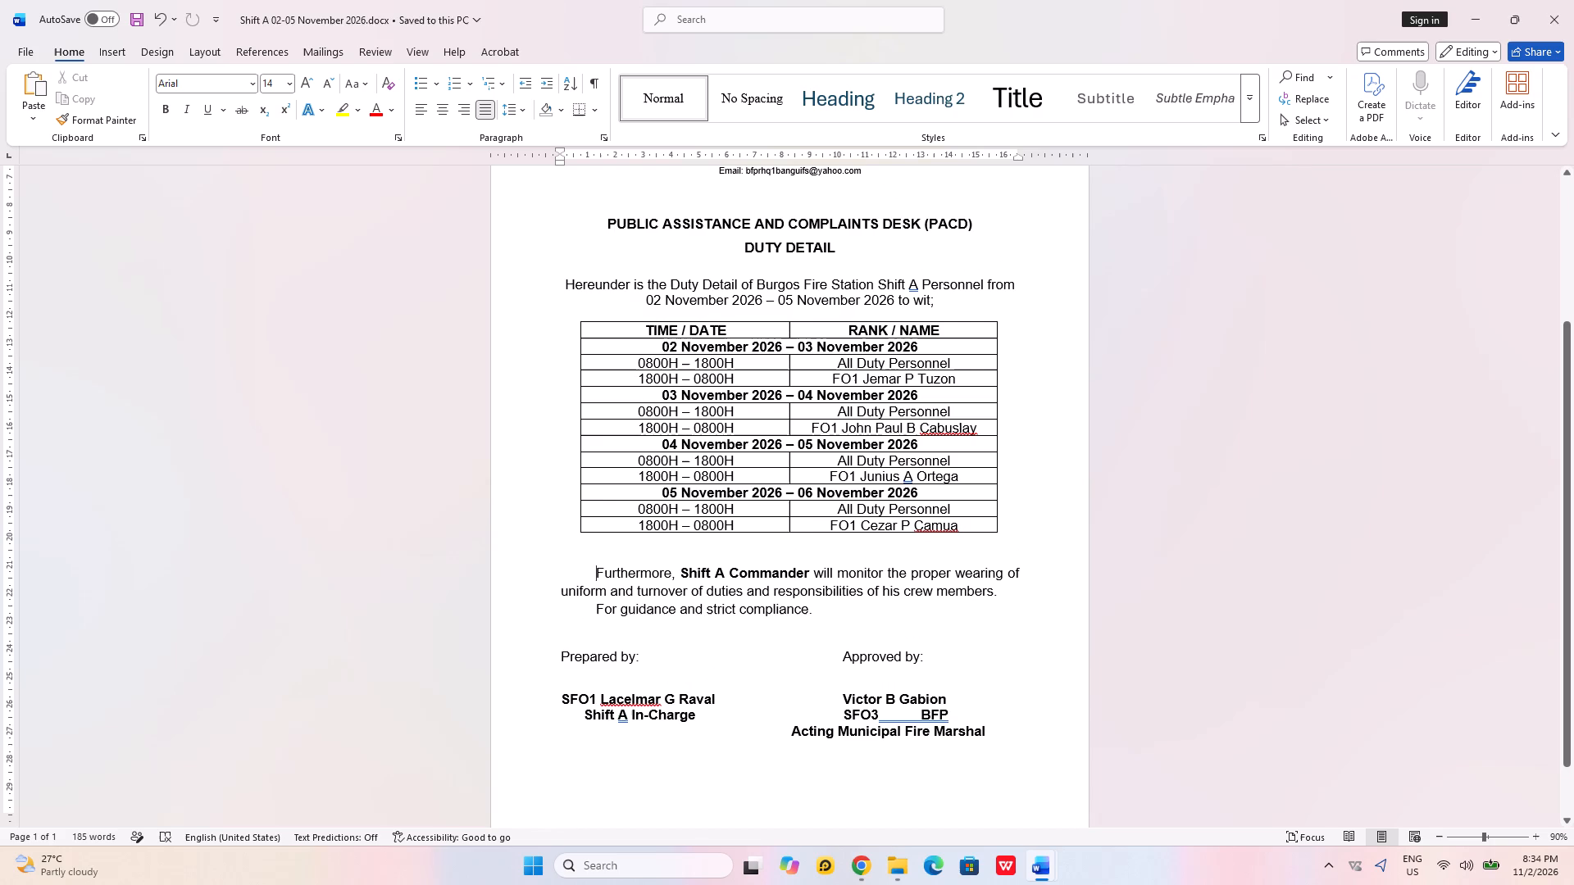
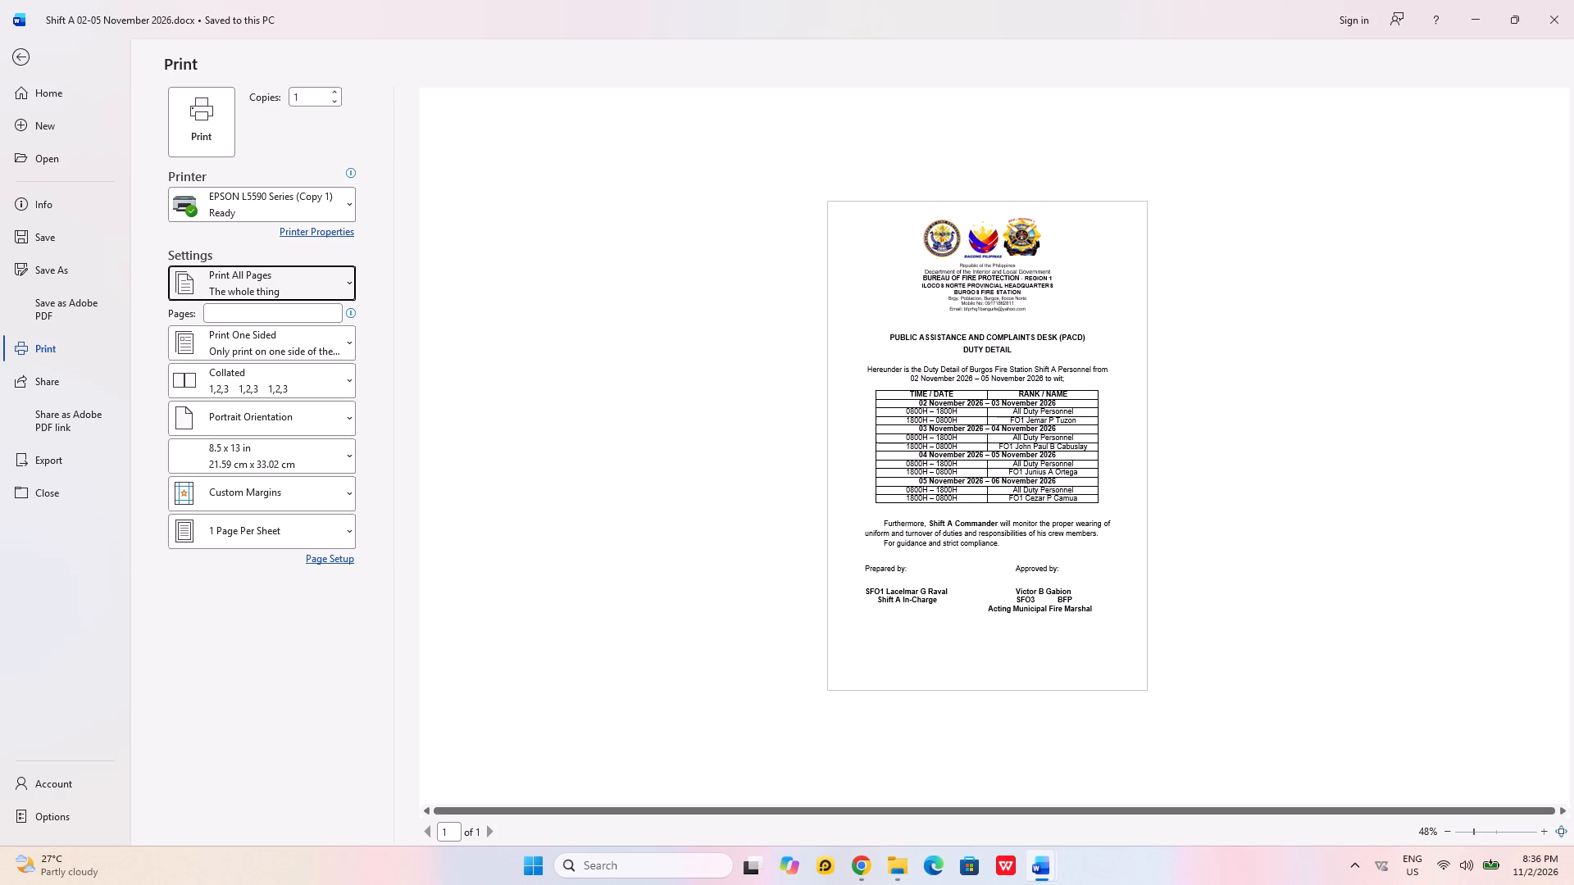
Print one copy of the whole Shift A duty detail on the EPSON L5590 Series (Copy 1) printer, one-sided, portrait, on 8.5 x 13 in paper.
left_click(194, 120)
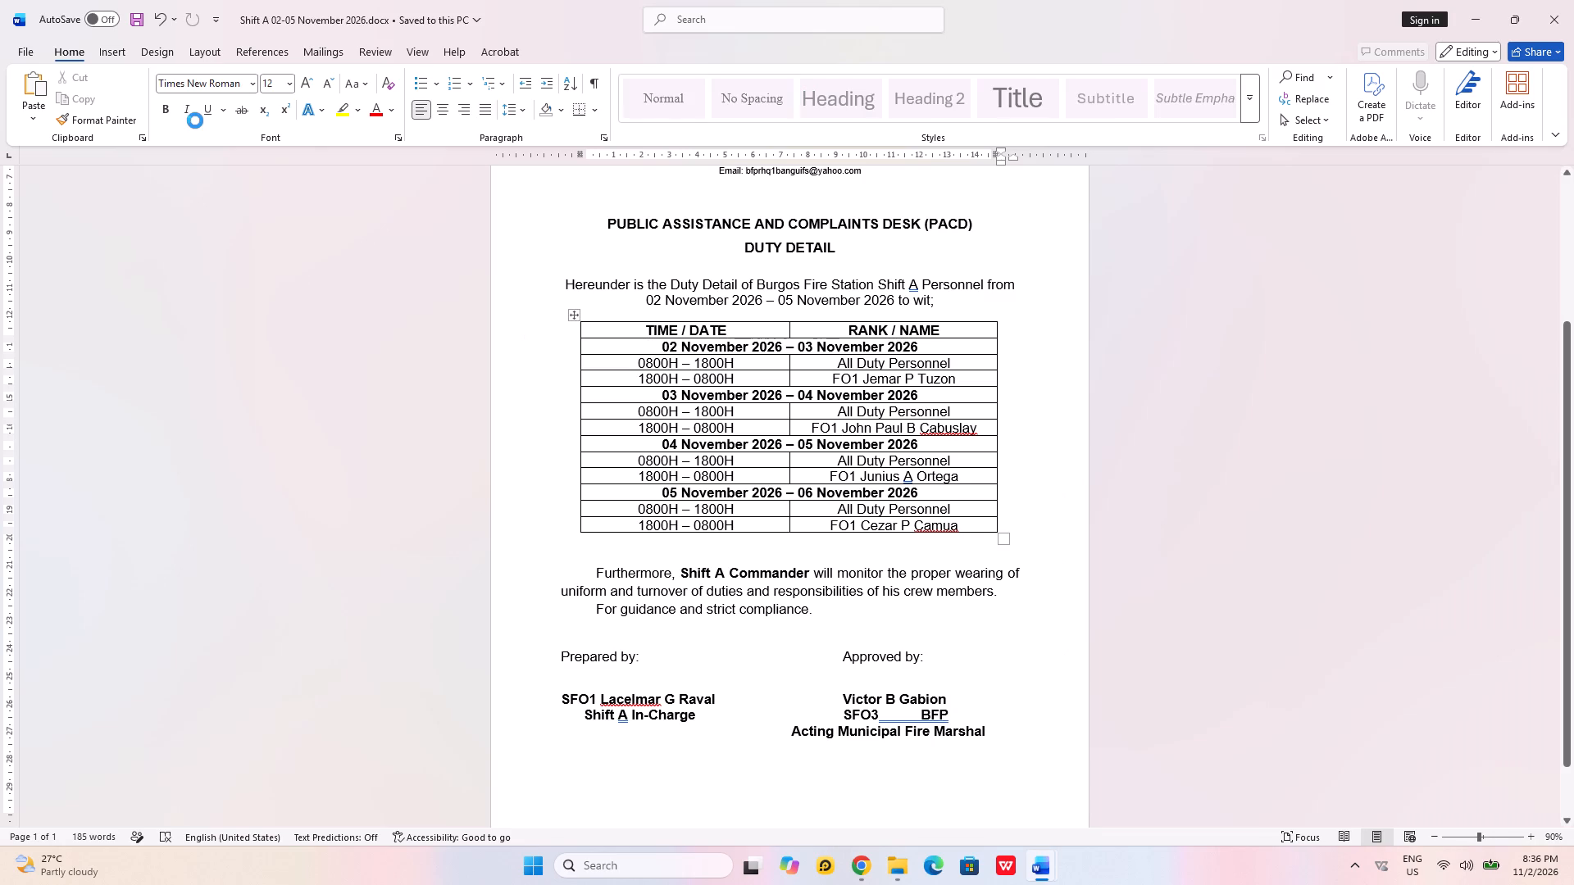
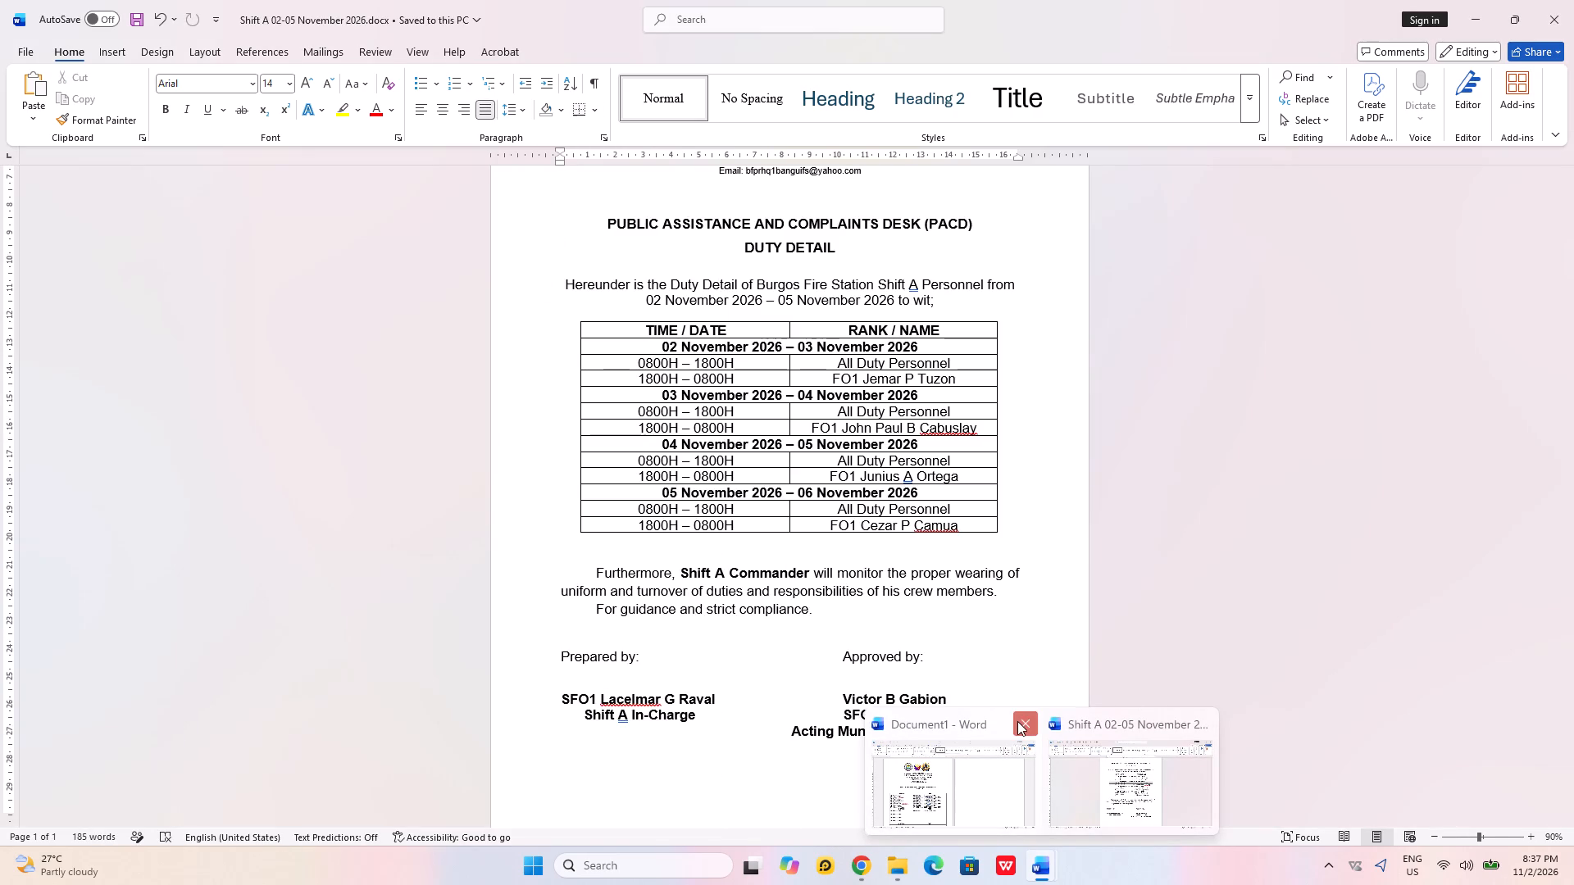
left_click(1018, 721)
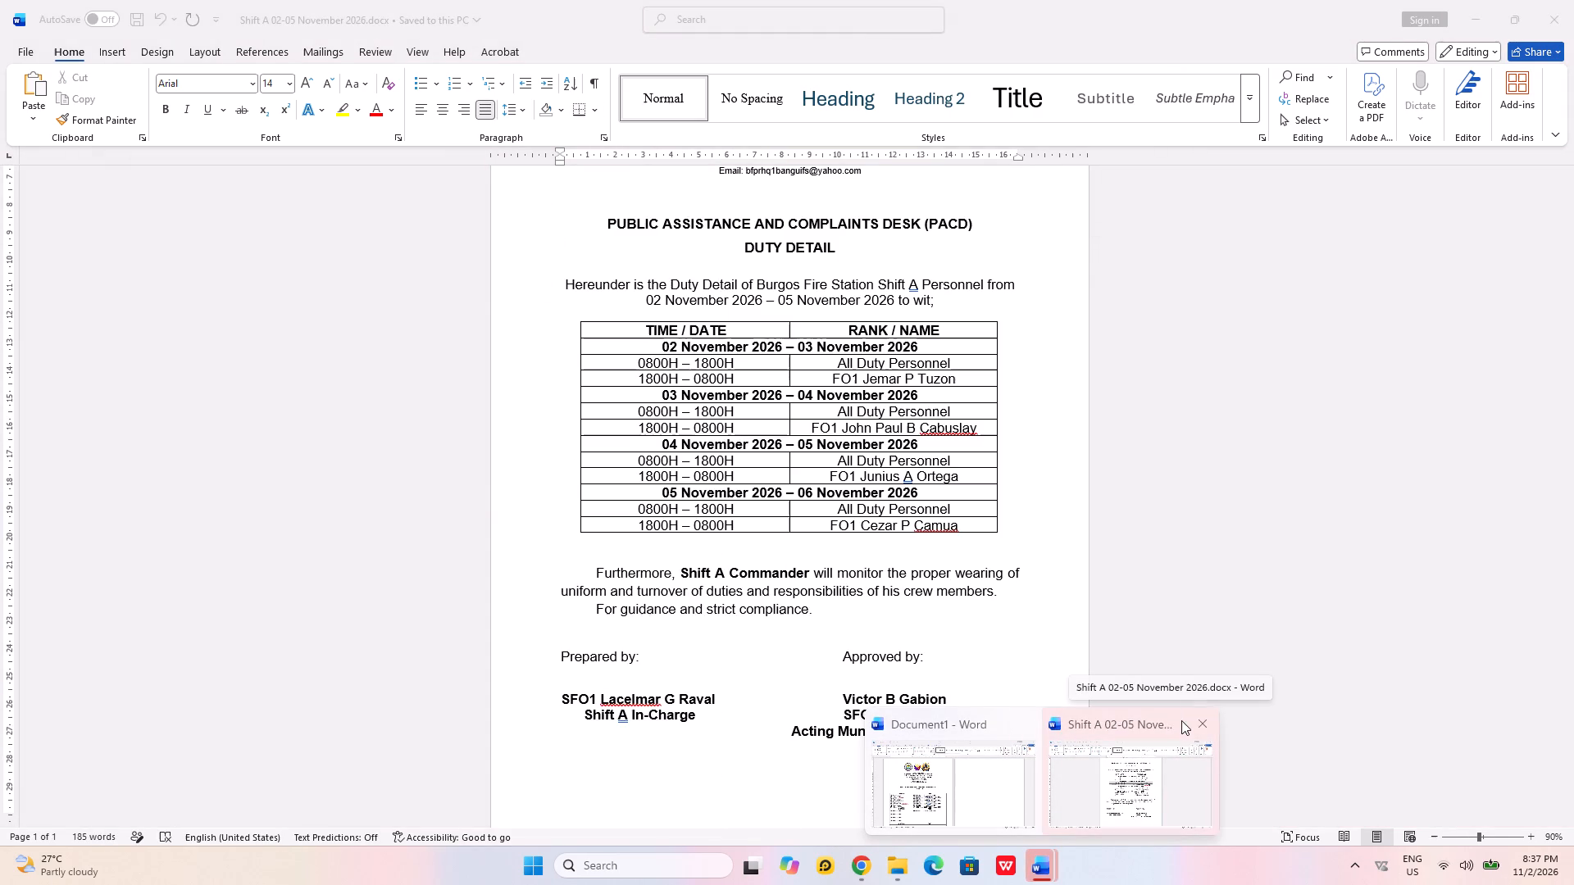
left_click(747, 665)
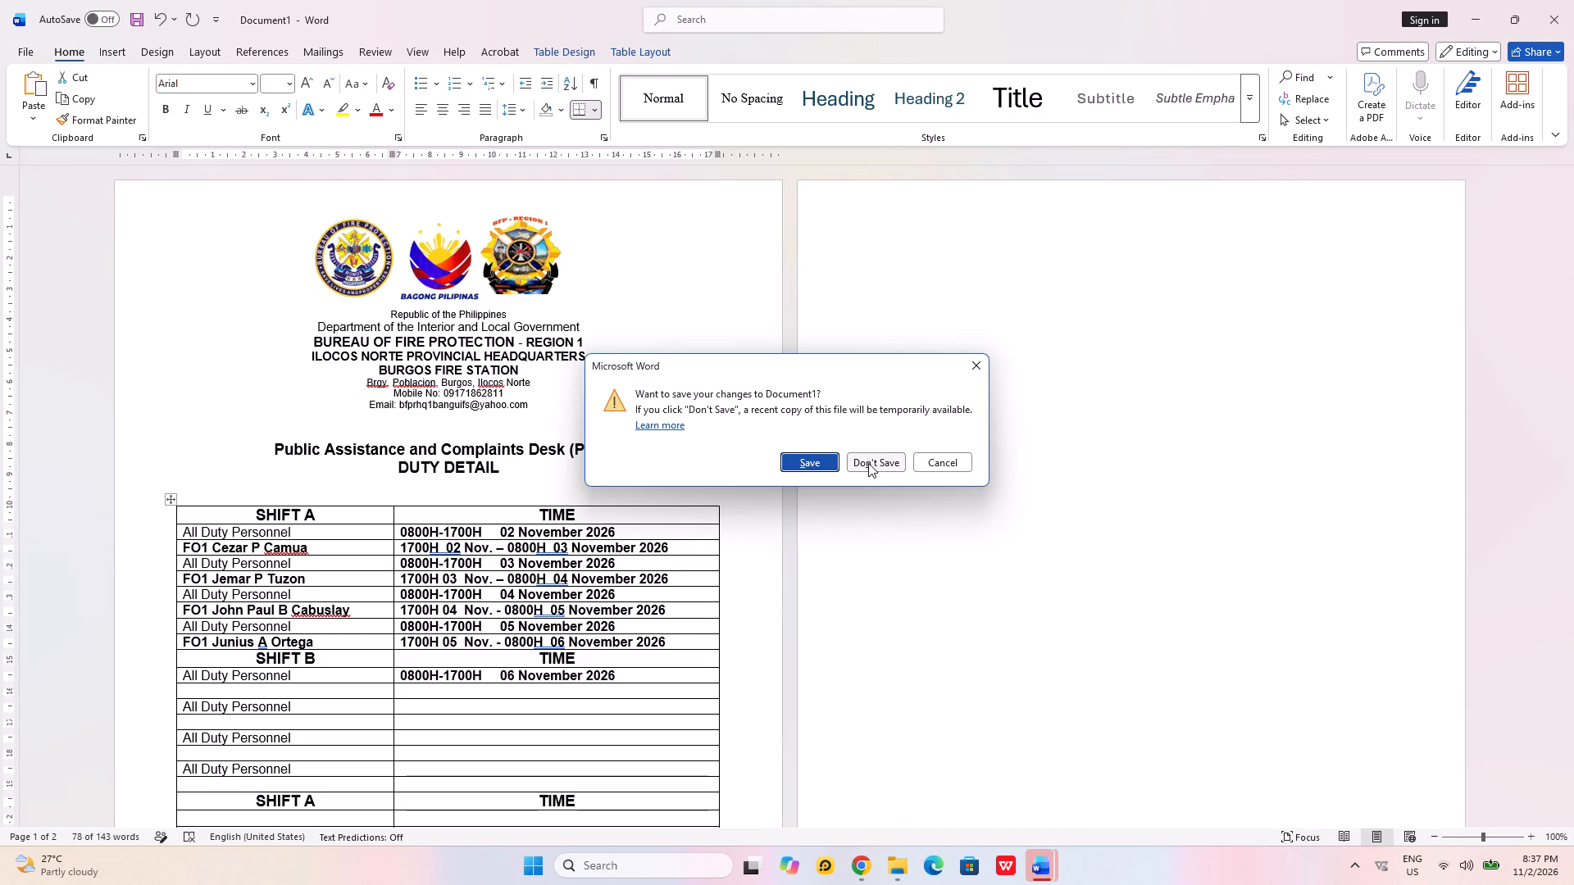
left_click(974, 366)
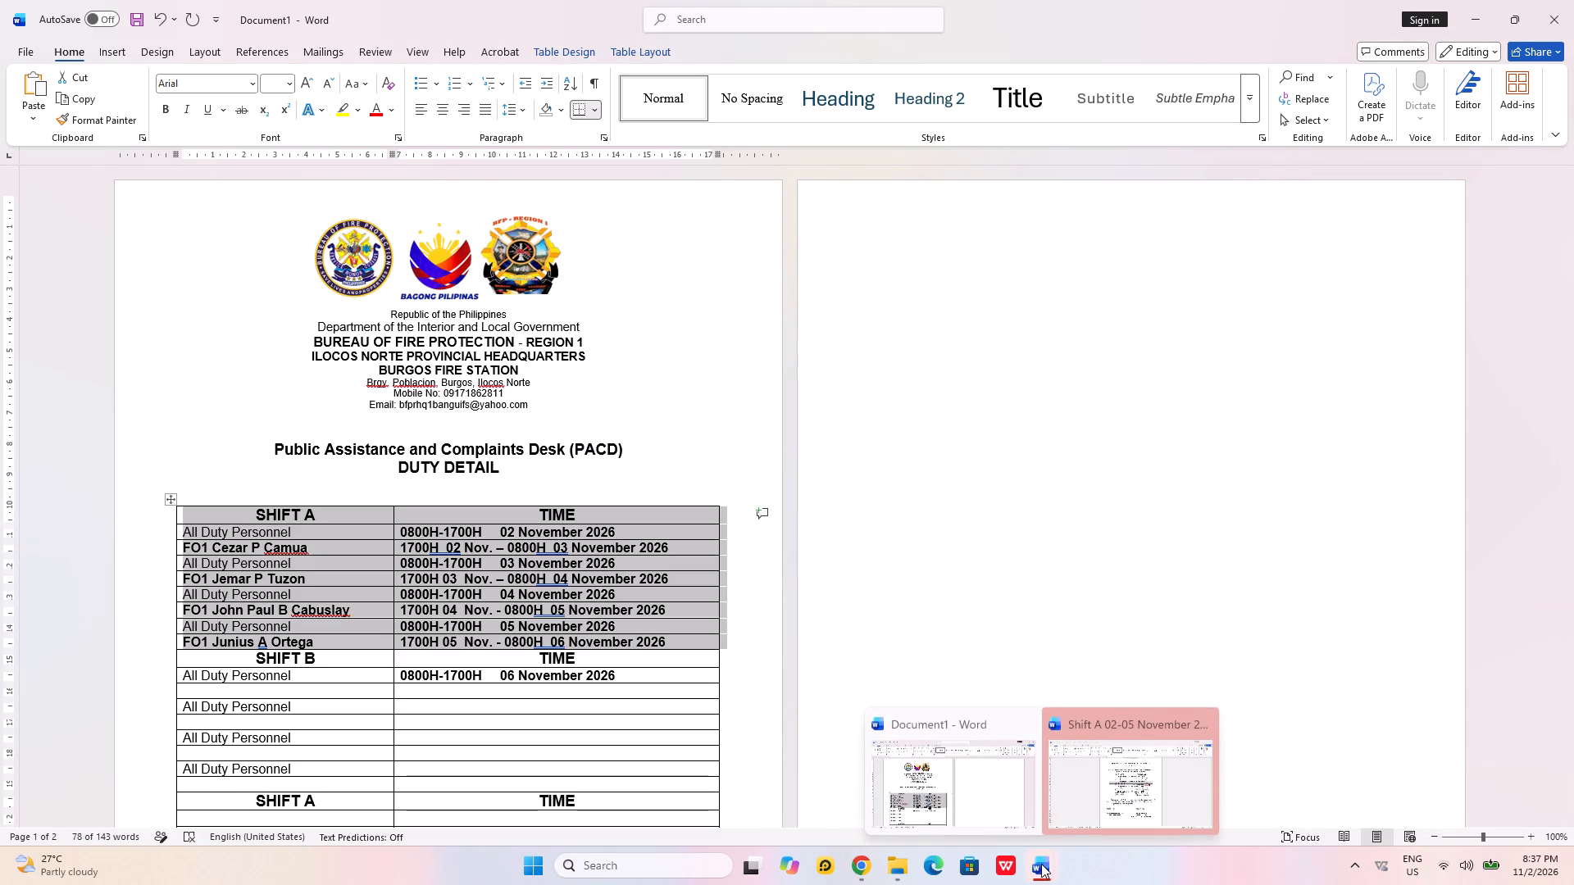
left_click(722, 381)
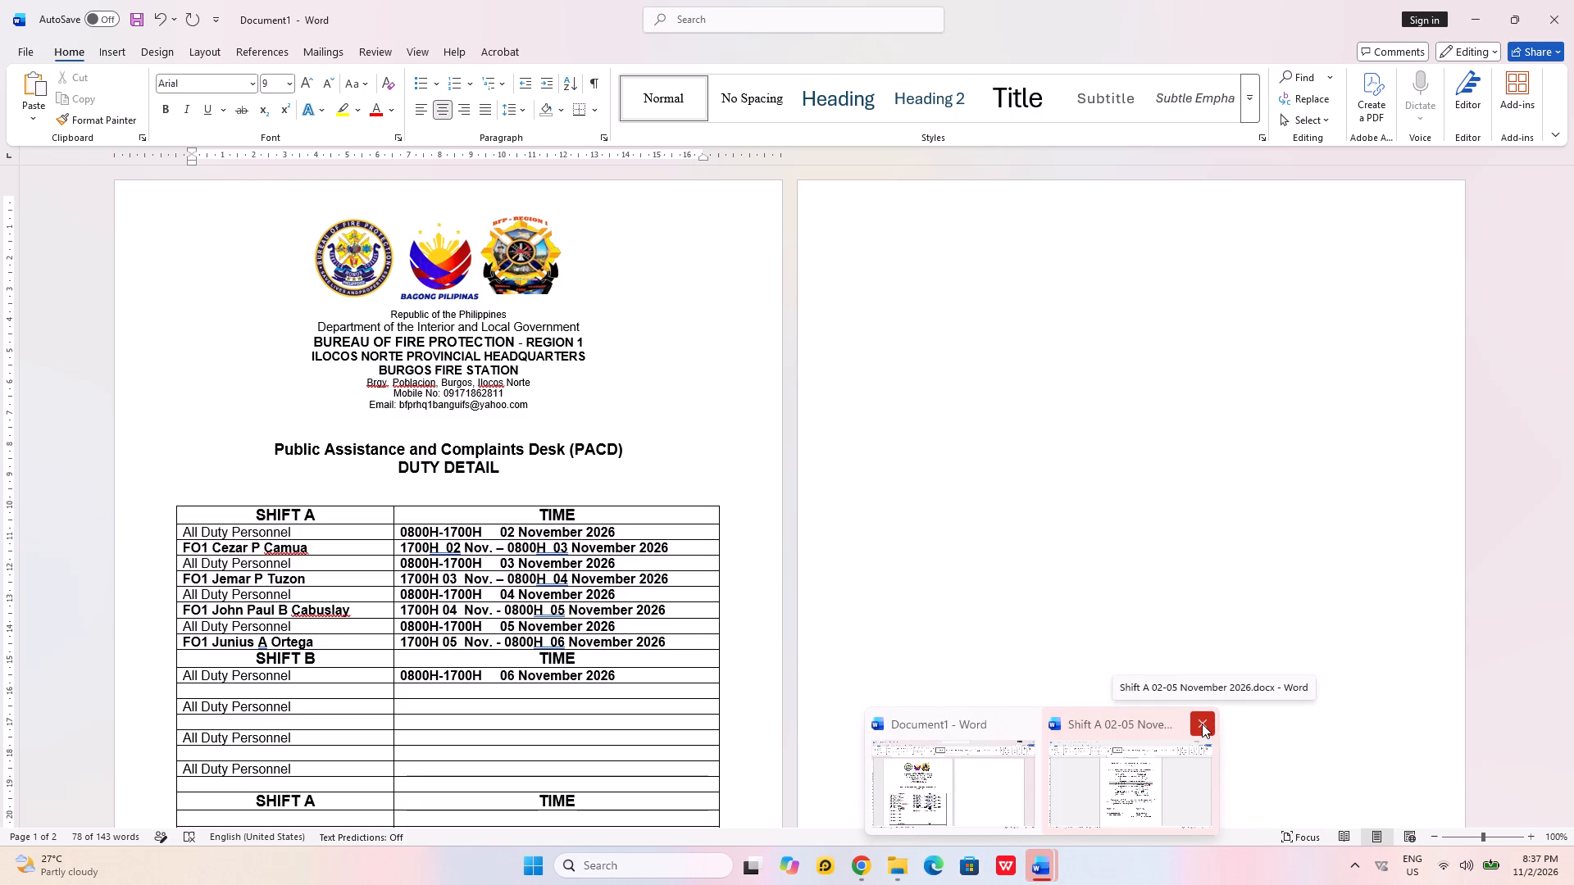
Close the Shift A 02-05 November 2026 document and the Document1 draft.
left_click(1202, 724)
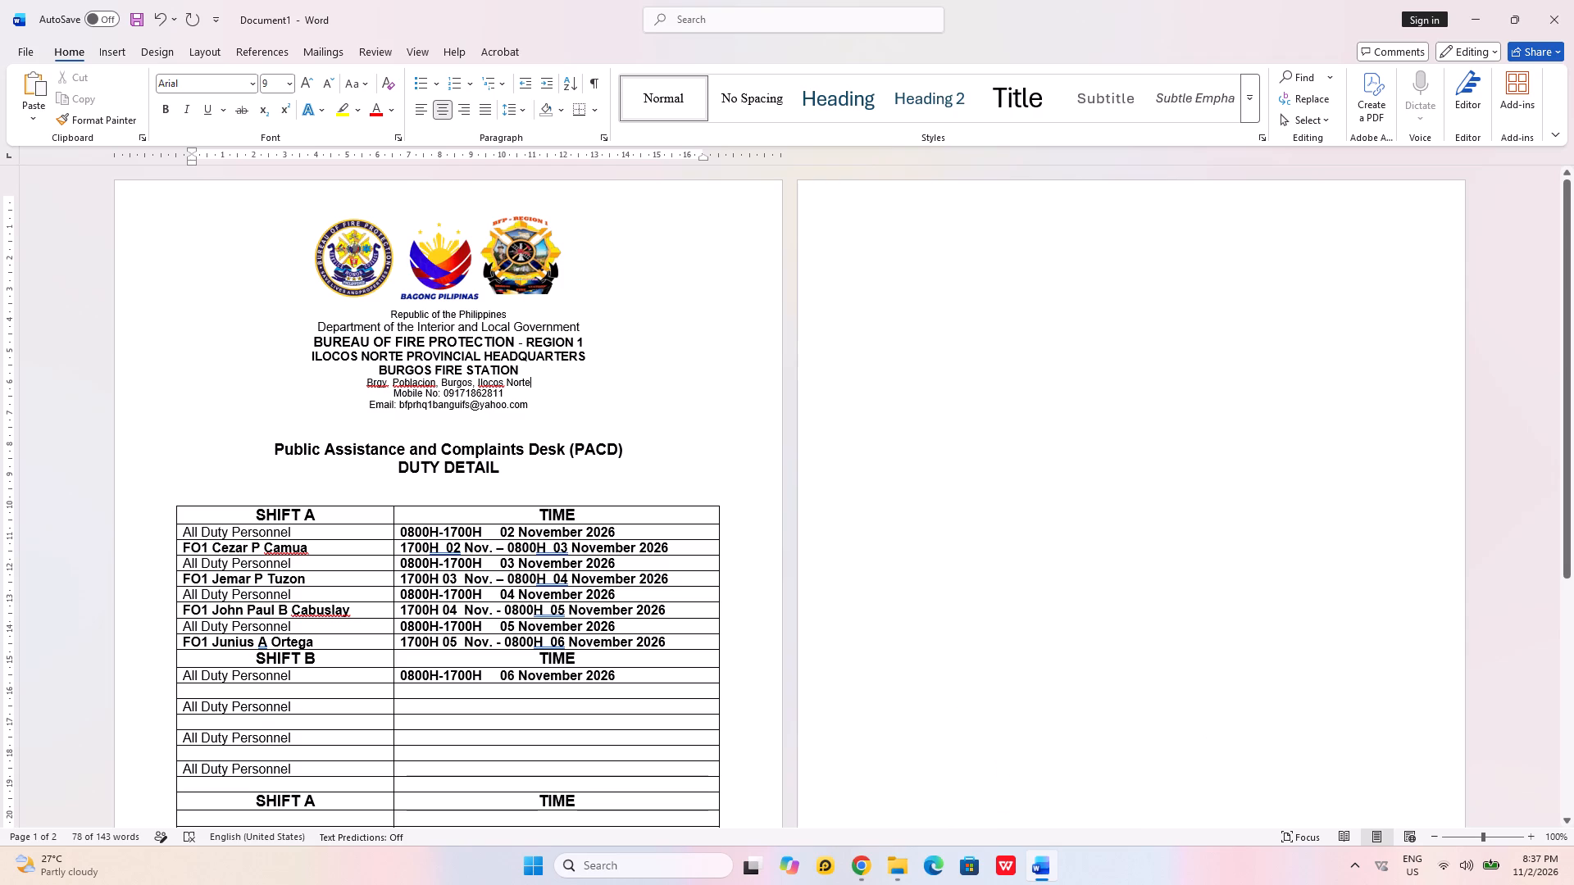
left_click(1553, 26)
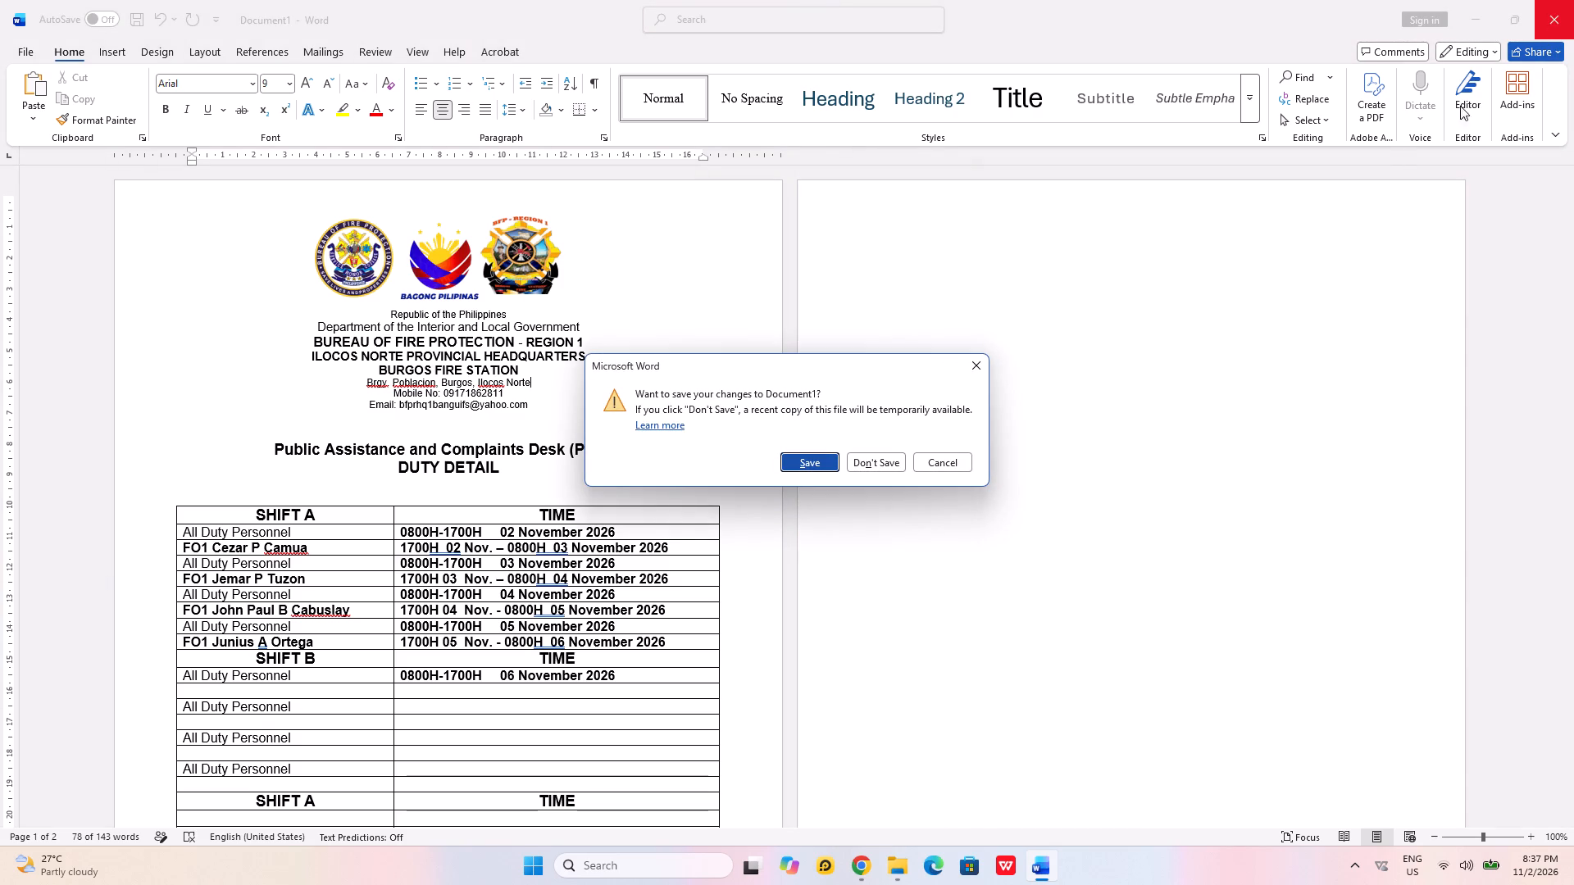
Discard the unsaved changes to Document1 and close the Documents folder window.
left_click(869, 461)
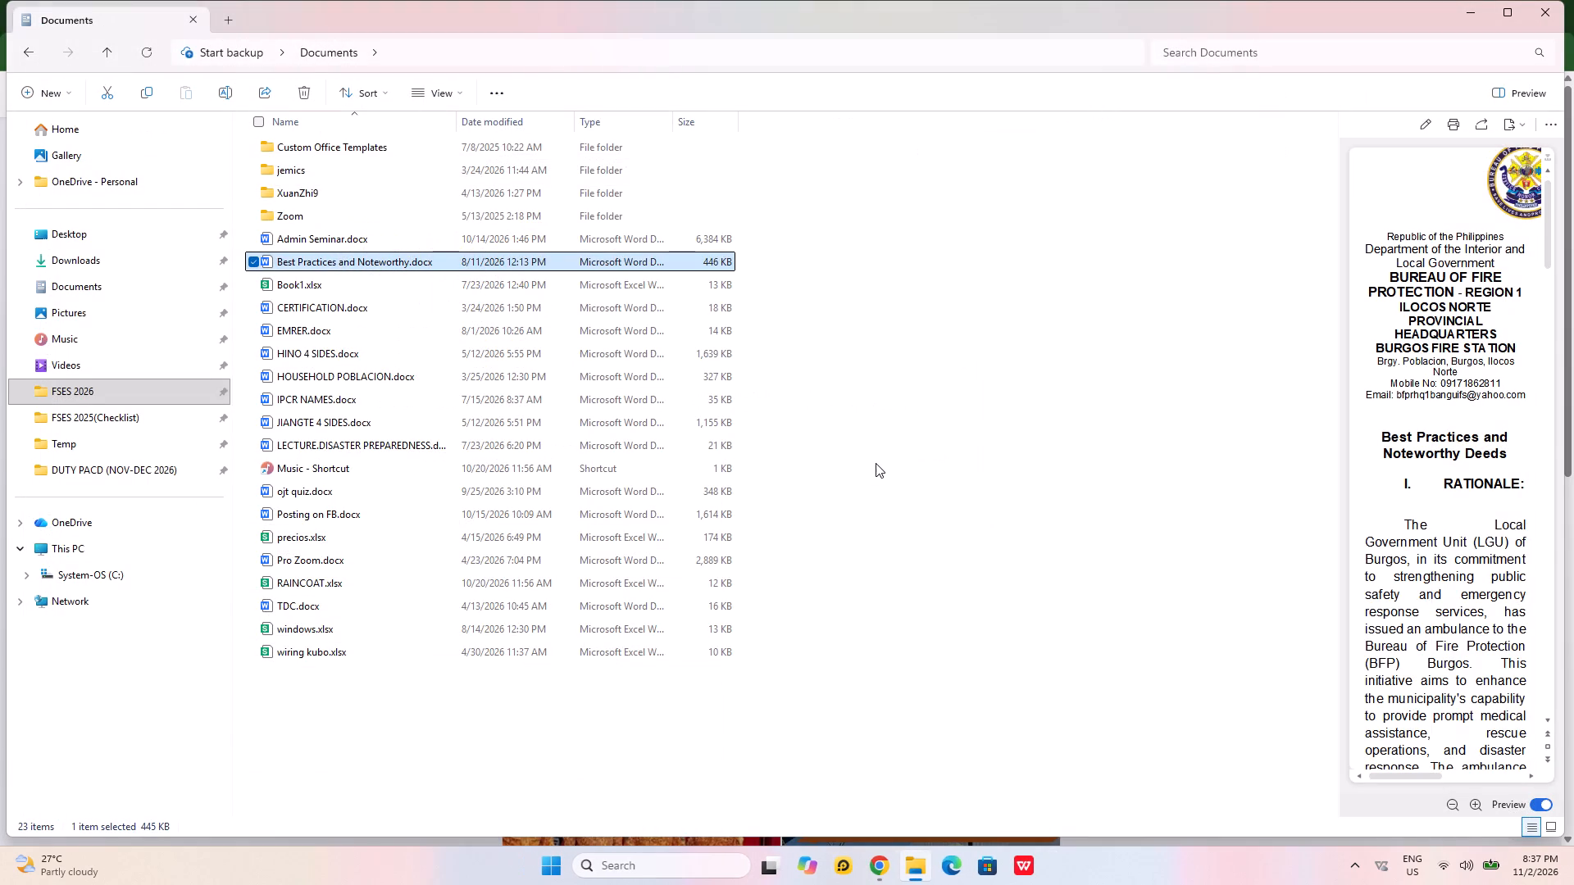
left_click(1547, 7)
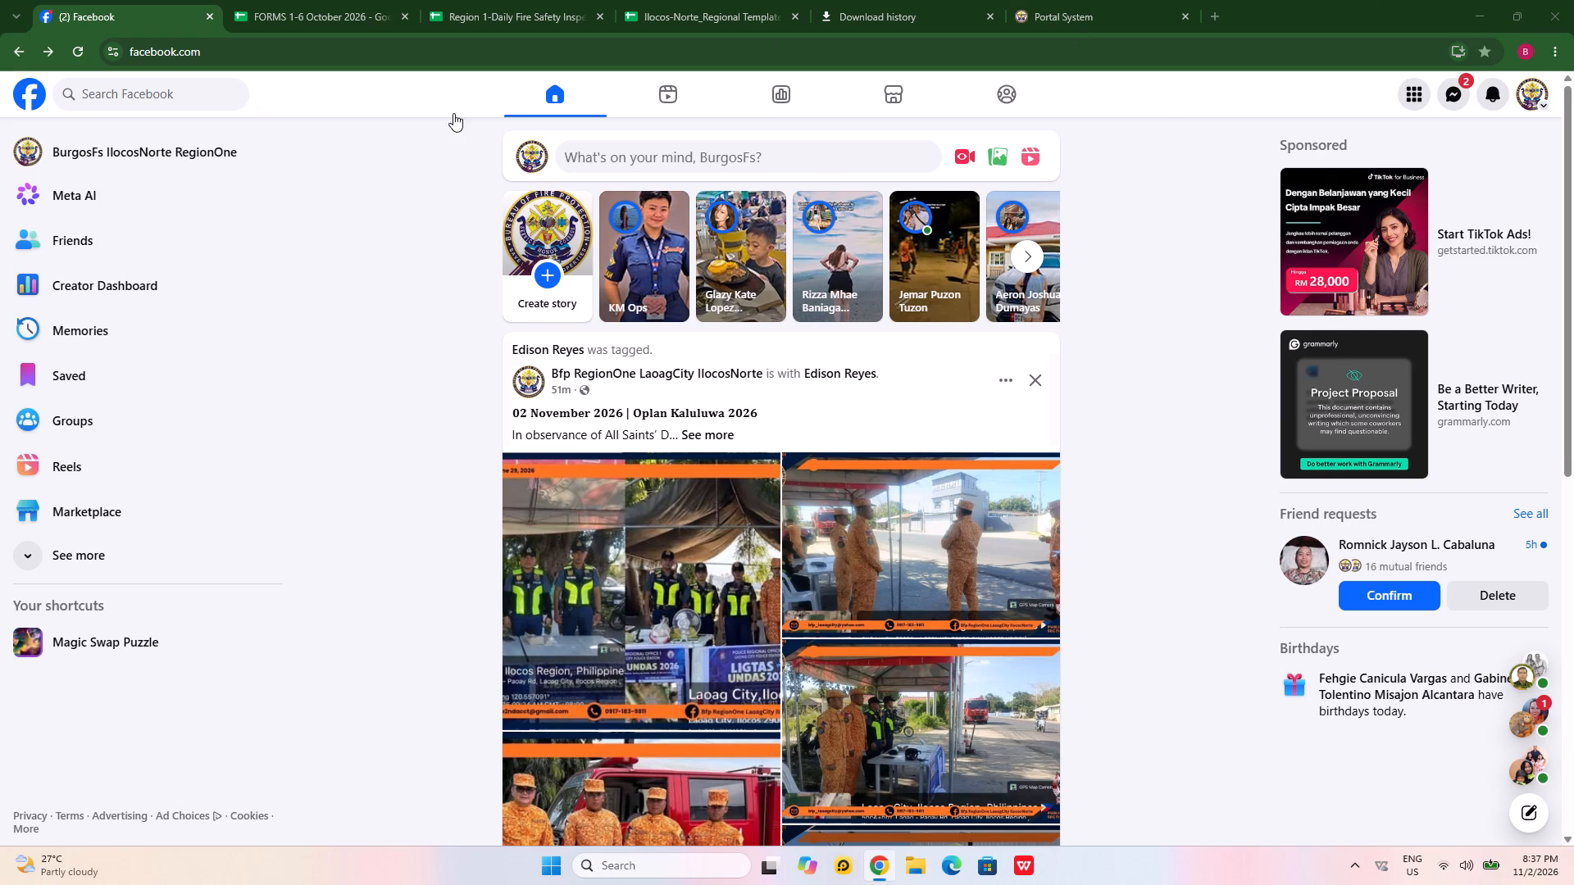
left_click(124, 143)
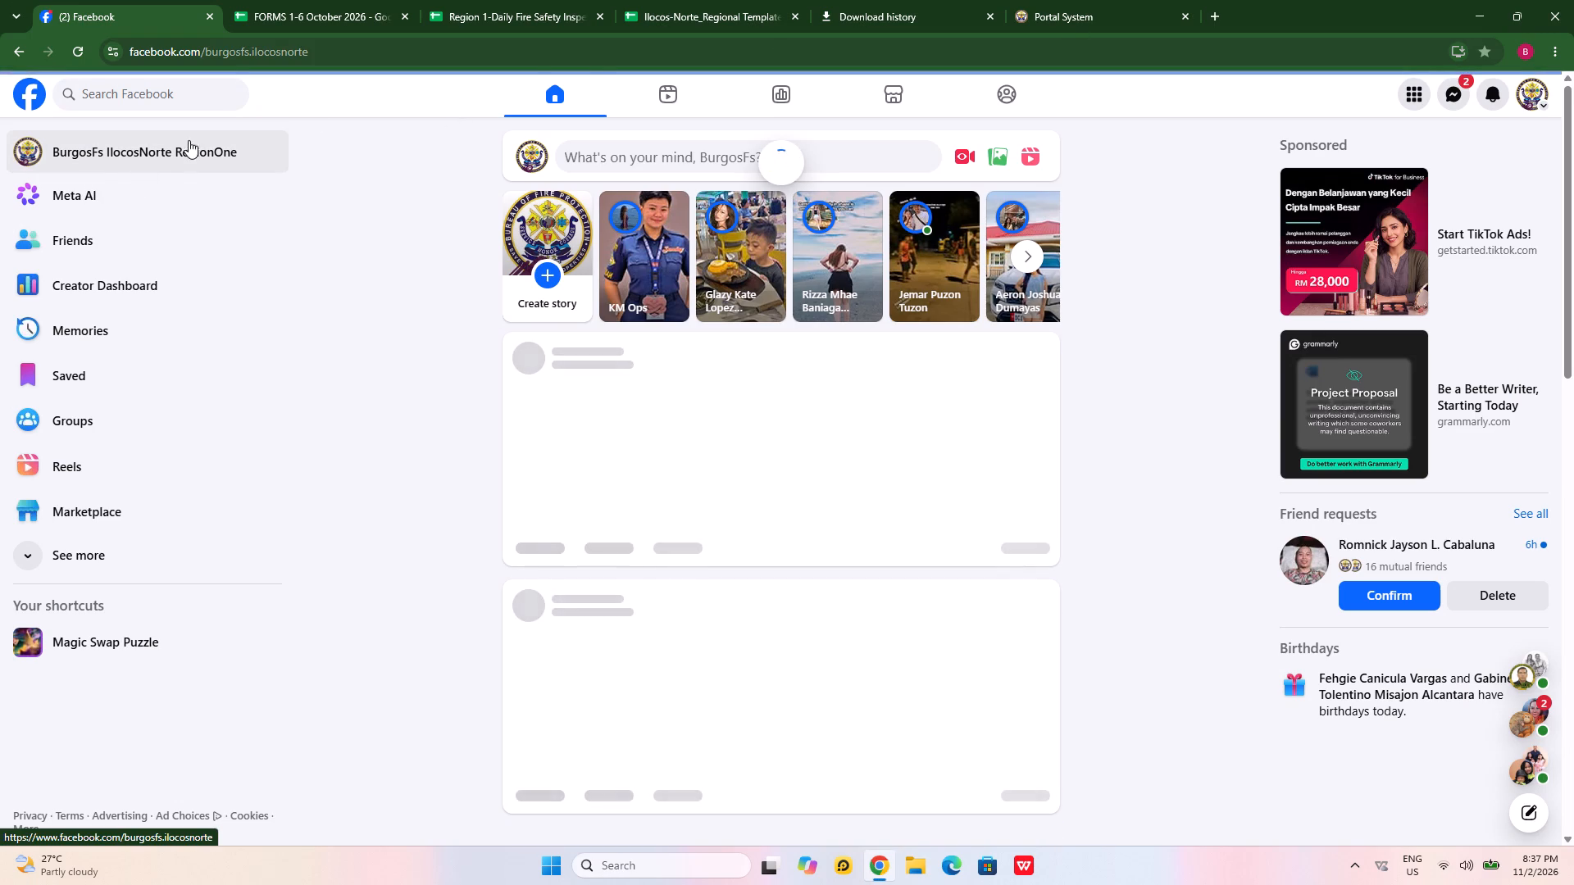
Minimize the browser, refresh the desktop and open the DUTY PACD (NOV-DEC 2026) folder from there.
left_click(1484, 7)
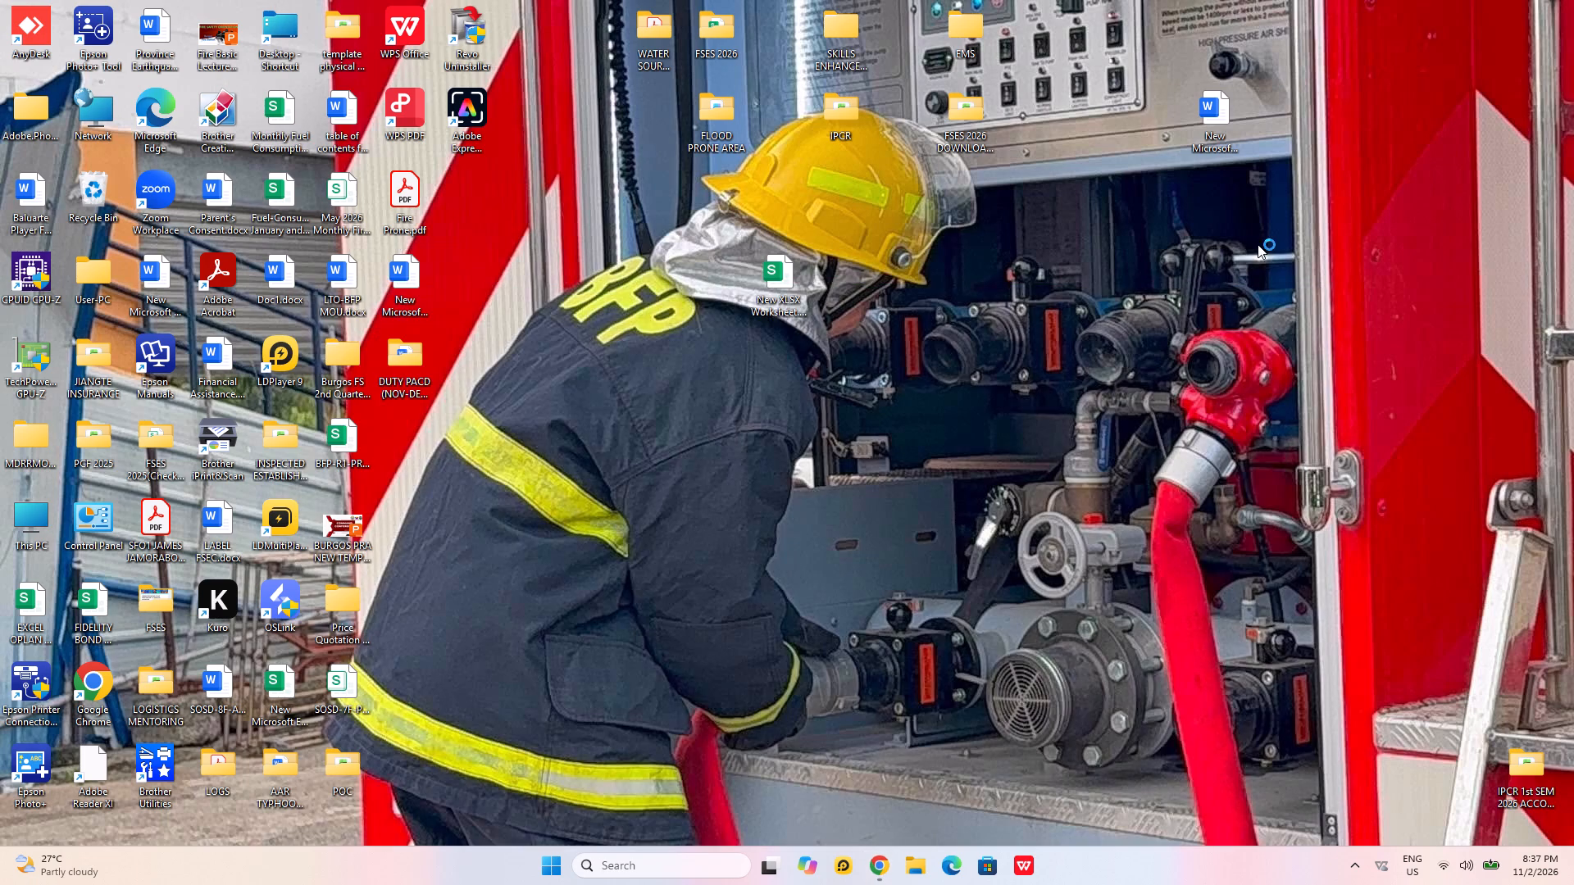
right_click(1193, 261)
left_click(1249, 334)
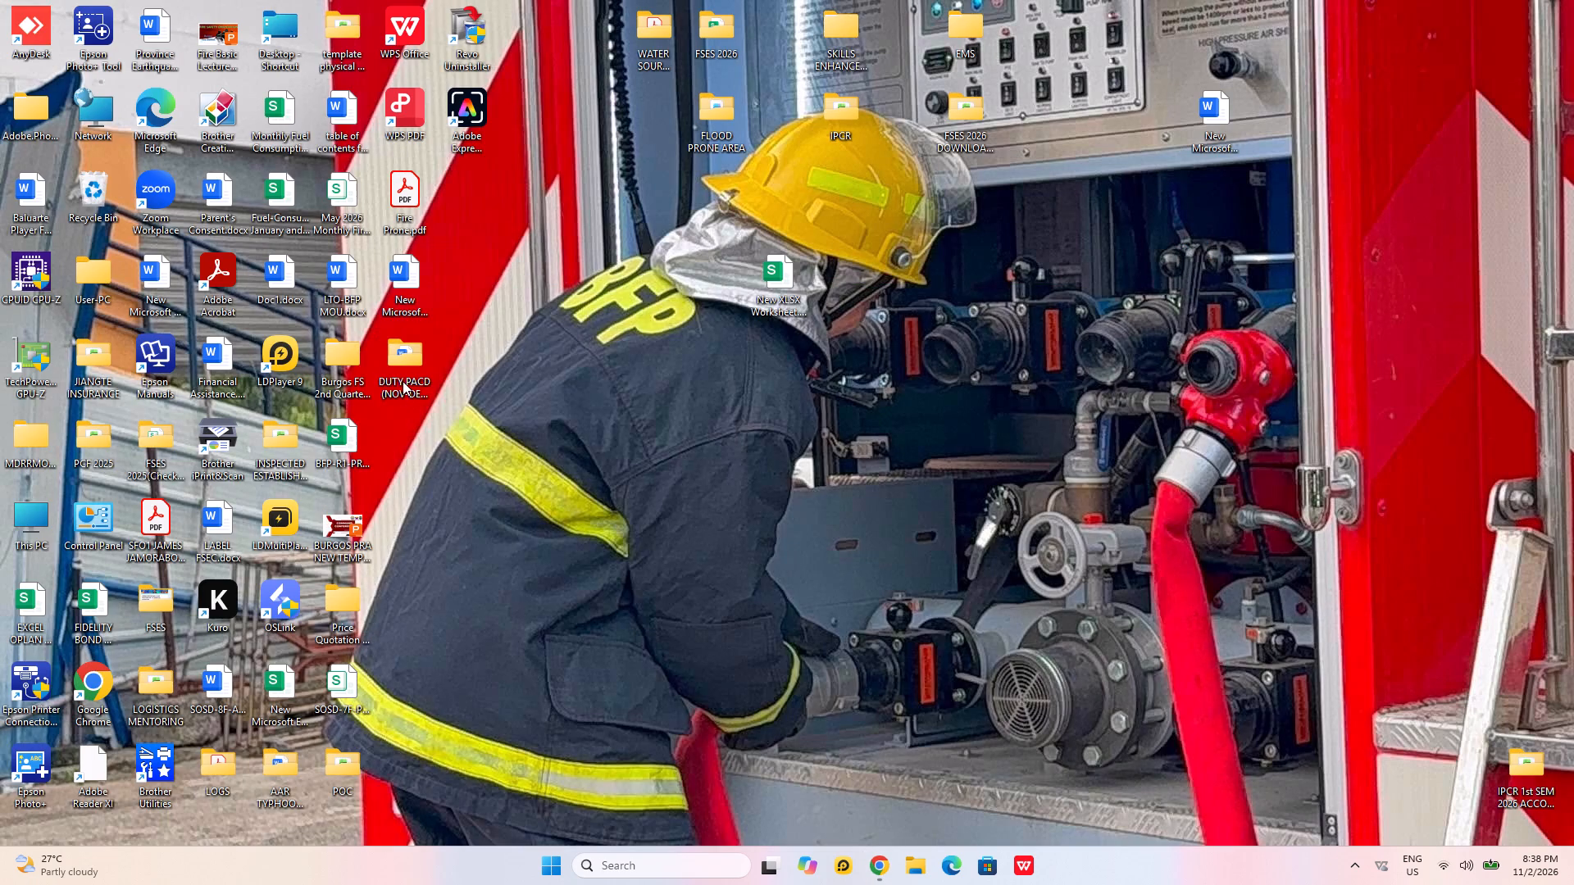
double_click(403, 381)
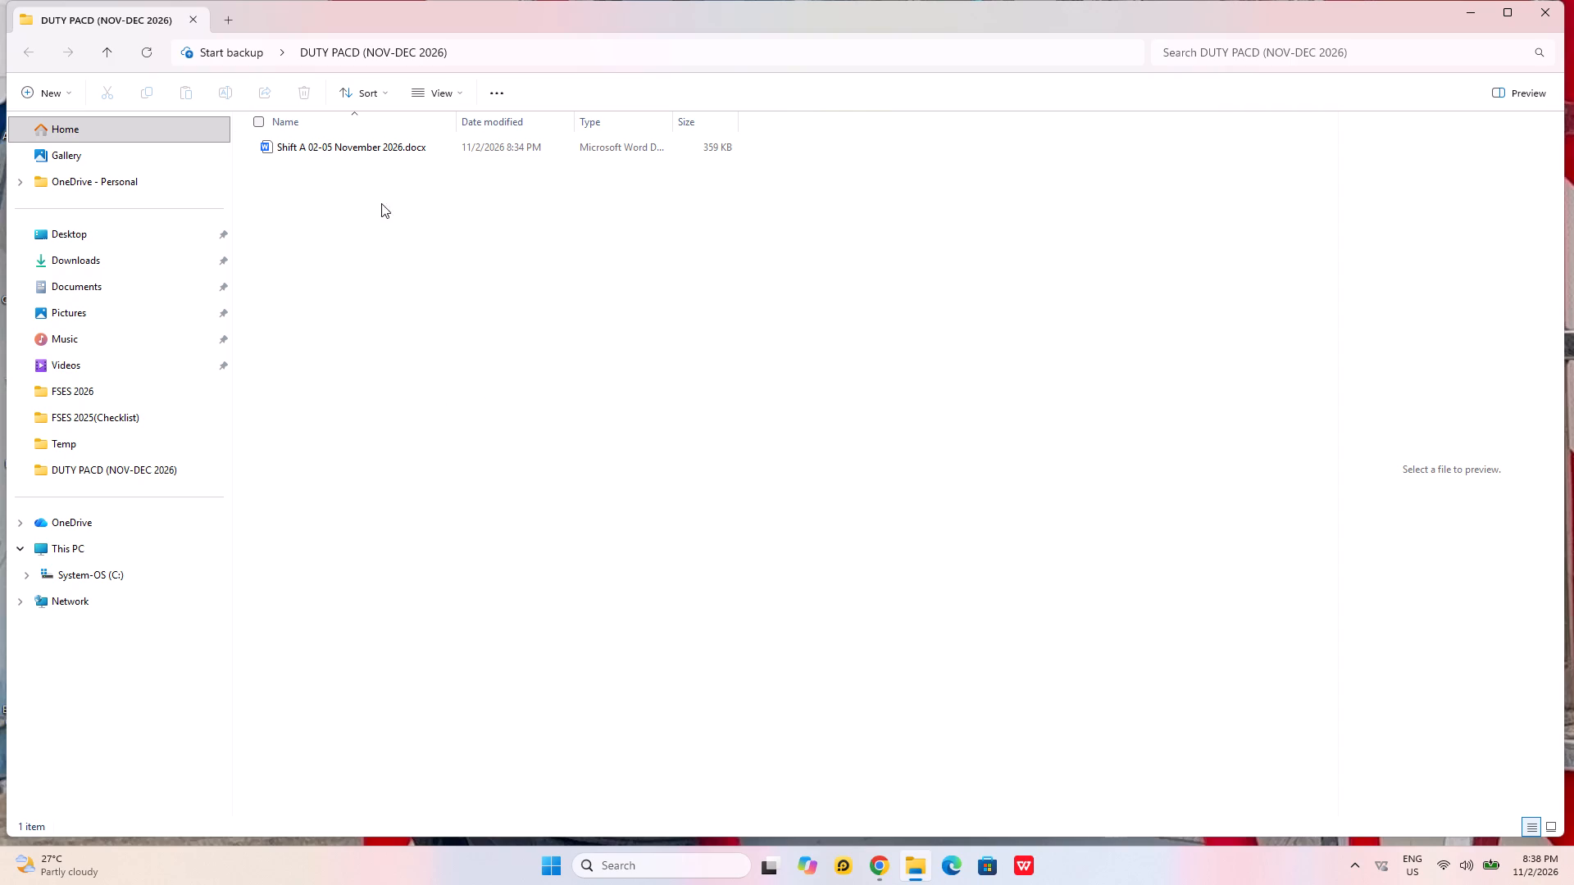
Reopen Shift A 02-05 November 2026.docx from the DUTY PACD (NOV-DEC 2026) folder, check its table and signature block, and close it.
double_click(336, 143)
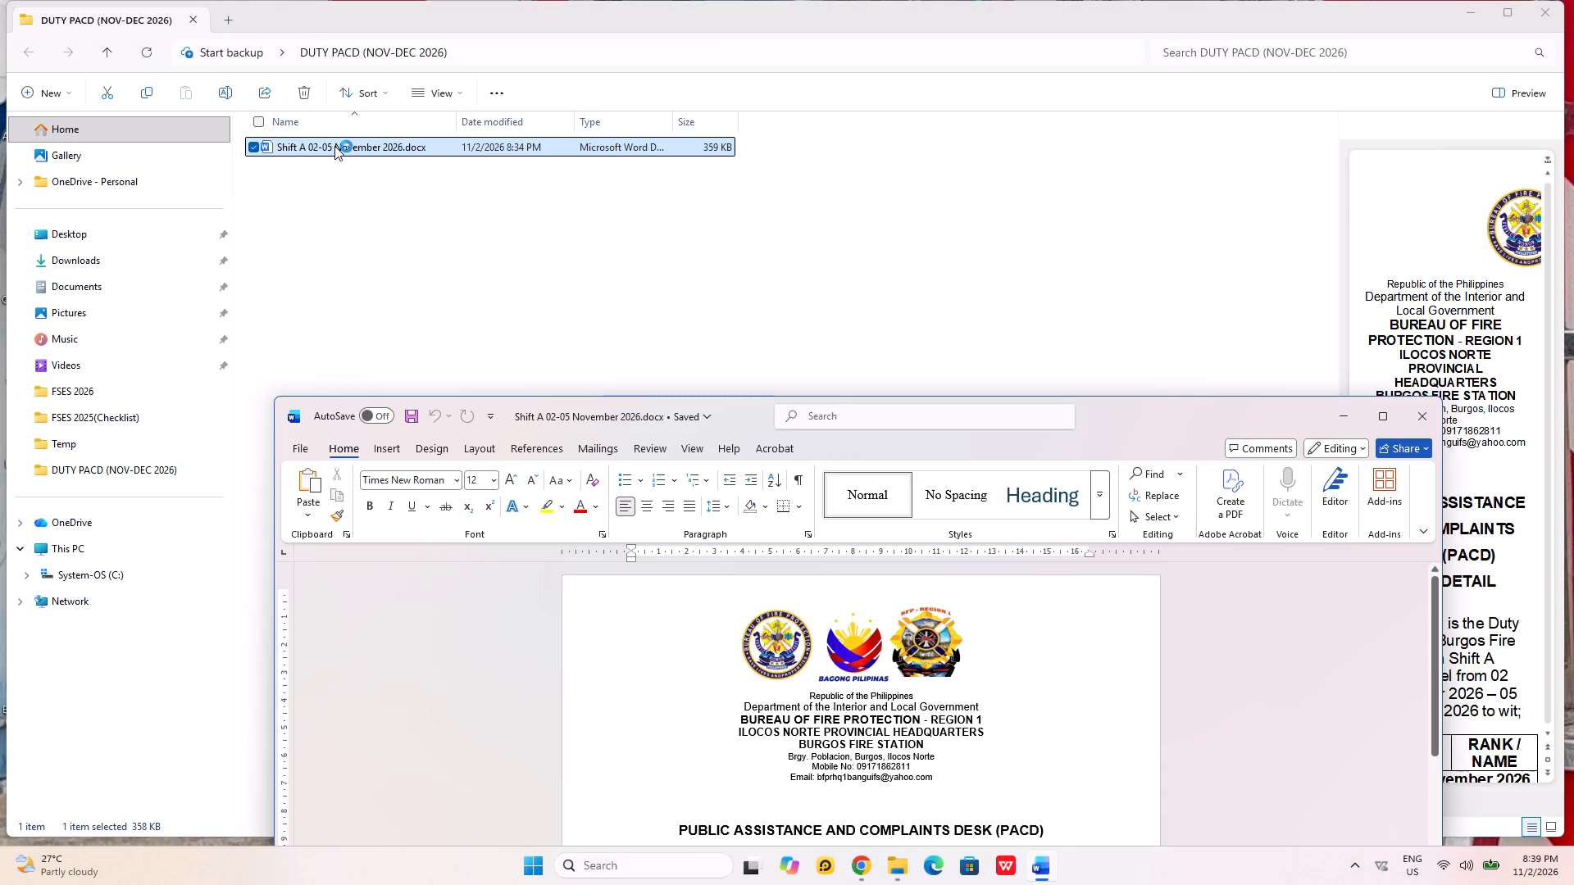
left_click(1387, 419)
scroll(1161, 470, "down", 2)
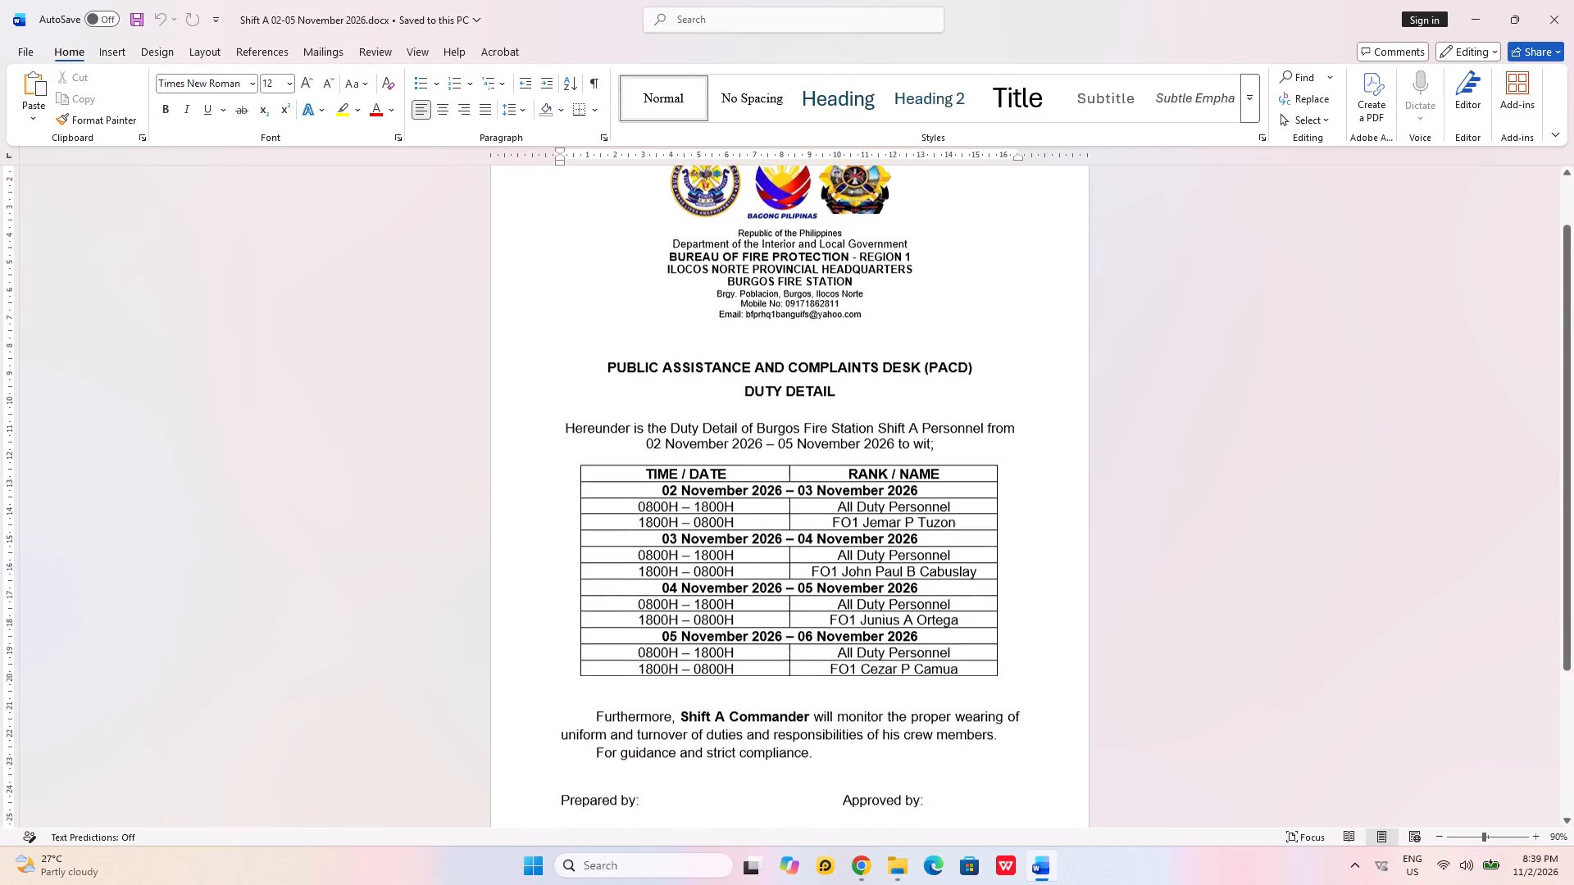
scroll(1161, 470, "down", 4)
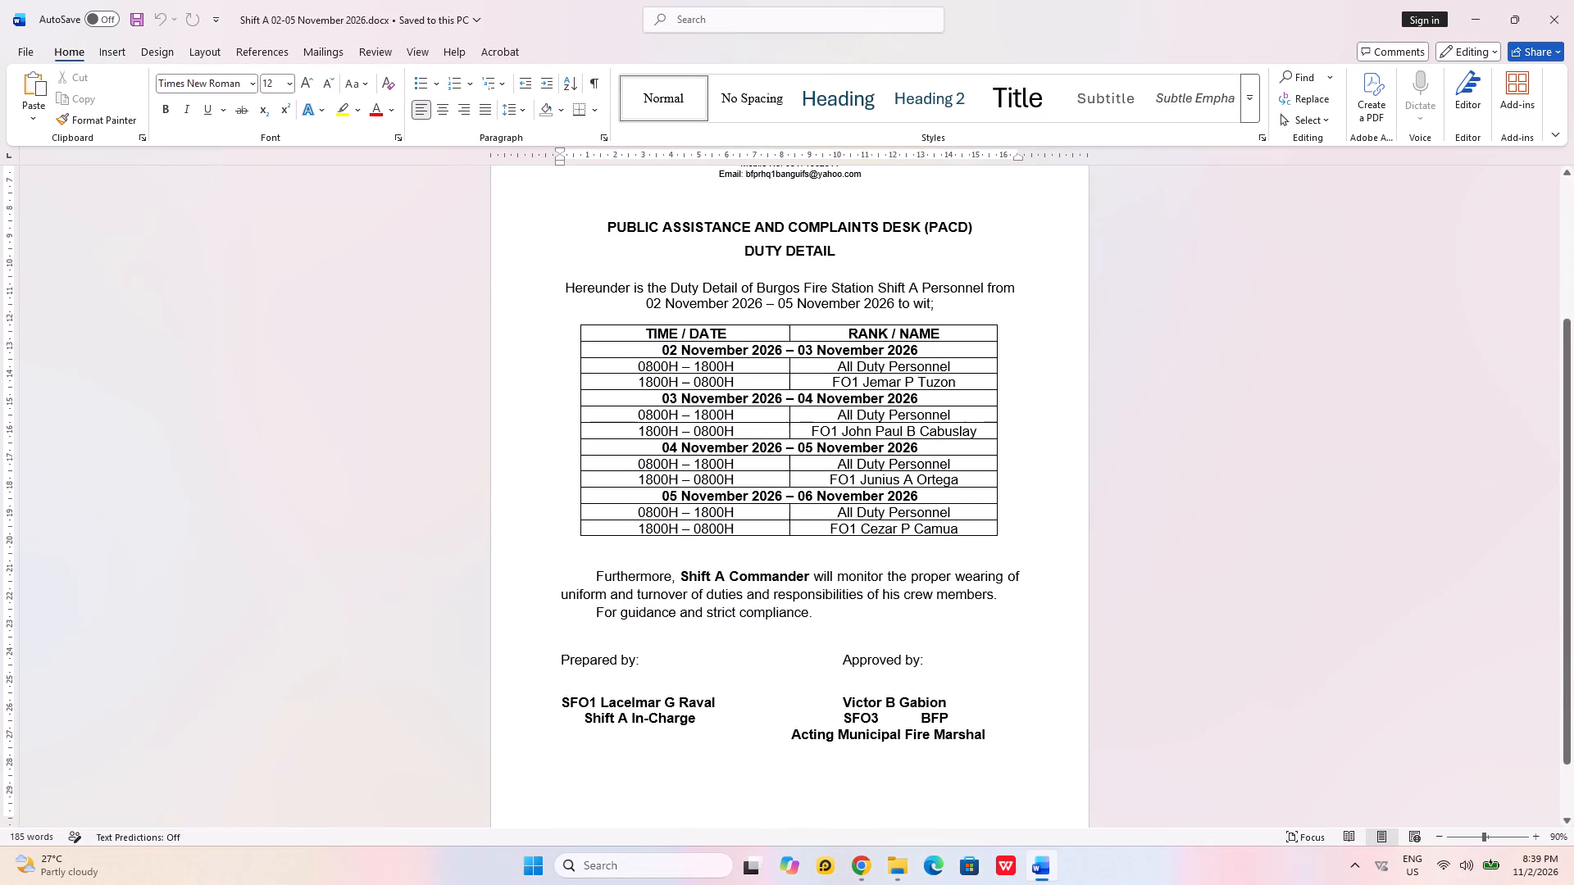
left_click(1561, 19)
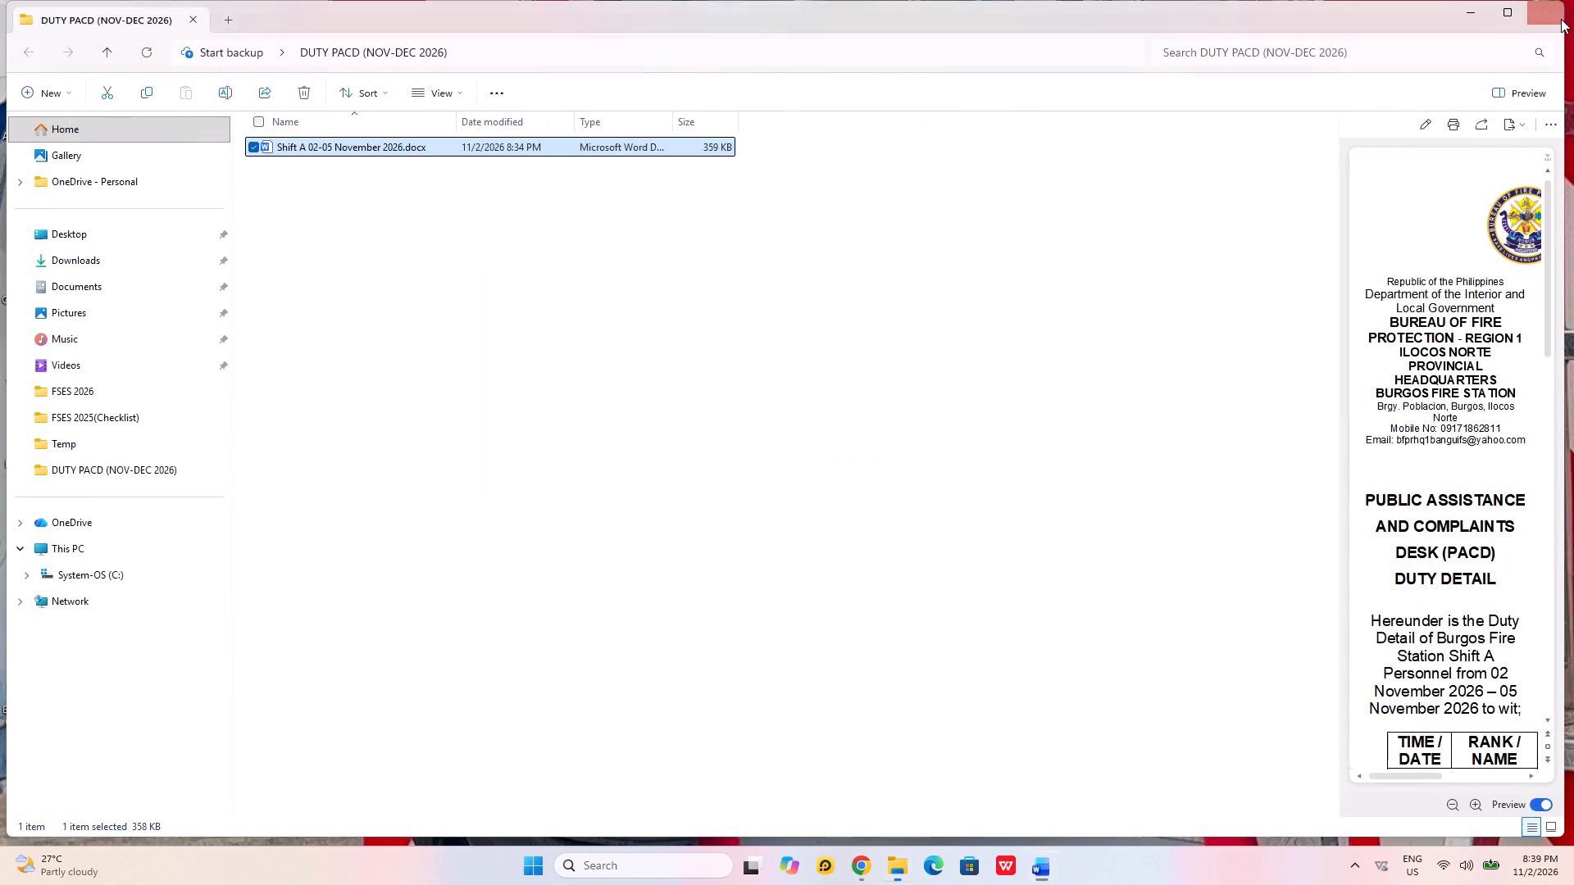
Close the DUTY PACD (NOV-DEC 2026) folder window and return to the desktop.
left_click(1546, 11)
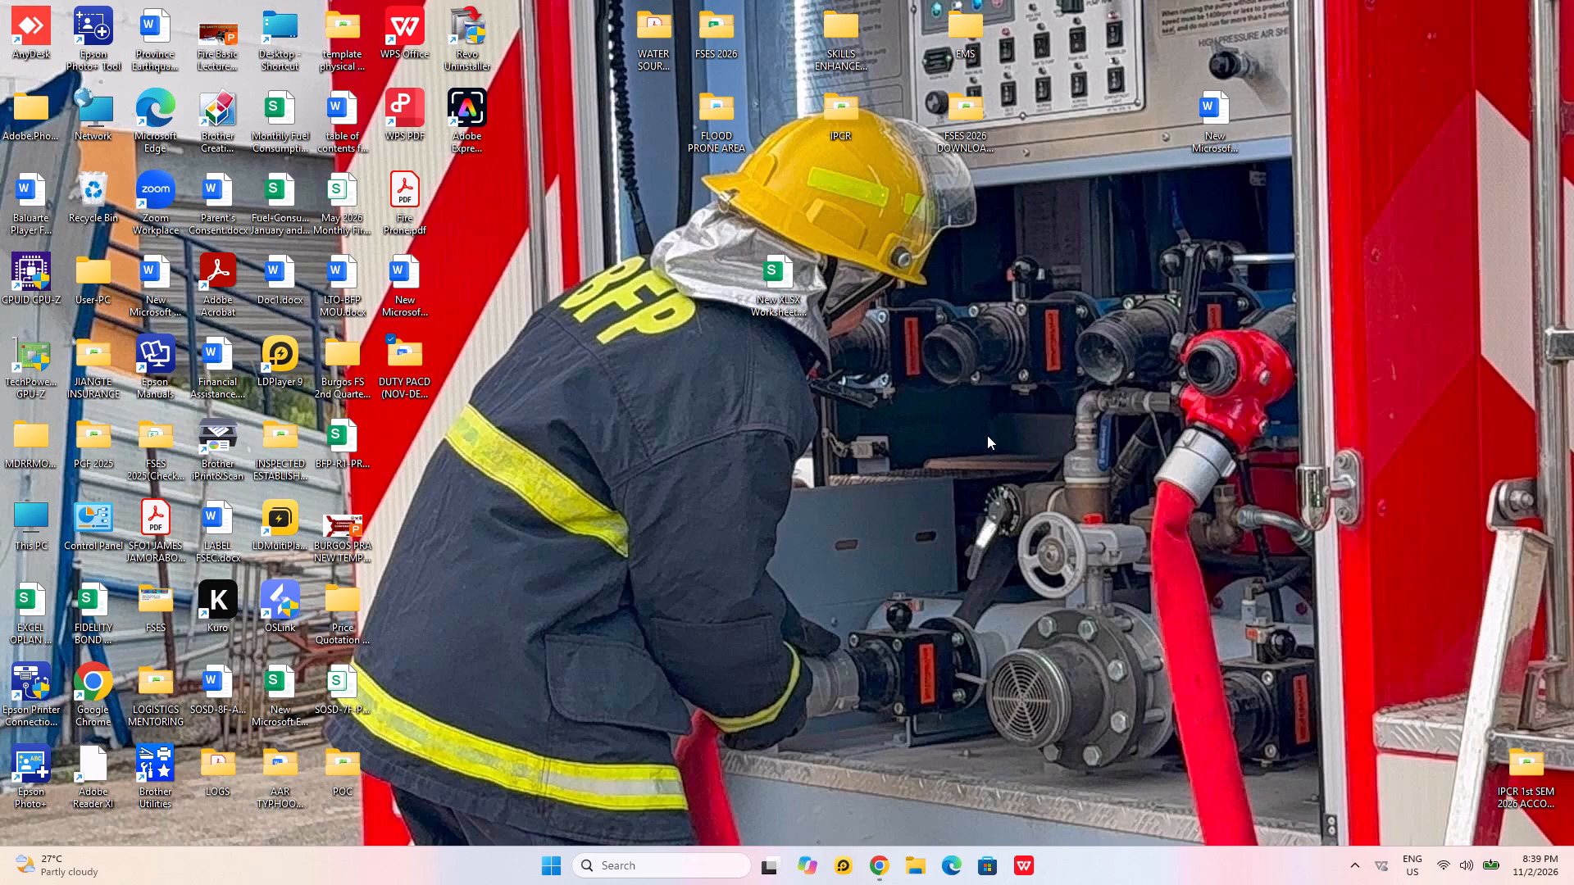
left_click(1314, 353)
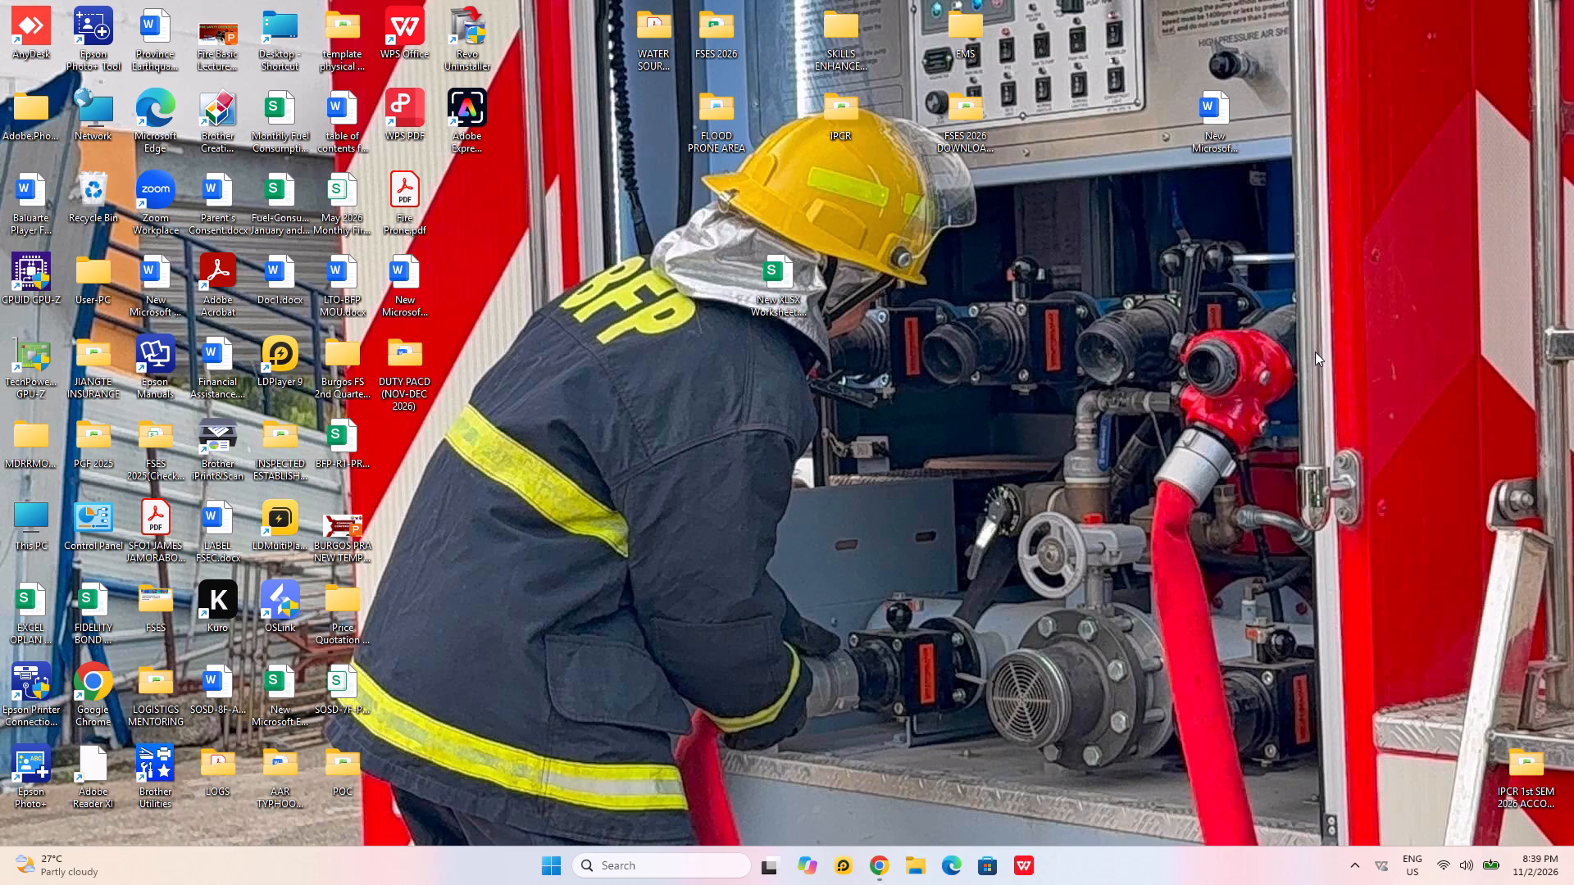
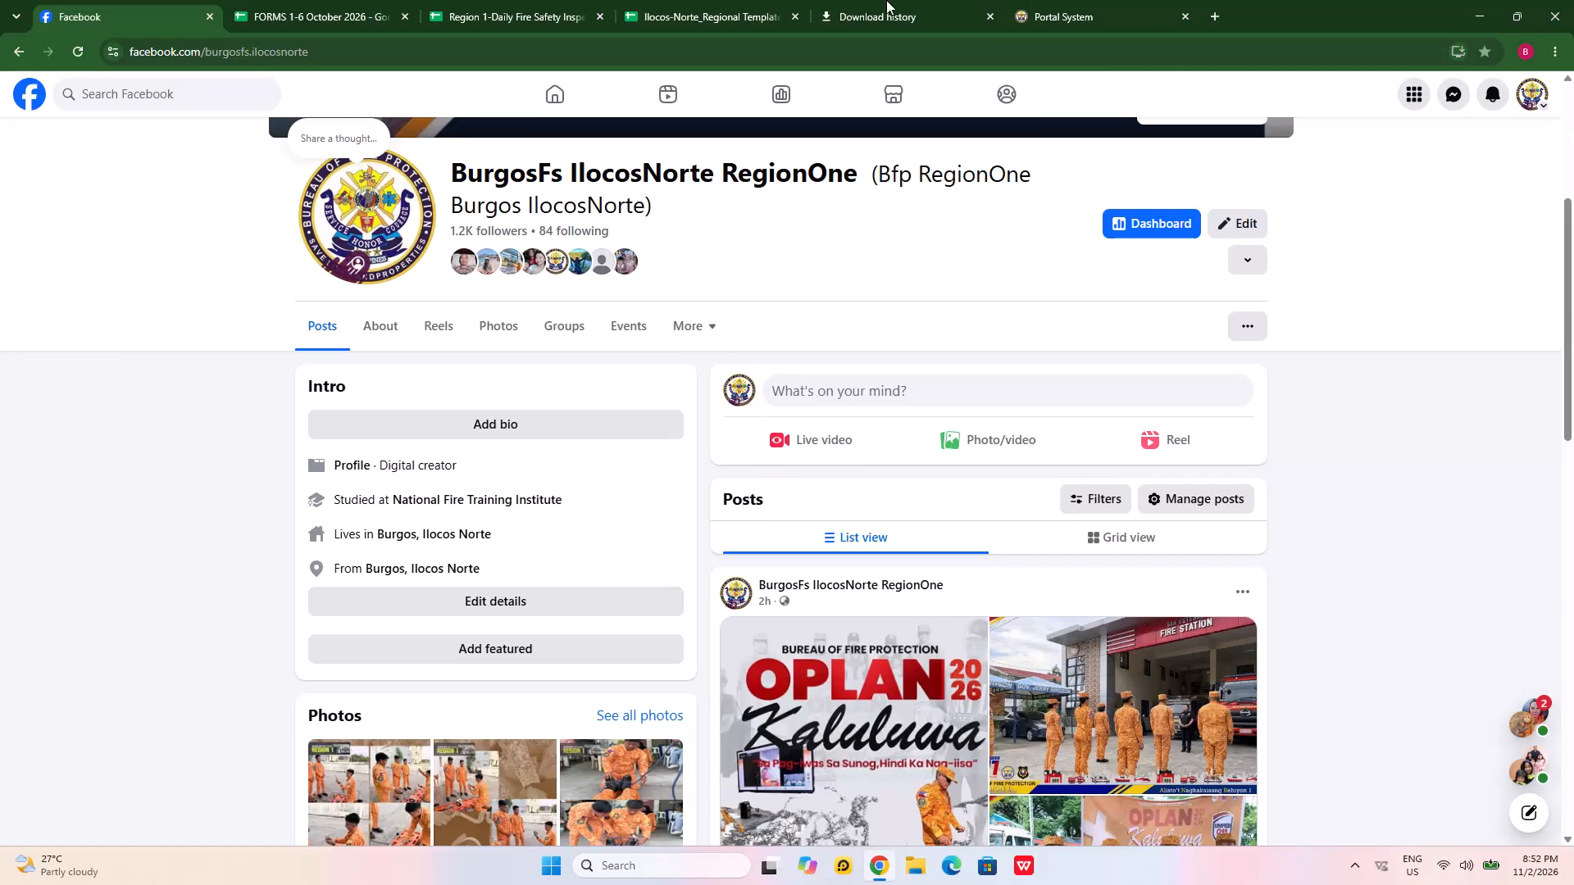
Close the Download history and Portal System browser tabs.
left_click(939, 7)
left_click(984, 17)
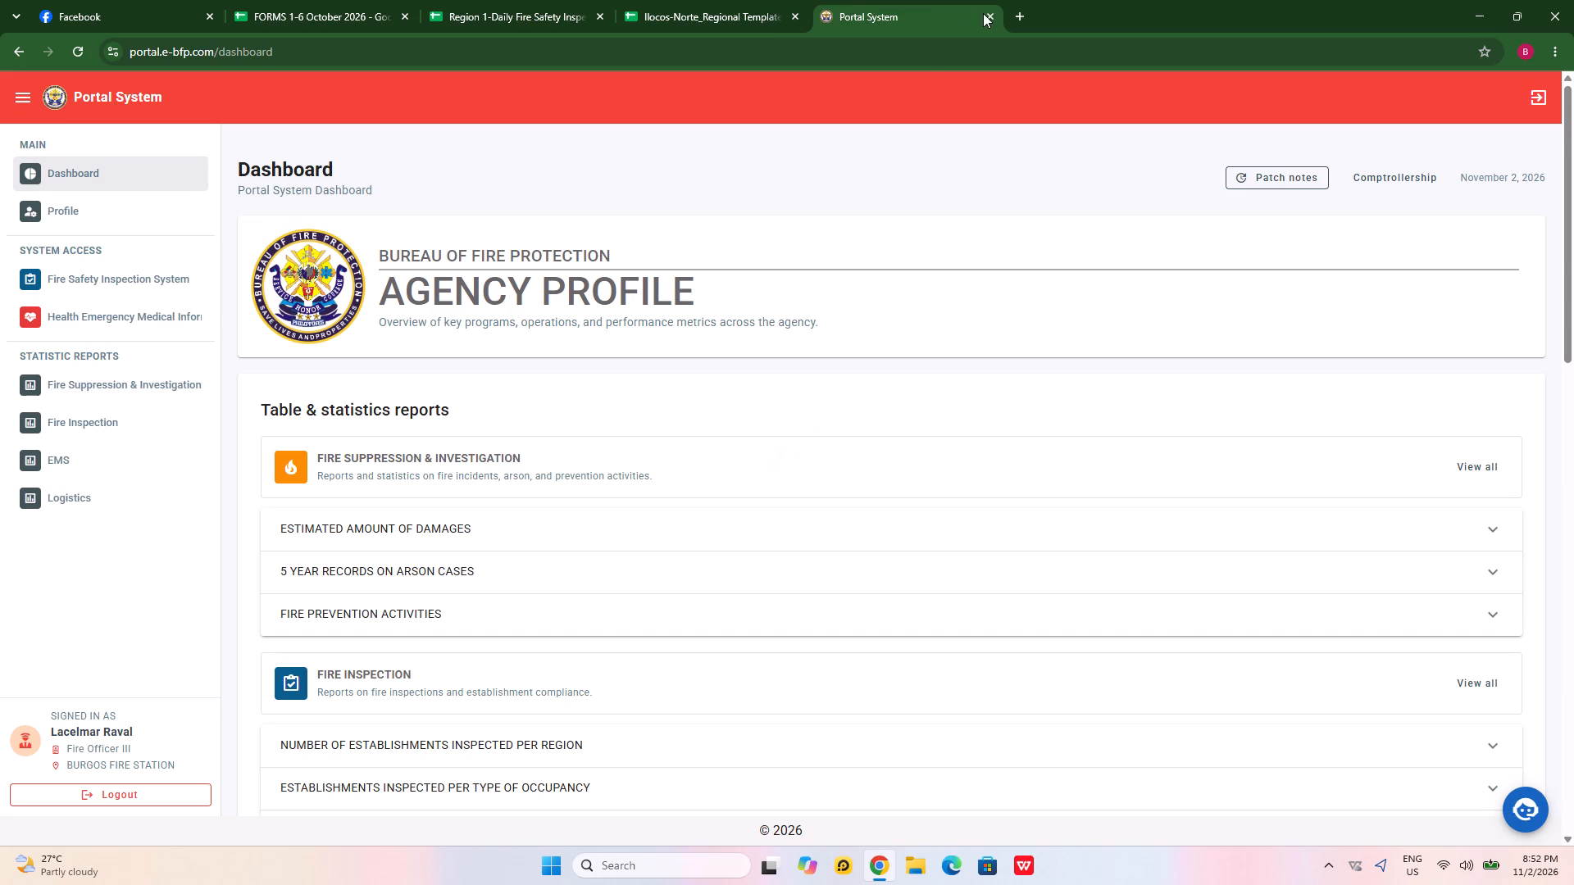
left_click(989, 15)
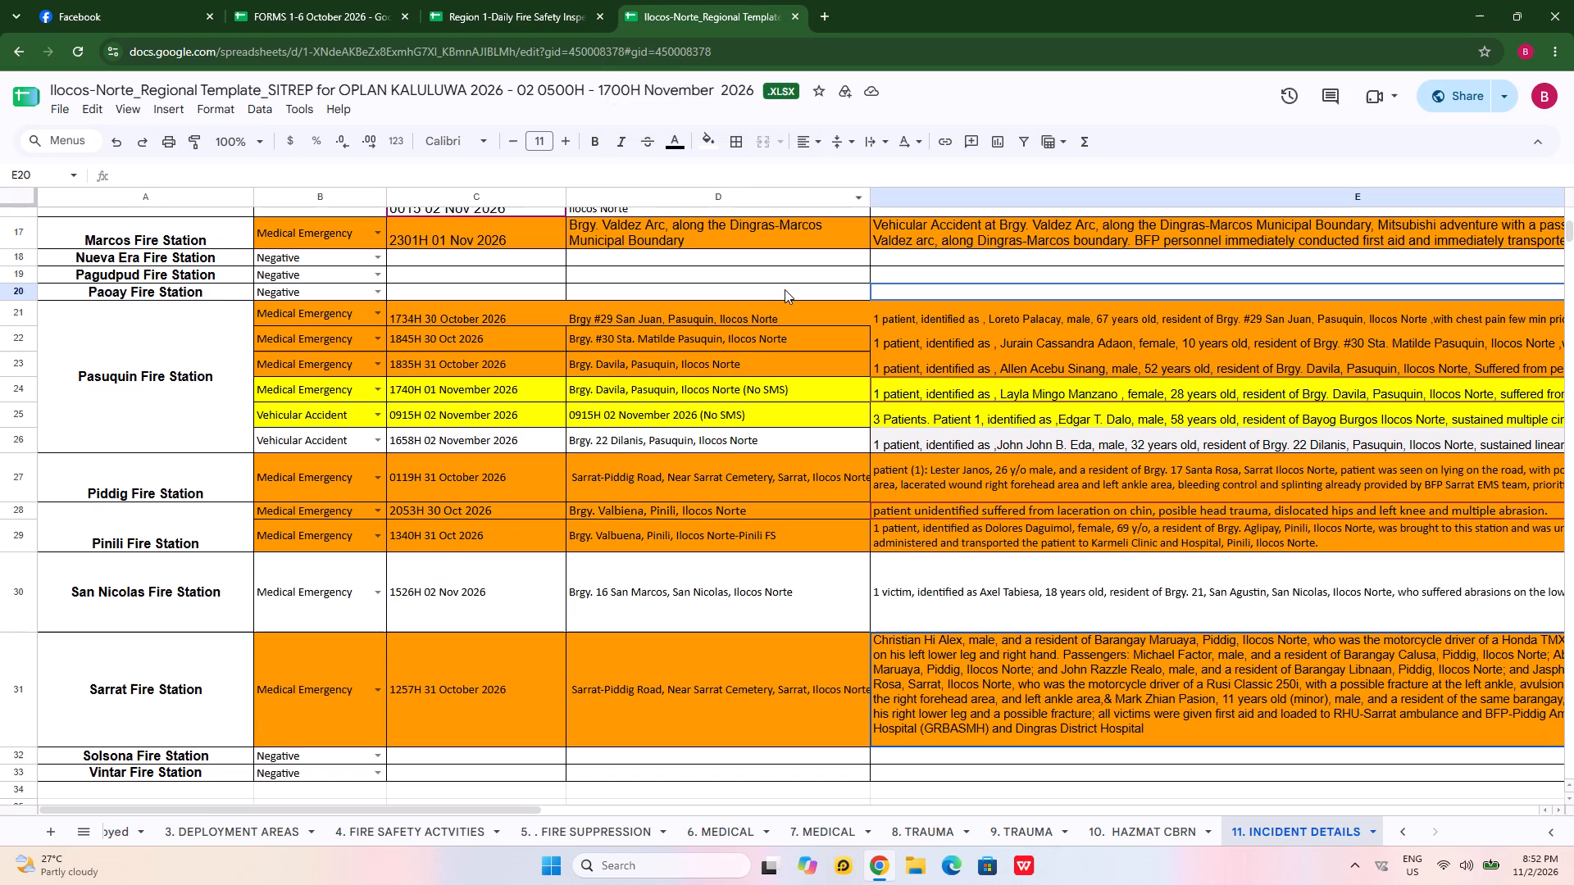
Review the upper station rows of the 11. INCIDENT DETAILS sheet in the Ilocos-Norte OPLAN KALULUWA 2026 SITREP.
scroll(785, 289, "up", 6)
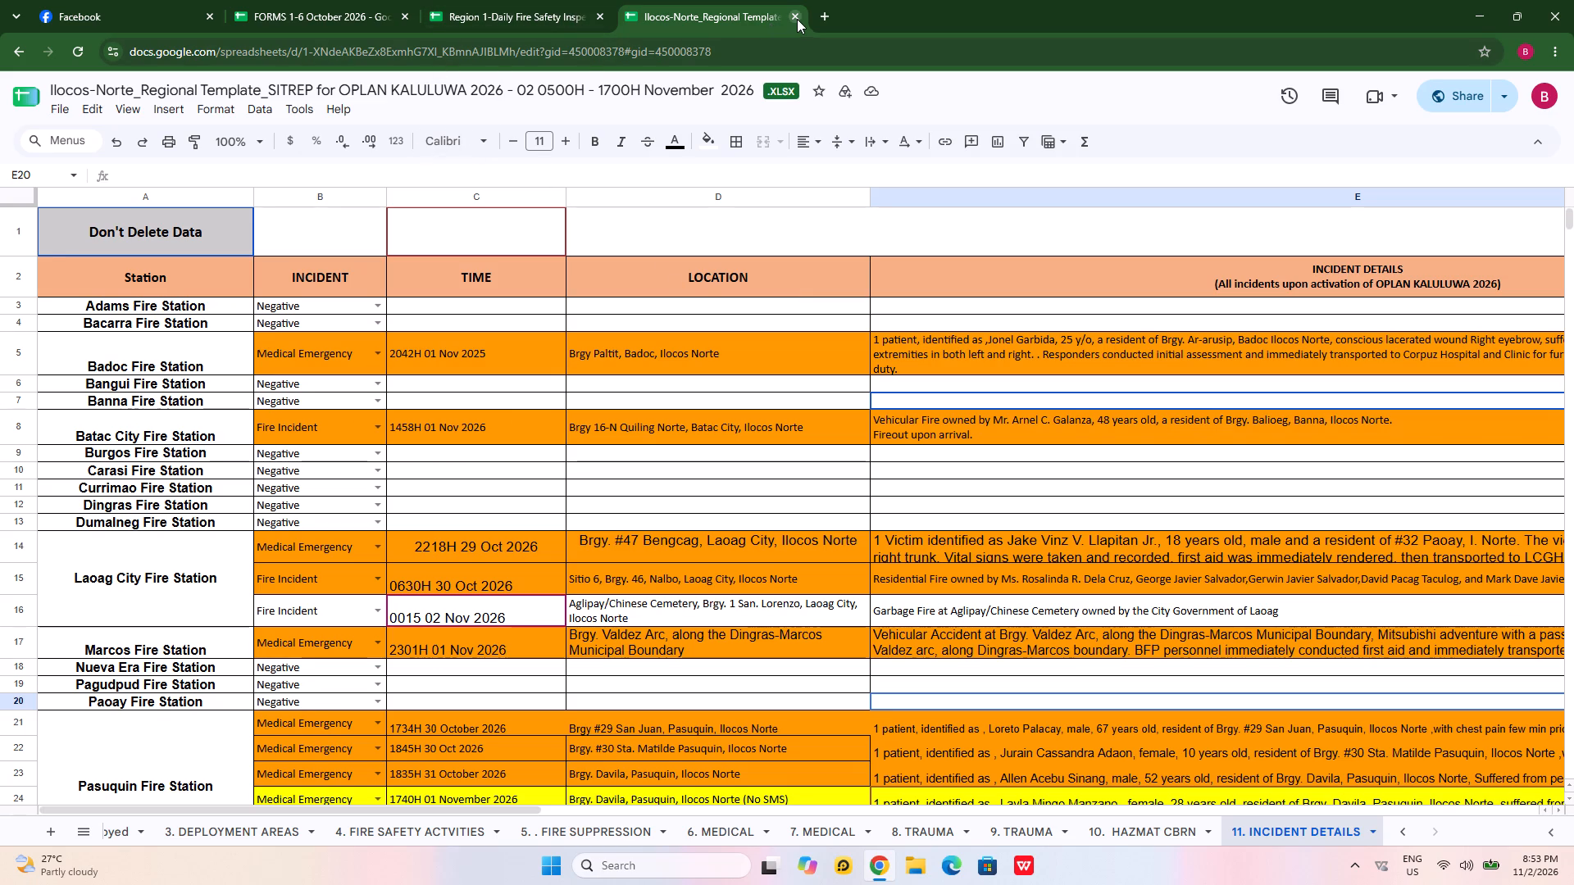
Minimize the browser window with the OPLAN KALULUWA spreadsheet and refresh the desktop.
left_click(1476, 16)
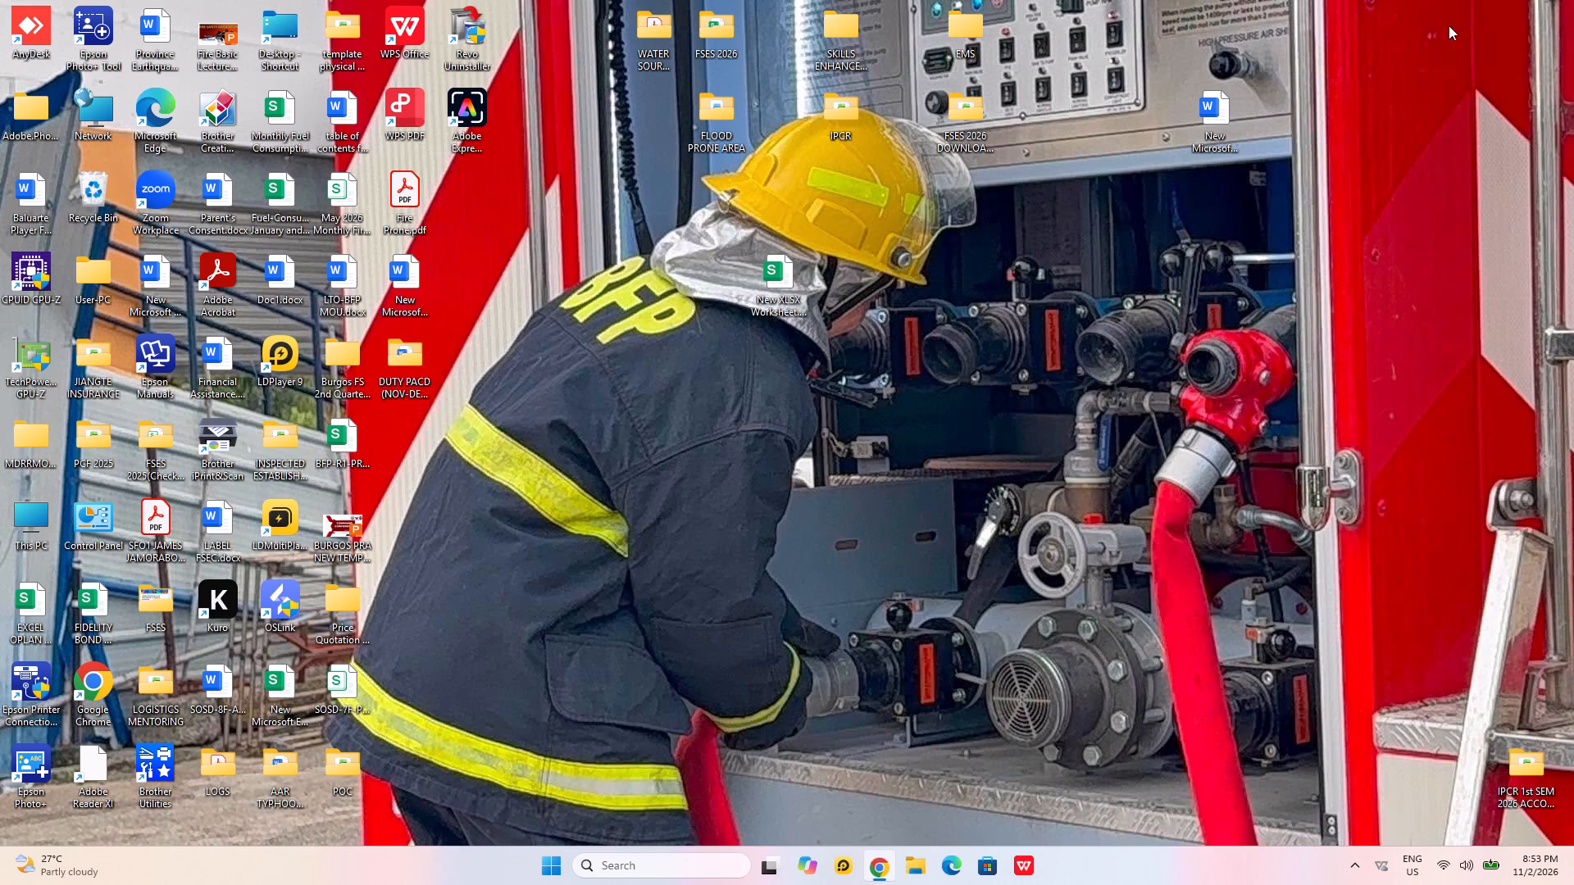
right_click(962, 236)
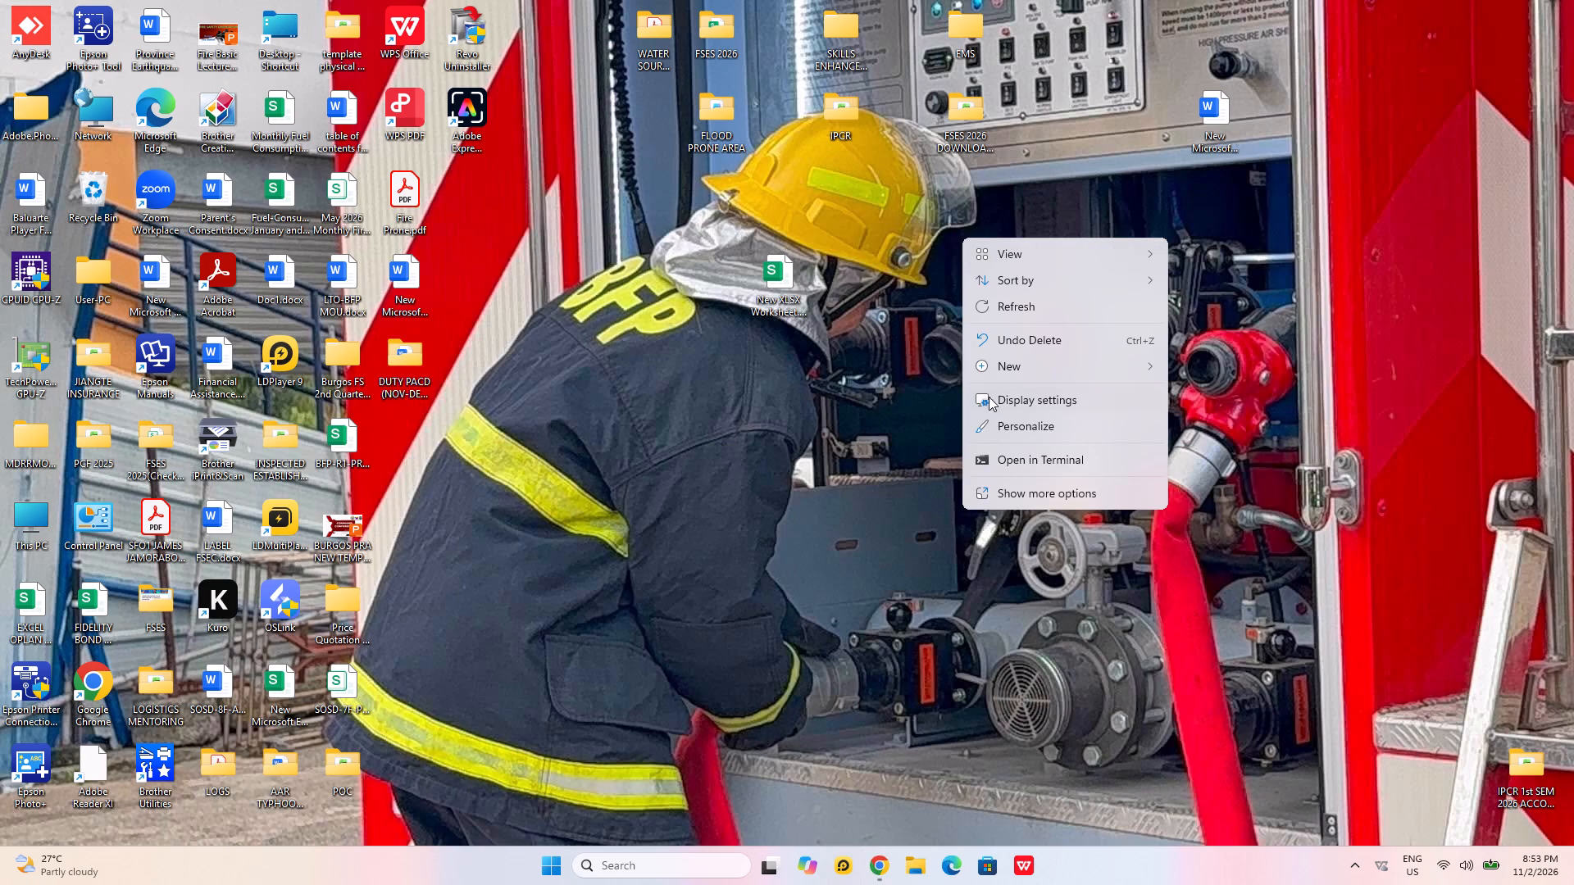
left_click(1030, 306)
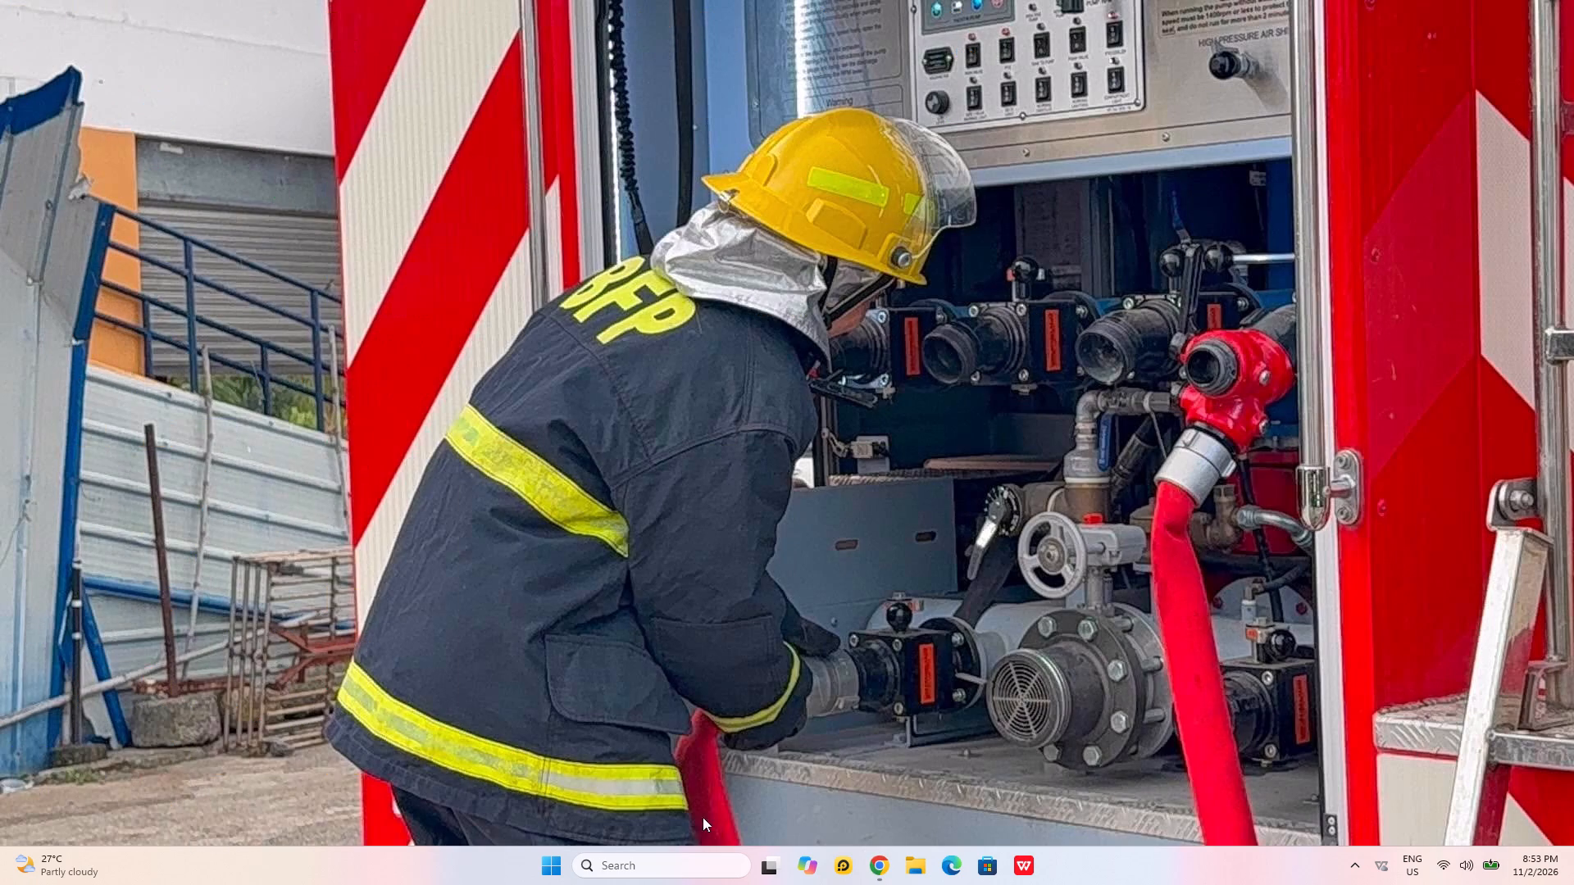
Shut down the computer.
left_click(558, 871)
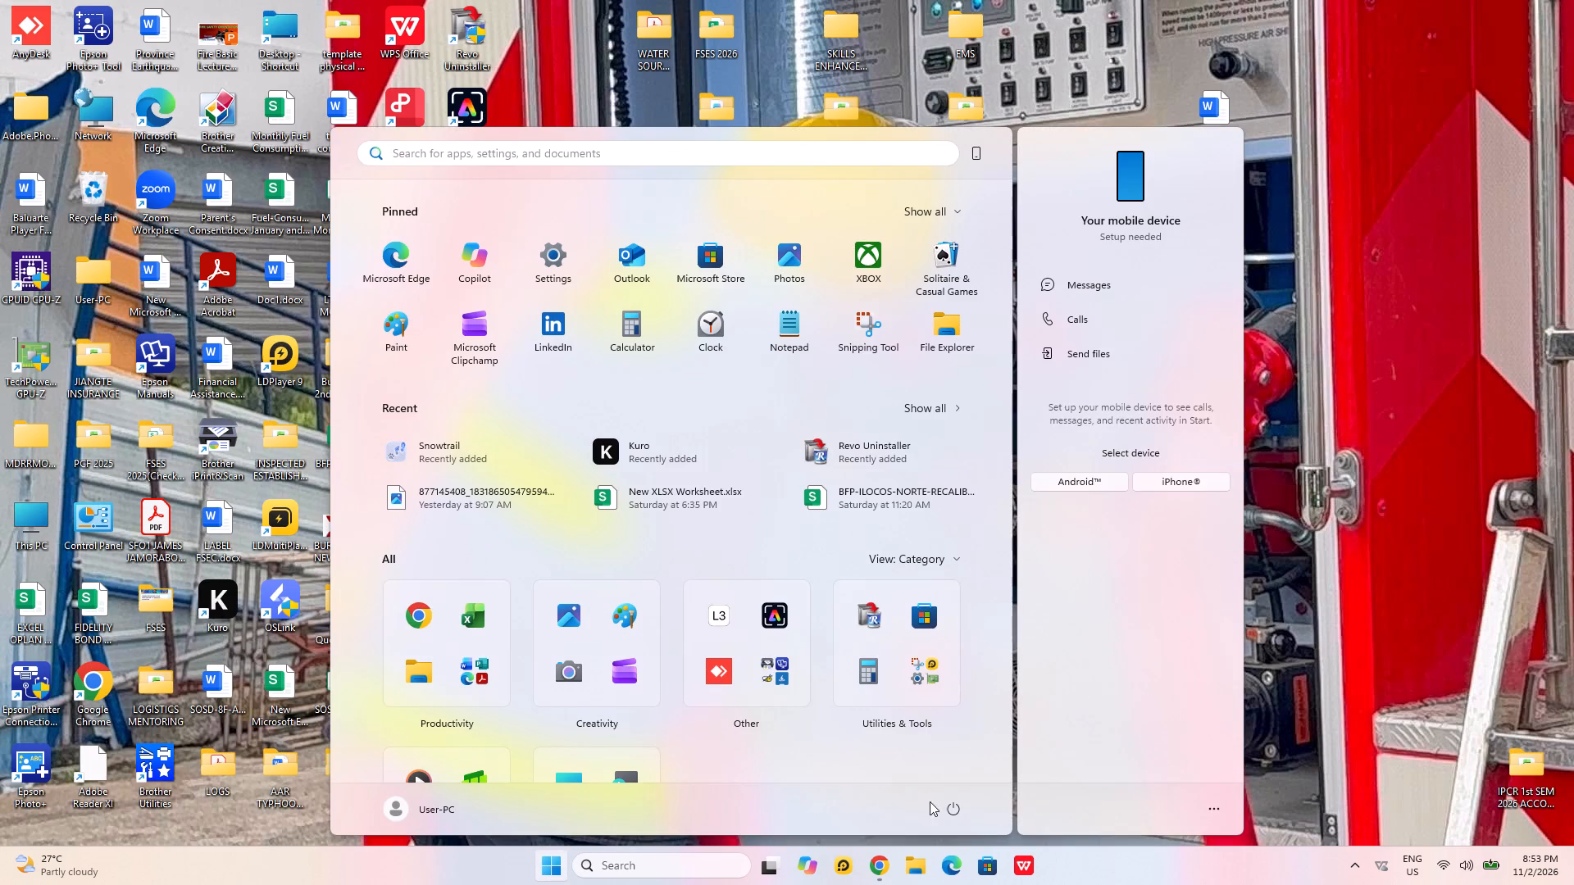
left_click(958, 810)
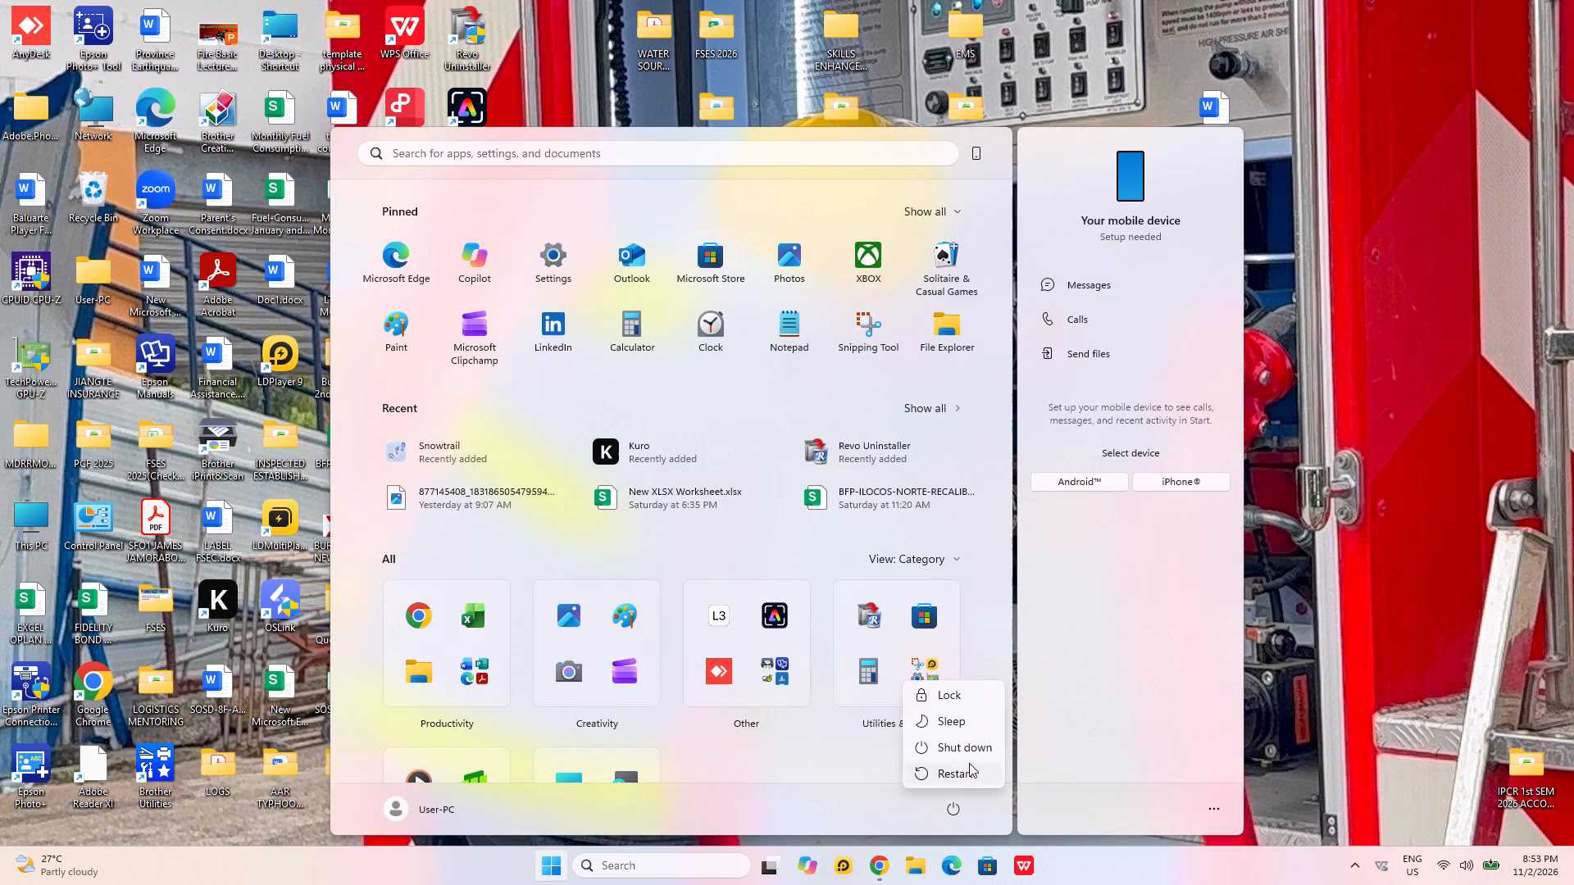
left_click(972, 749)
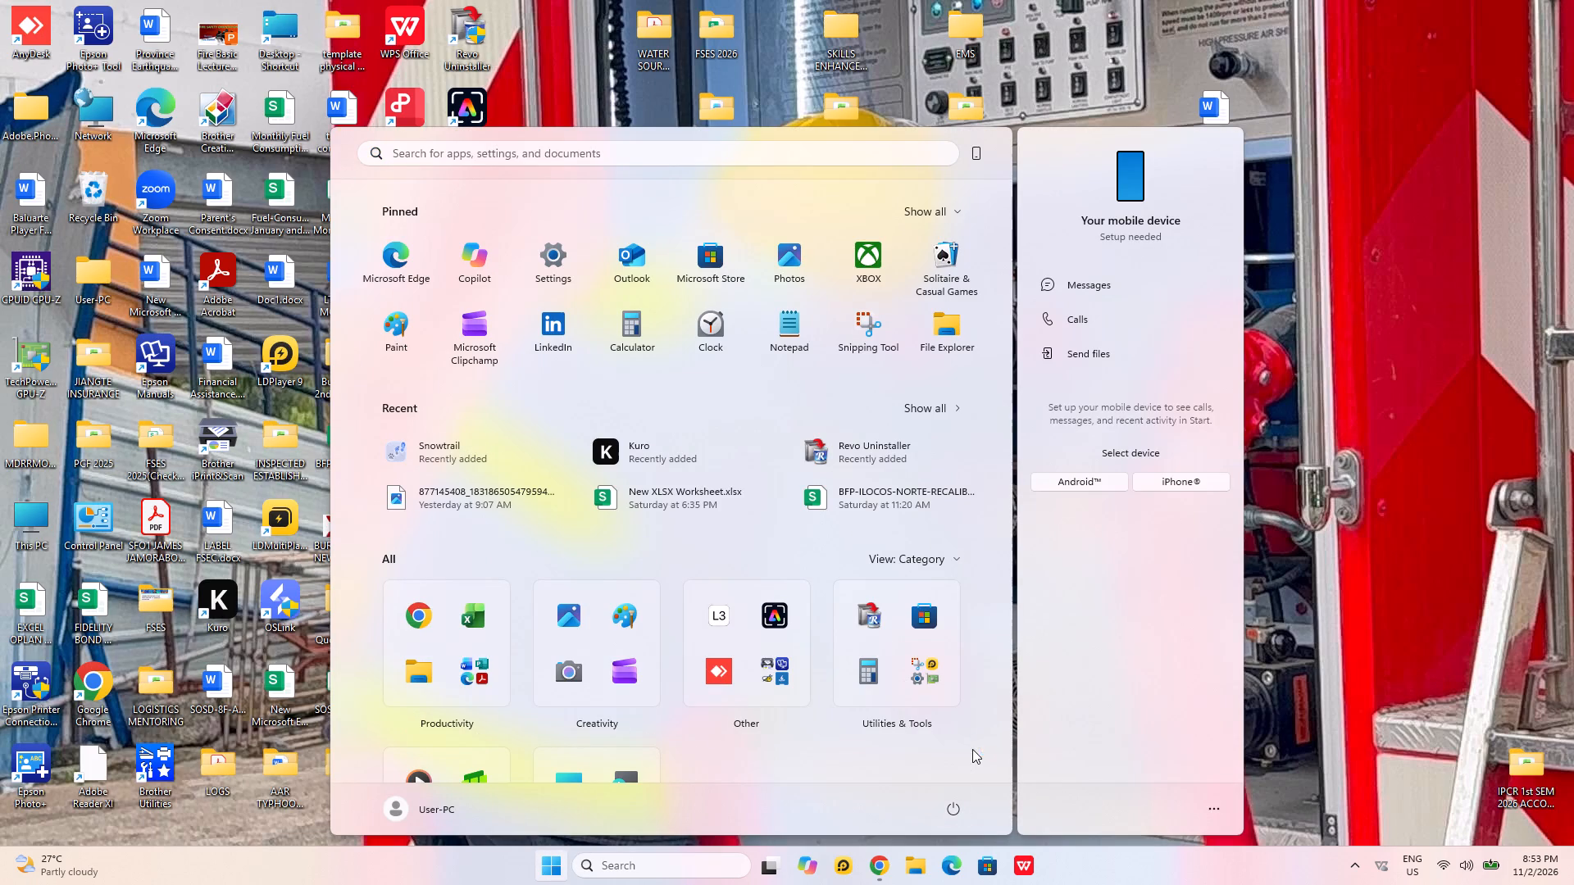